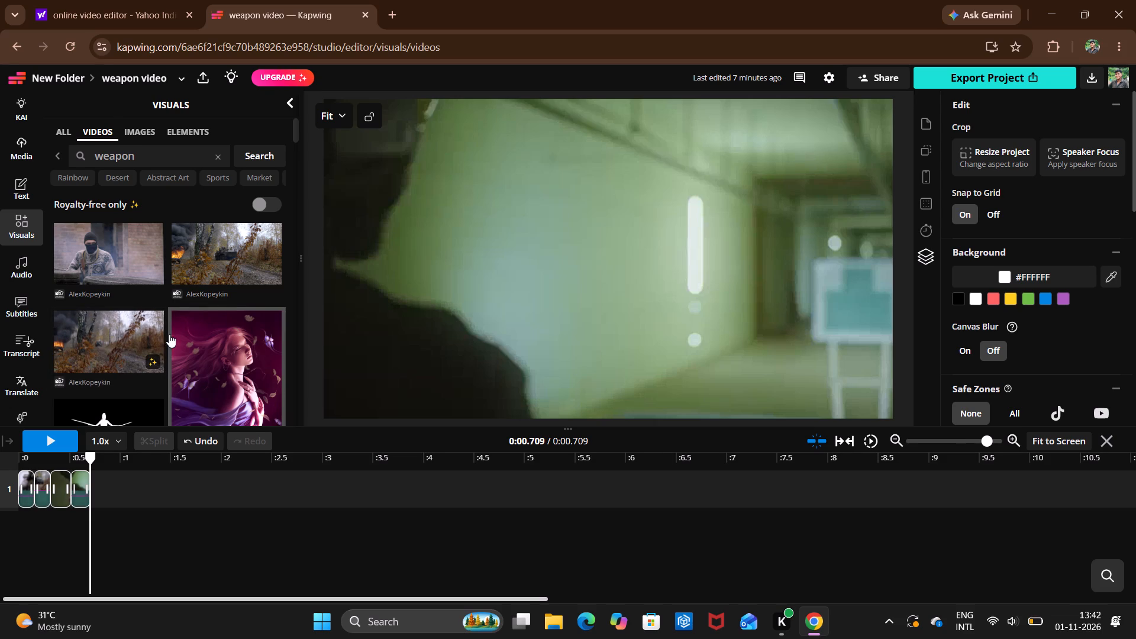
# Find the vertical sci-fi robot-chamber clip in the weapon video results and add it to the end of the timeline.
pyautogui.scroll(-1, 169, 334)
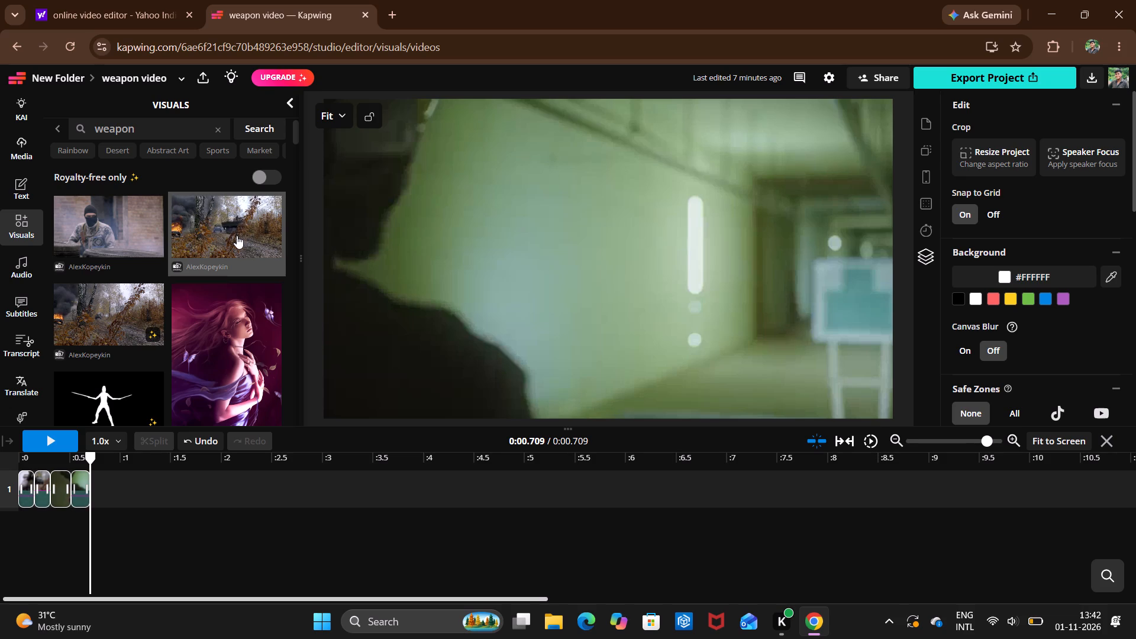
pyautogui.scroll(-6, 185, 303)
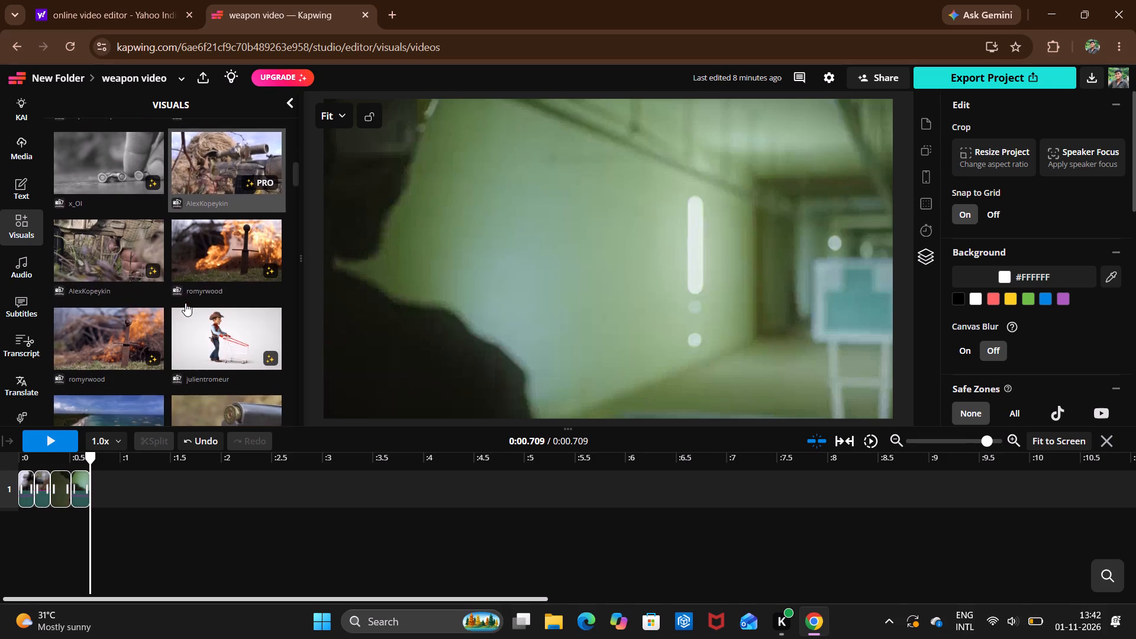
pyautogui.hscroll(1, 185, 303)
pyautogui.scroll(-3, 185, 303)
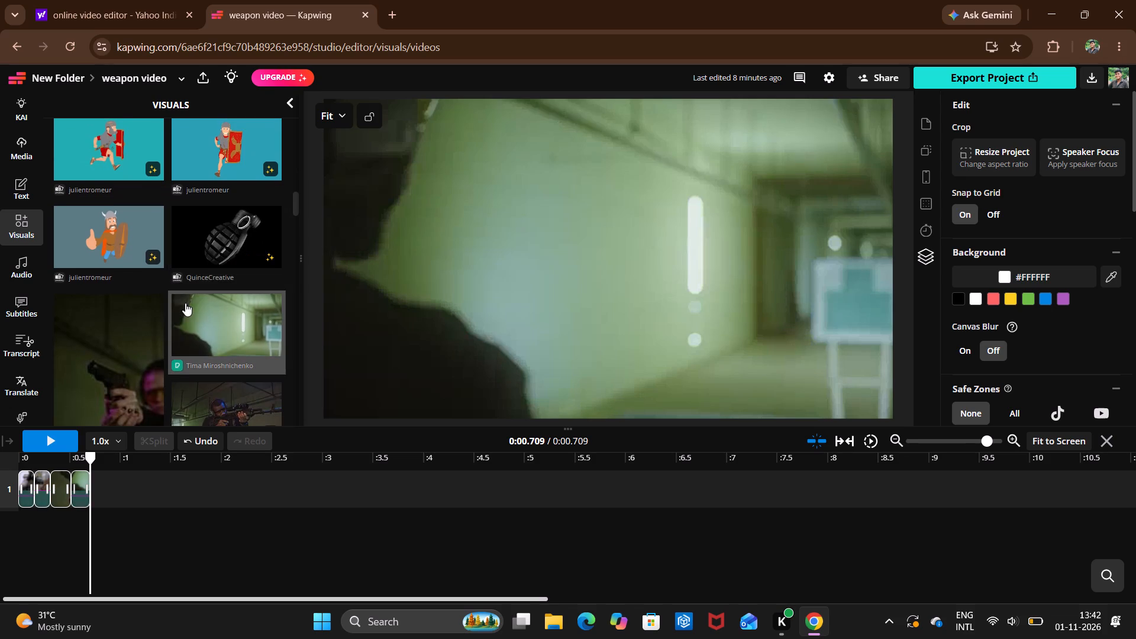
pyautogui.scroll(-3, 185, 303)
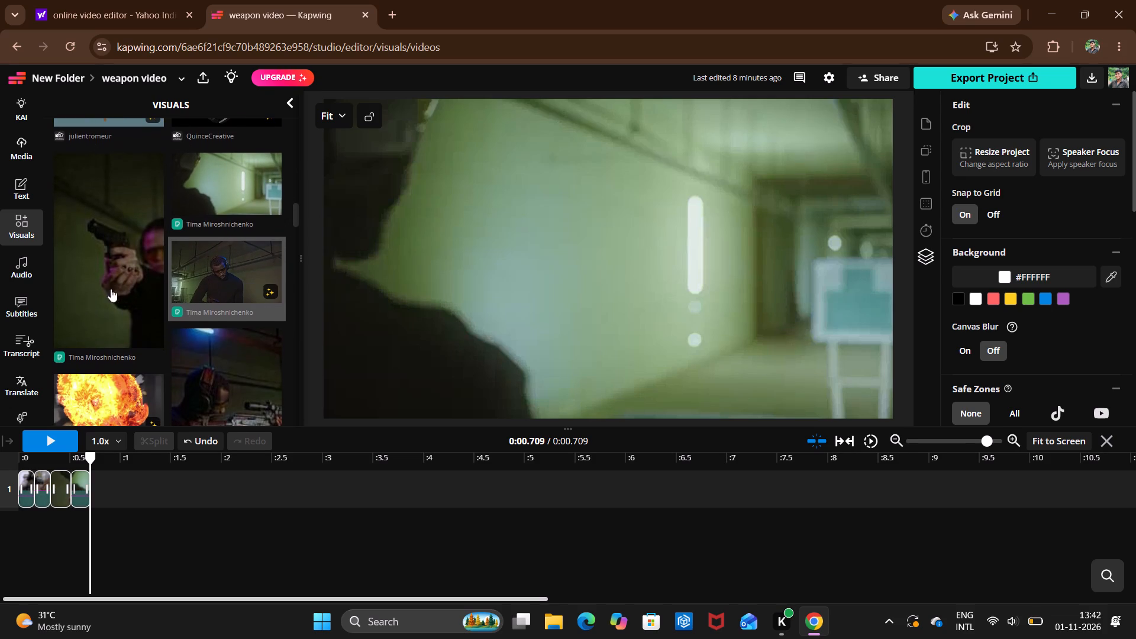
pyautogui.scroll(-3, 121, 280)
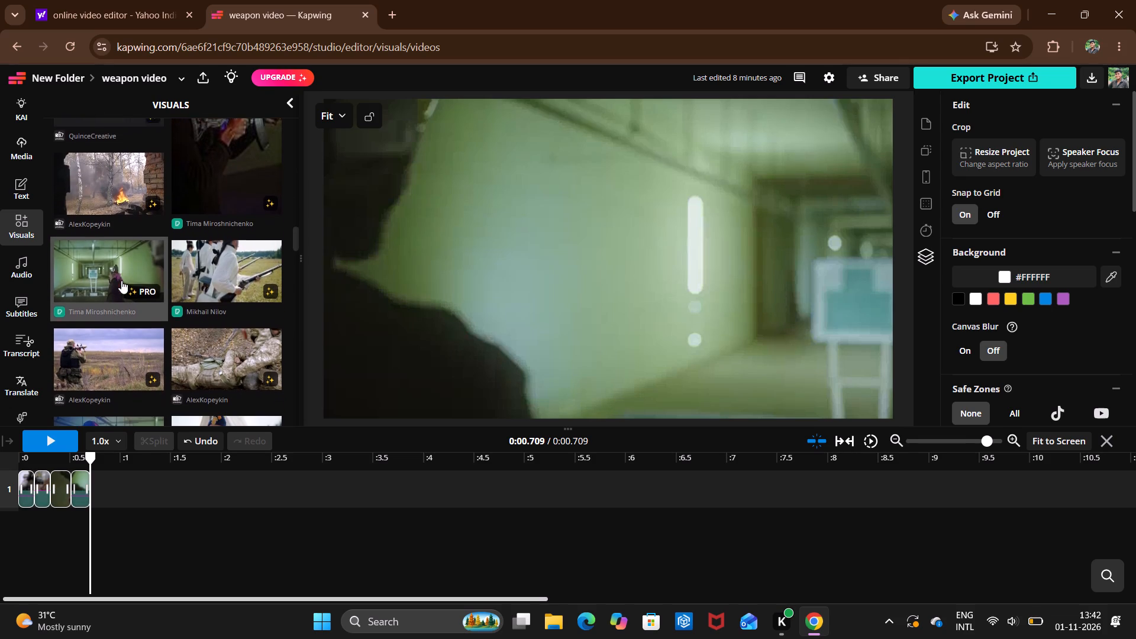
pyautogui.scroll(-3, 121, 280)
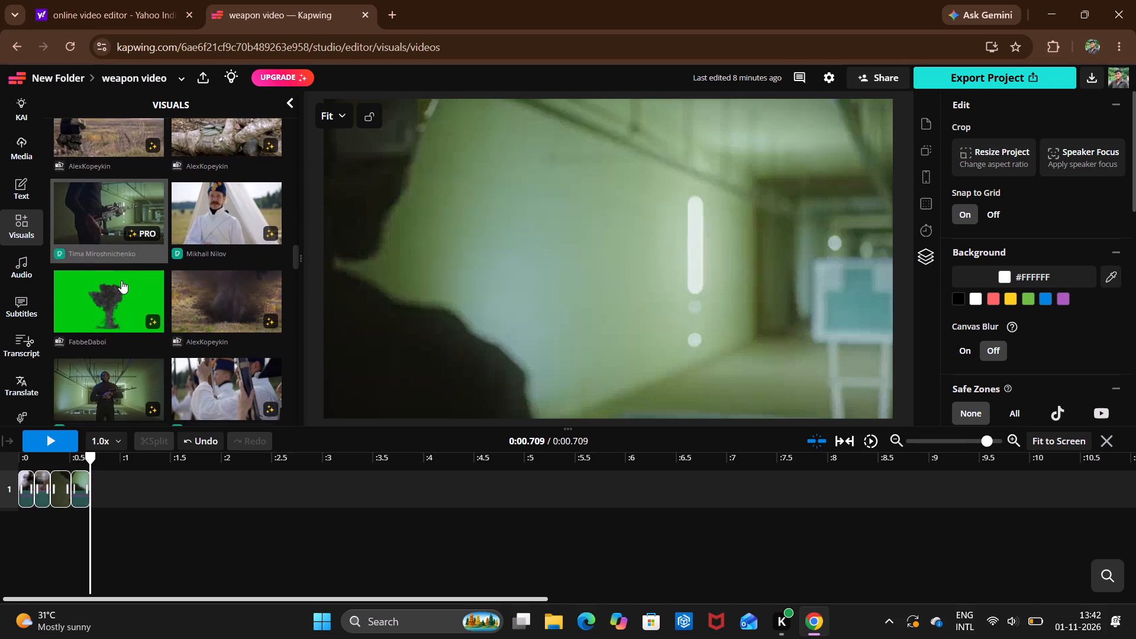
pyautogui.scroll(-4, 121, 280)
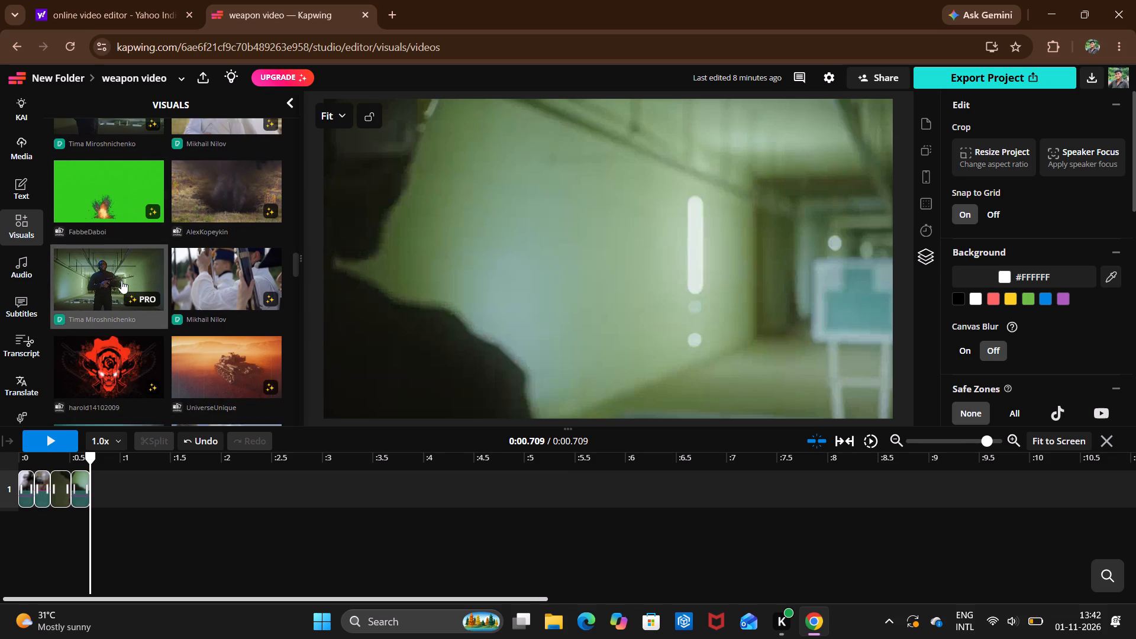
pyautogui.scroll(-2, 121, 280)
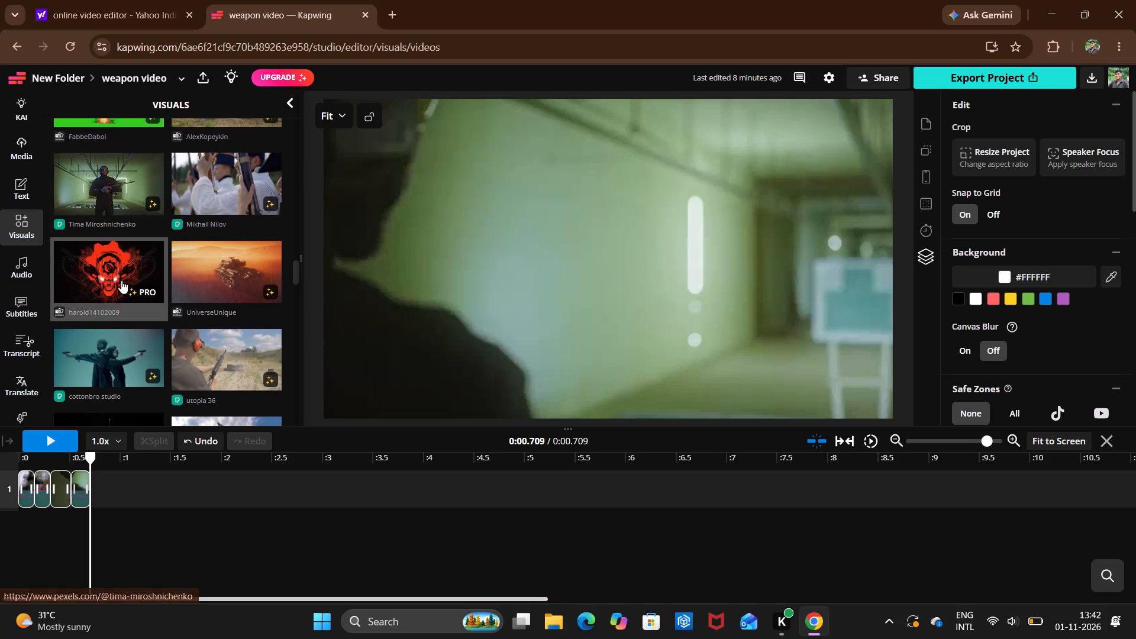
pyautogui.scroll(-5, 121, 280)
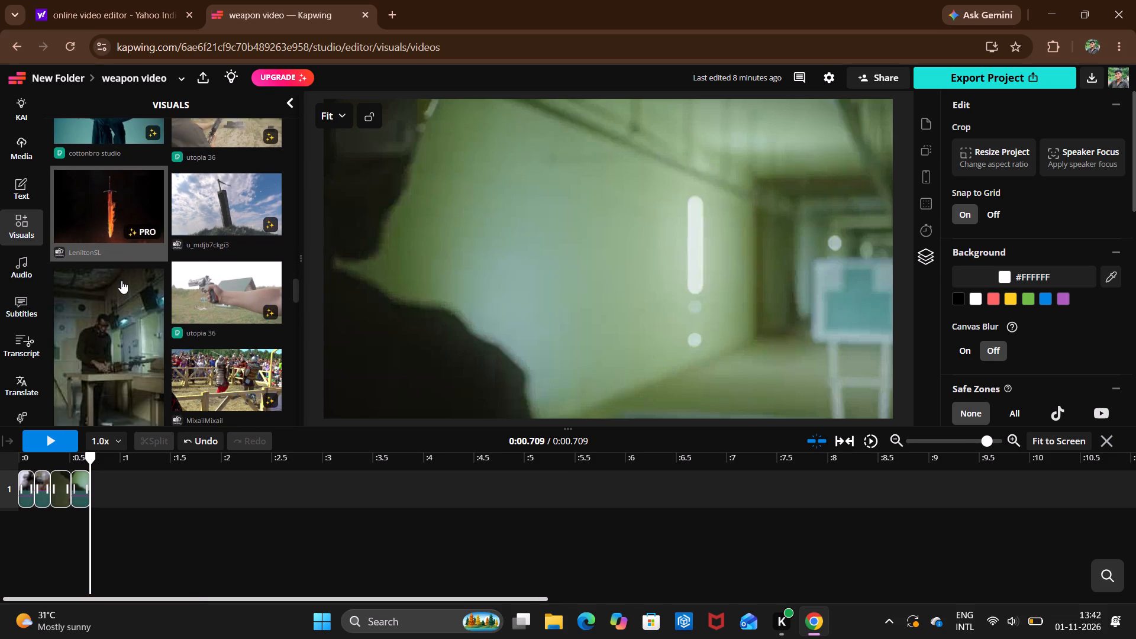
pyautogui.scroll(-4, 121, 280)
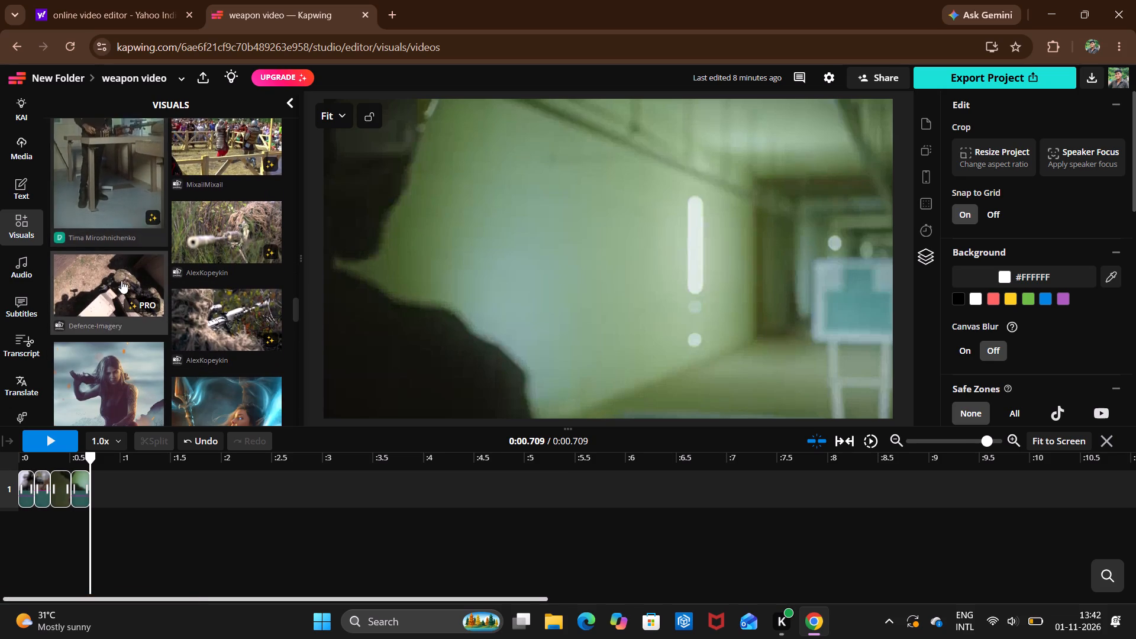
pyautogui.scroll(-3, 121, 280)
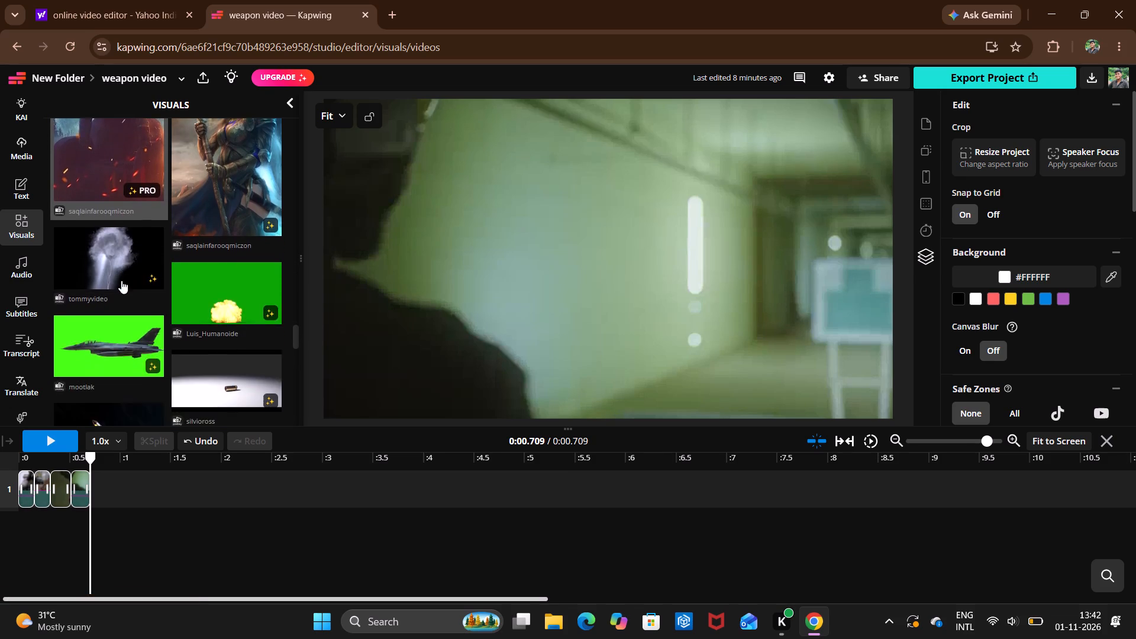
pyautogui.scroll(-1, 121, 280)
pyautogui.scroll(1, 121, 280)
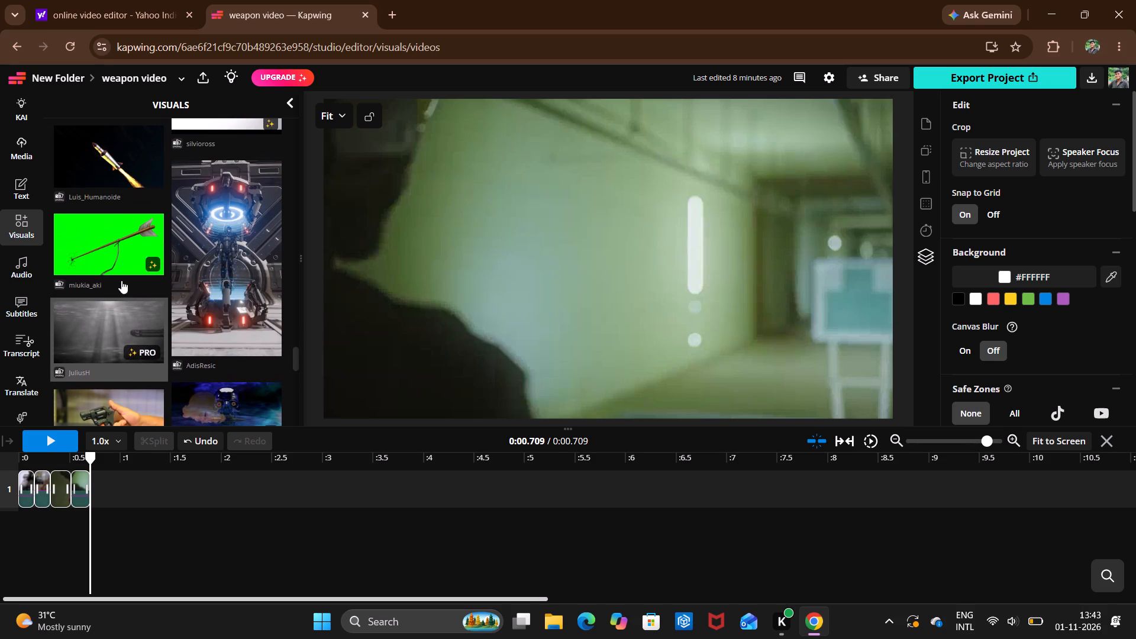
pyautogui.scroll(1, 121, 280)
pyautogui.click(215, 263)
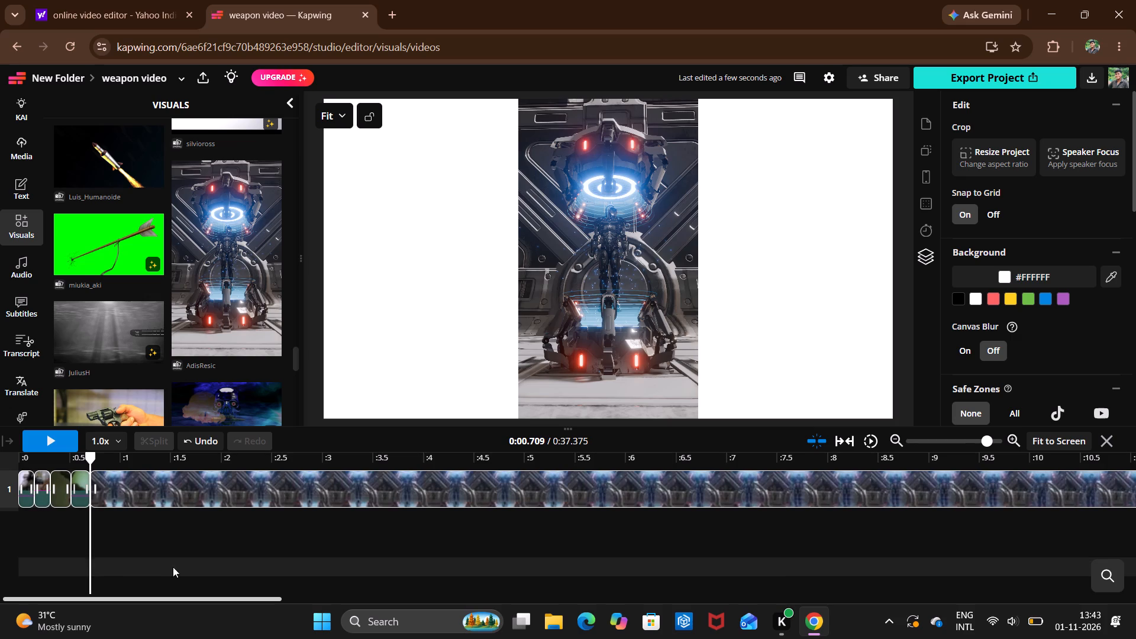
# Split the robot-chamber clip at about 0:00.965 and delete the long part after the cut.
pyautogui.doubleClick(117, 487)
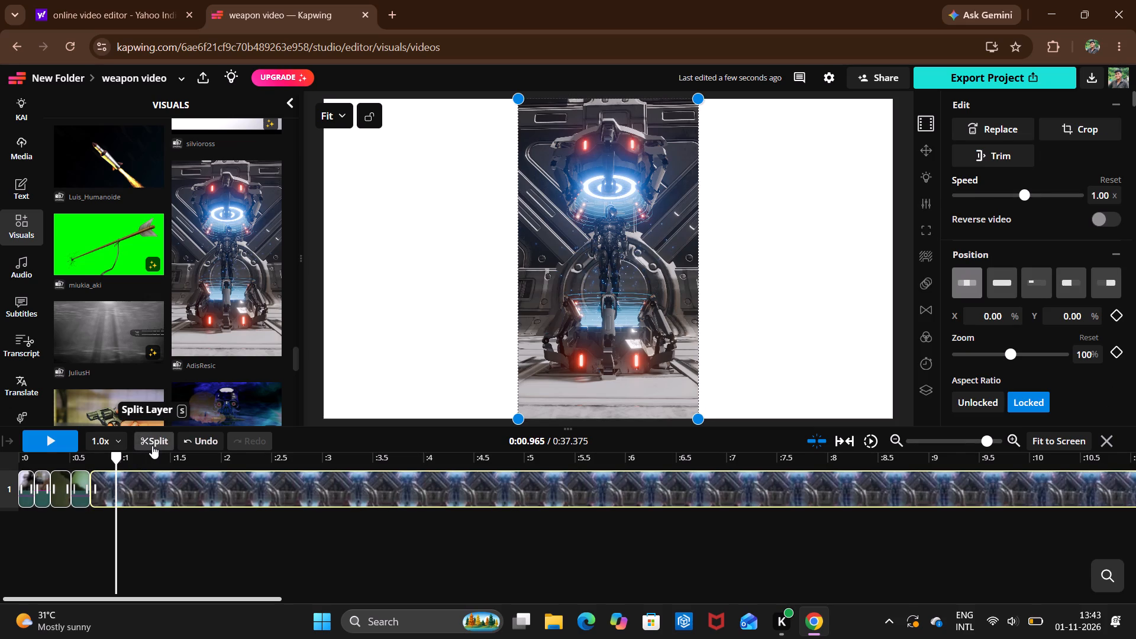
pyautogui.click(152, 446)
pyautogui.click(185, 501)
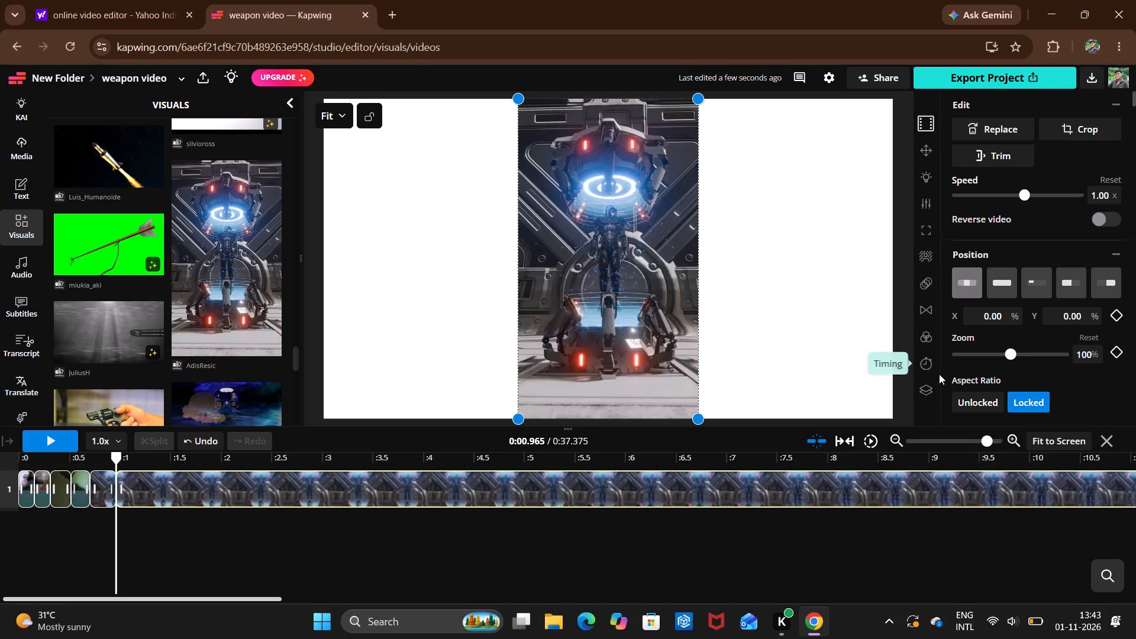
pyautogui.click(931, 389)
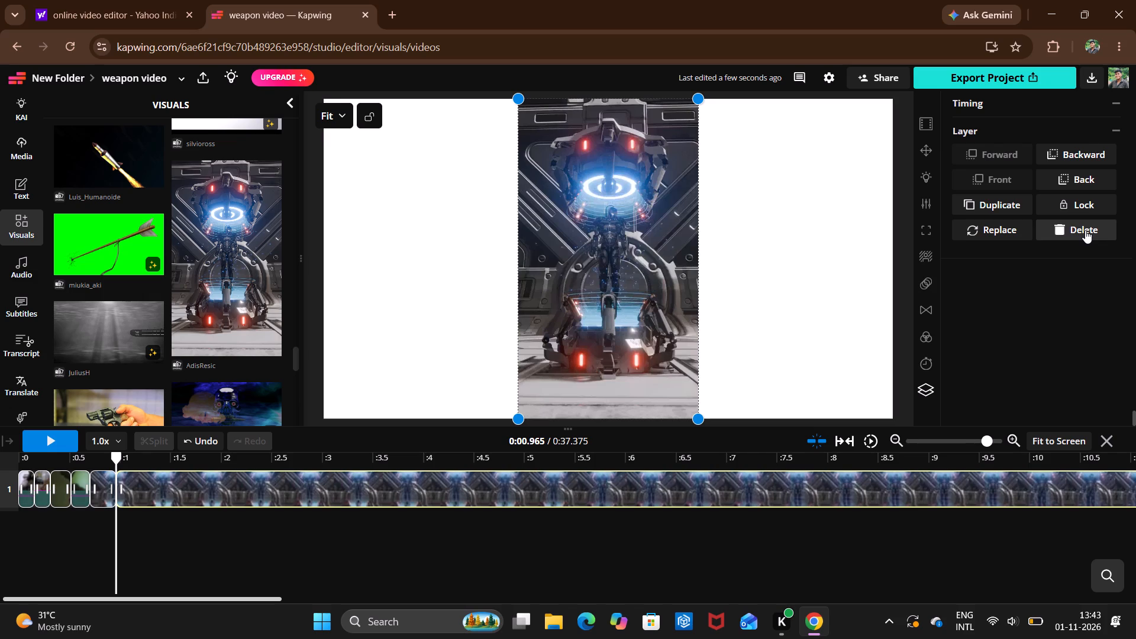
pyautogui.click(1085, 230)
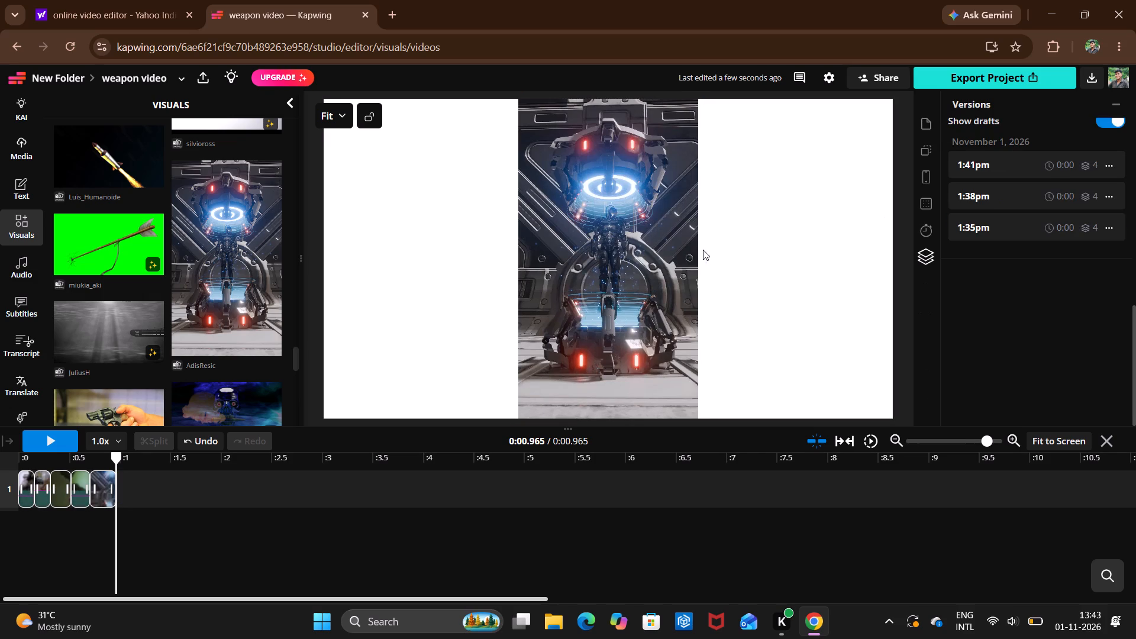
# Add the flying rocket clip from the weapon video results to the end of the timeline.
pyautogui.scroll(1, 167, 308)
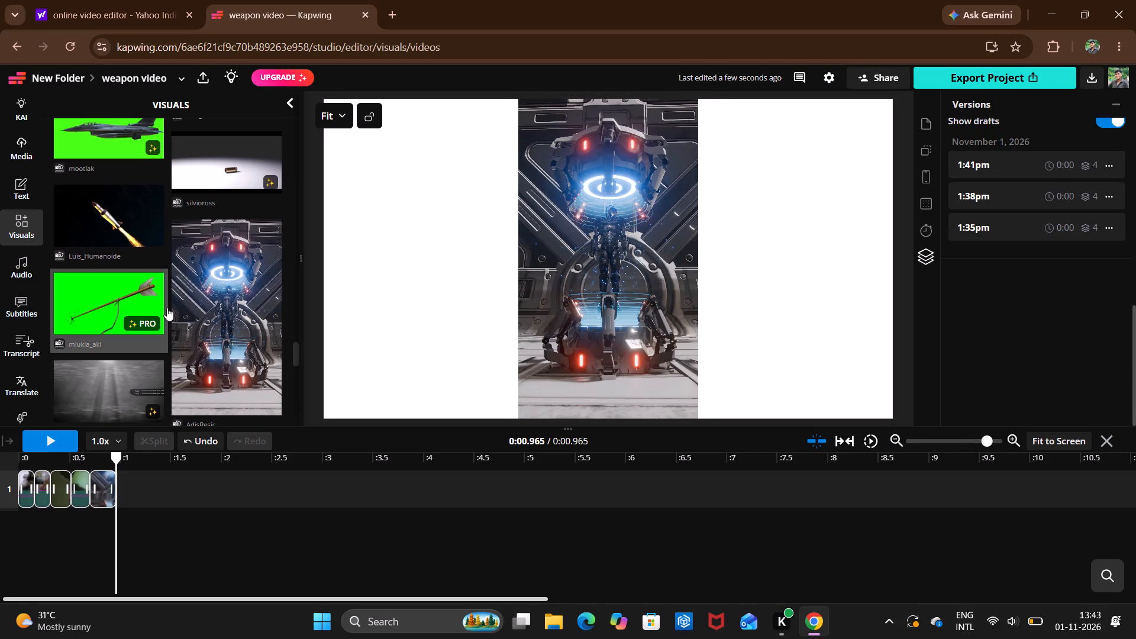
pyautogui.click(123, 221)
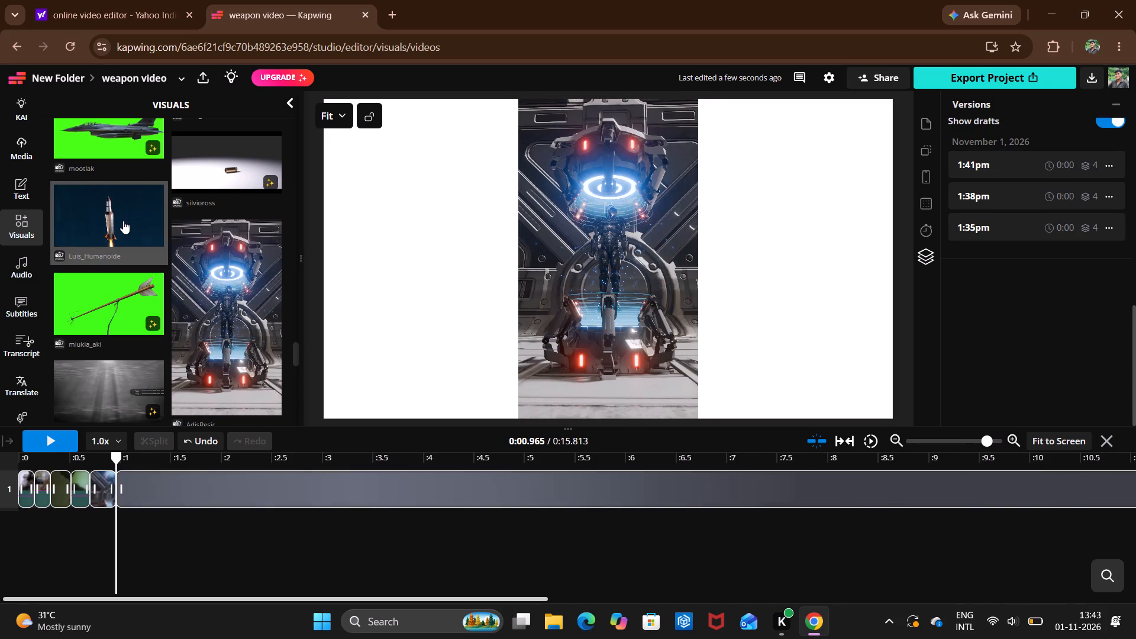
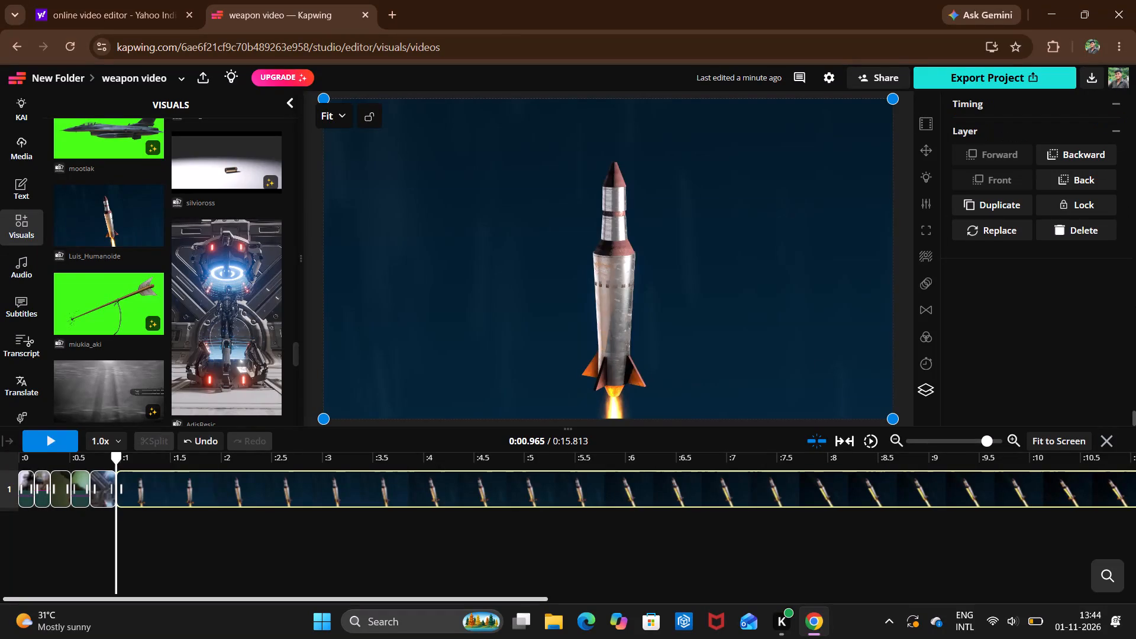
# Split the flying rocket clip at about 0:01.880 and delete the long part after the cut.
pyautogui.click(141, 435)
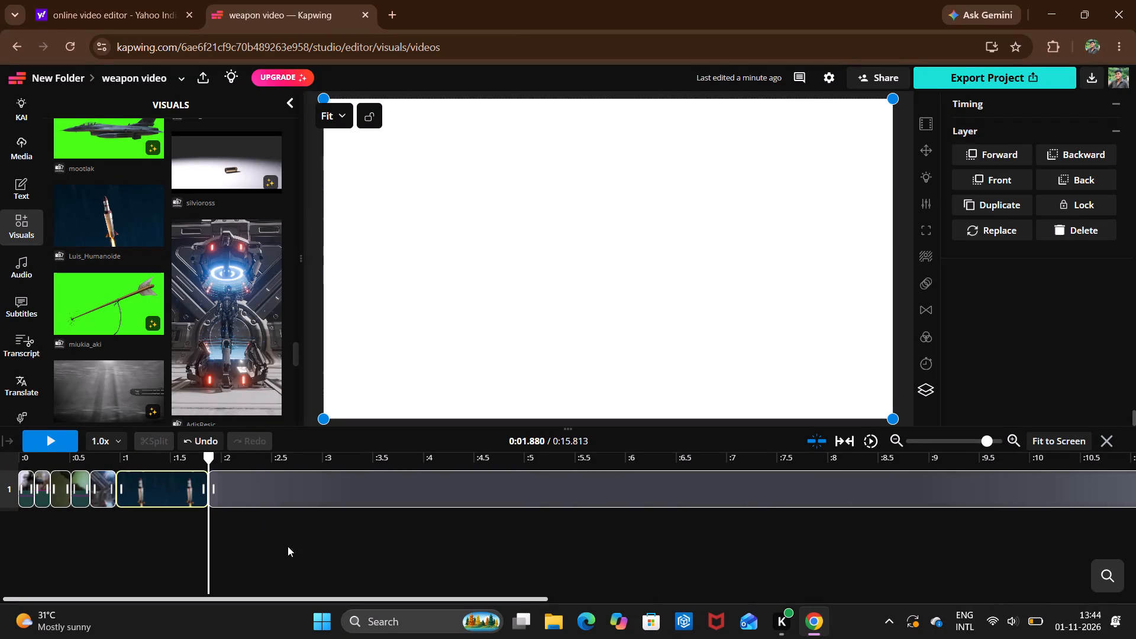
pyautogui.click(272, 501)
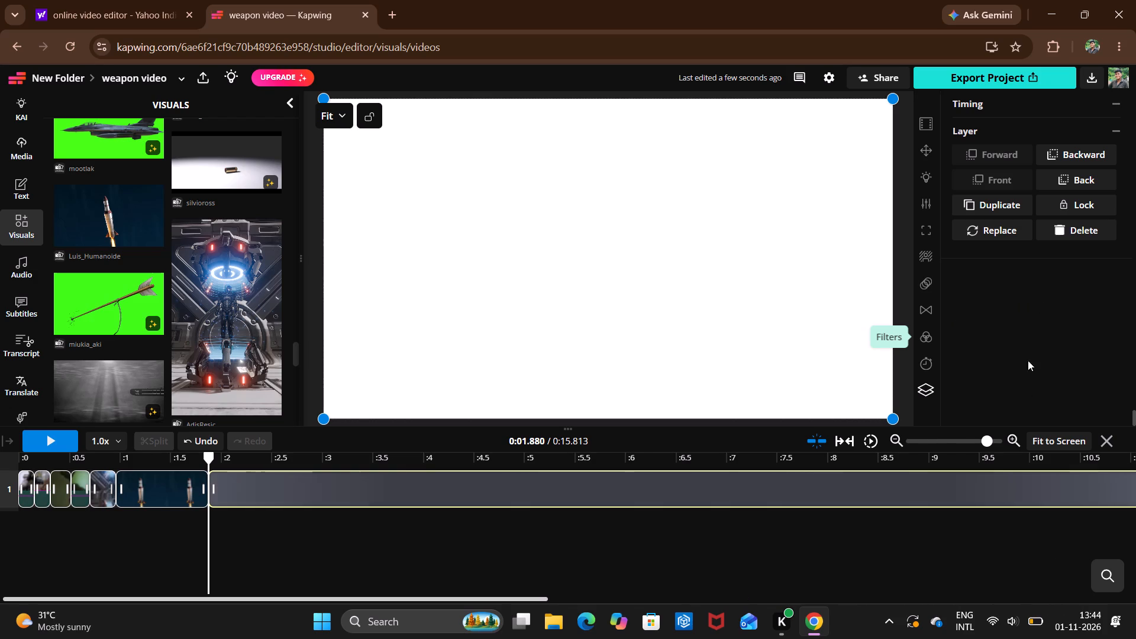
pyautogui.click(1072, 227)
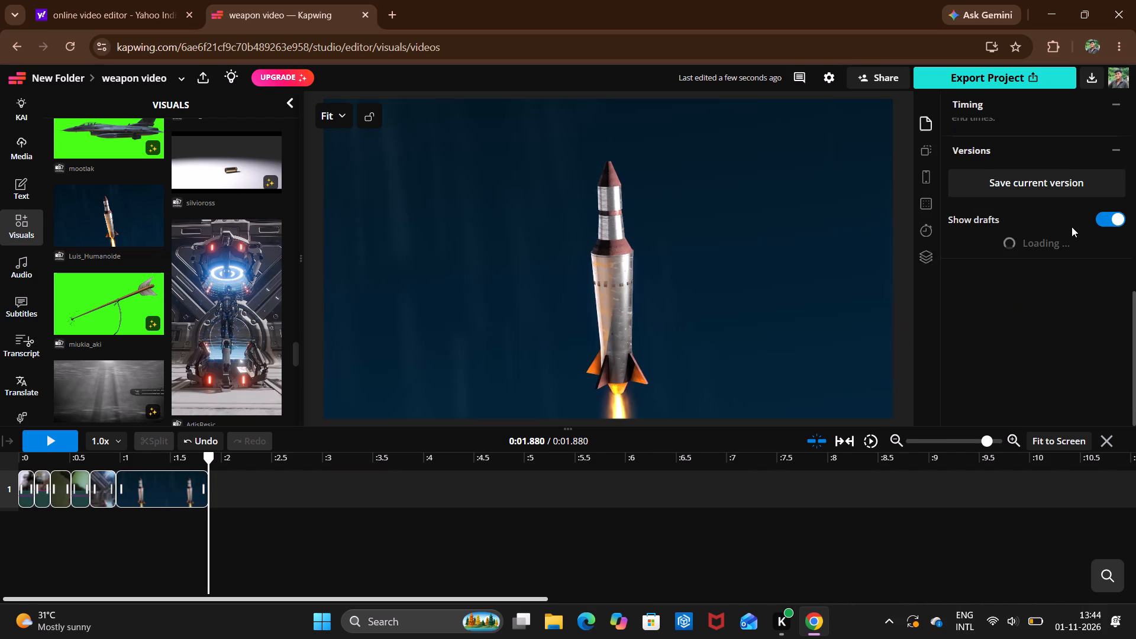
# Find the night-sky rocket-launcher truck clip with the moon in the weapon video results and add it to the end of the timeline.
pyautogui.scroll(-2, 222, 309)
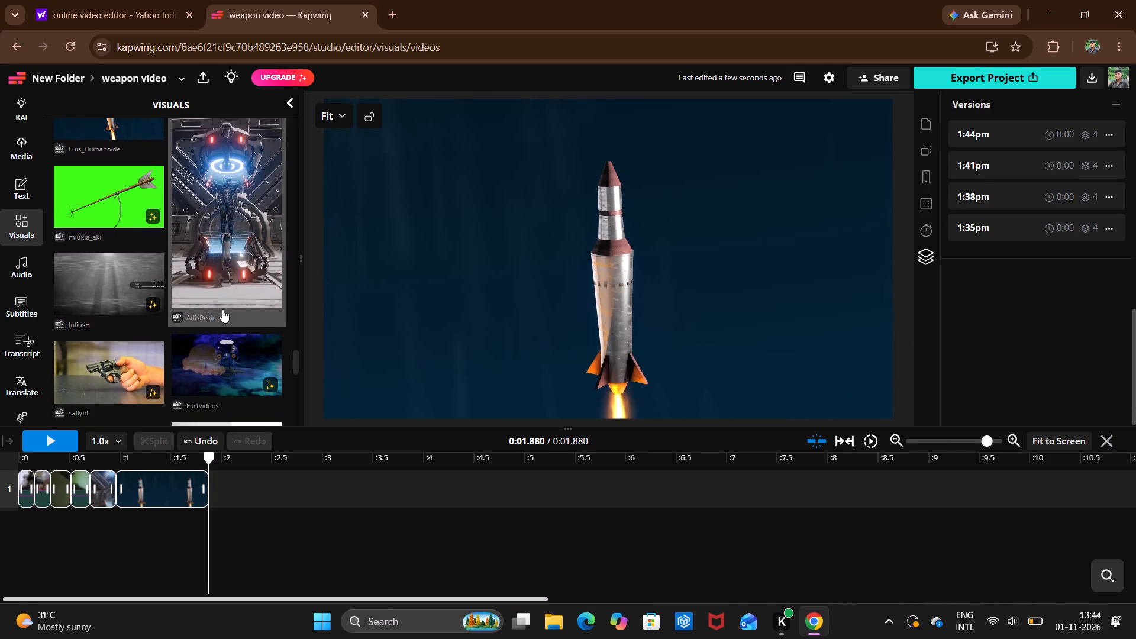
pyautogui.scroll(-3, 222, 309)
pyautogui.hscroll(1, 222, 309)
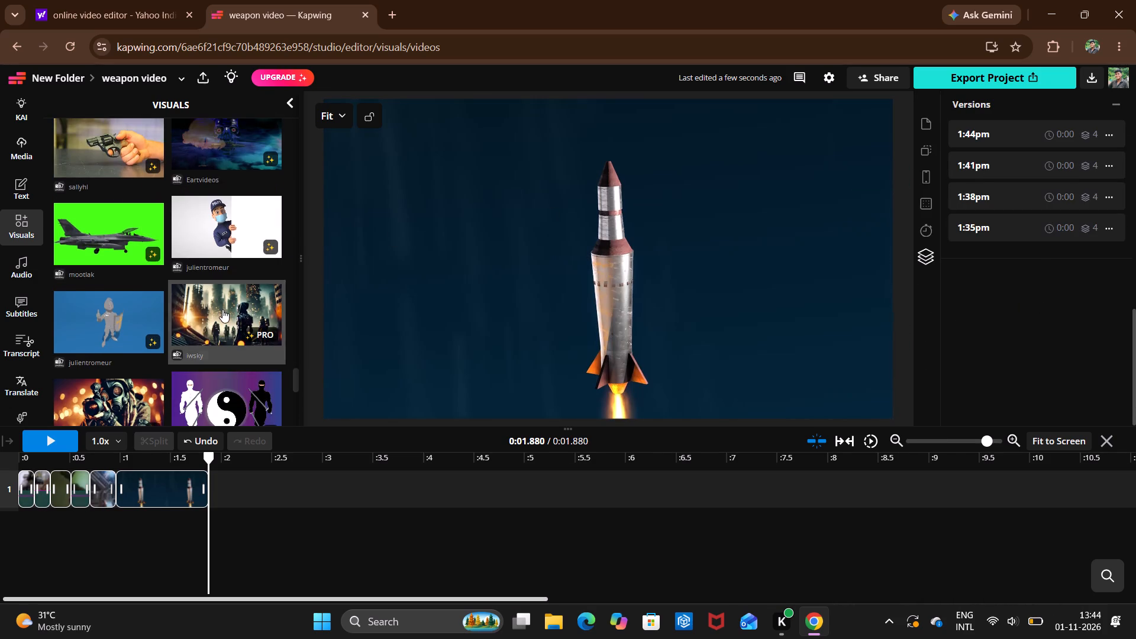
pyautogui.hscroll(1, 222, 309)
pyautogui.scroll(-2, 222, 309)
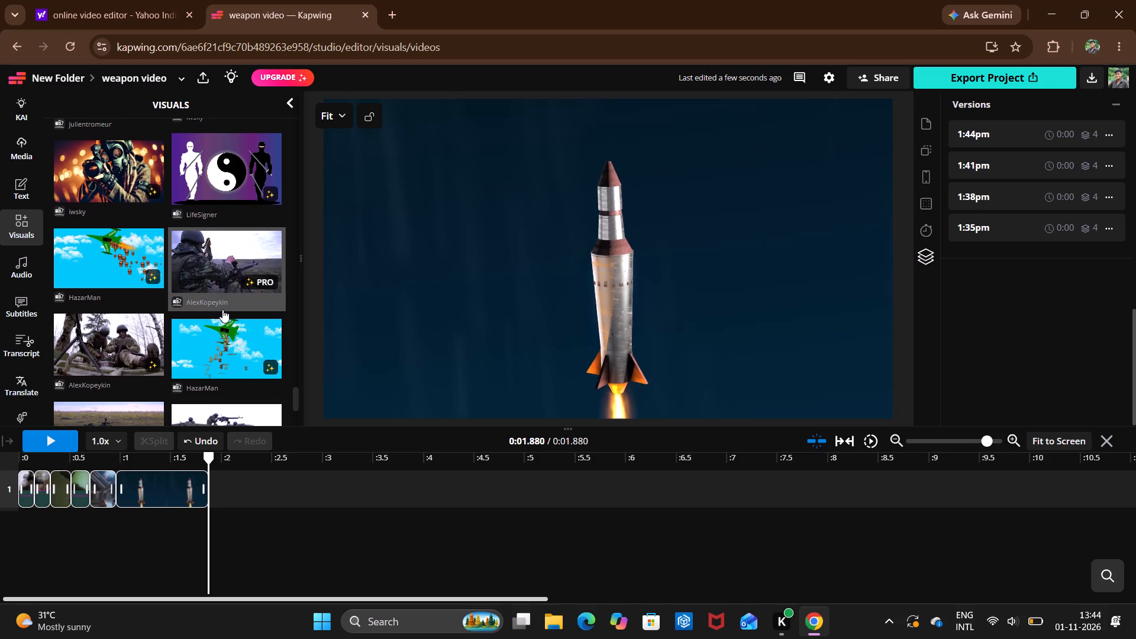
pyautogui.scroll(-4, 222, 309)
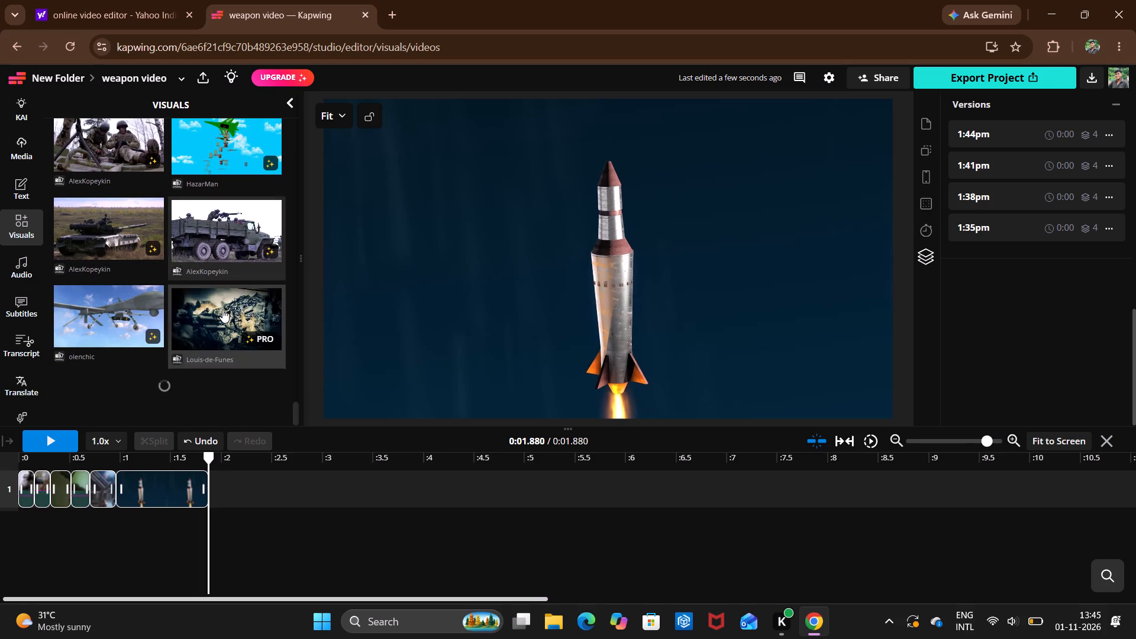
pyautogui.scroll(-1, 222, 309)
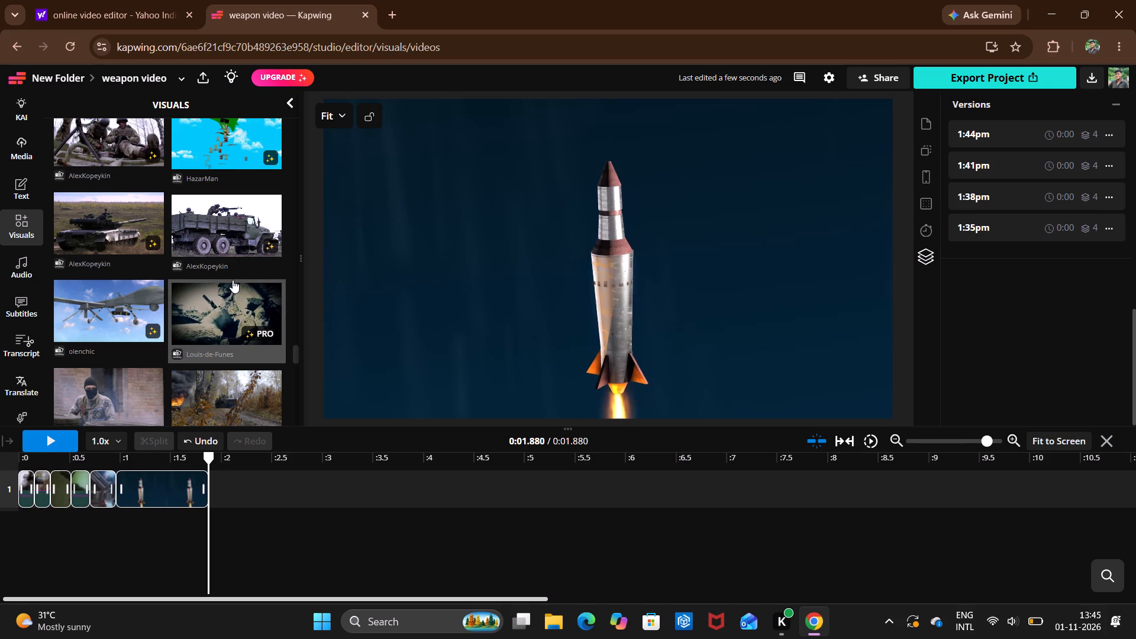
pyautogui.scroll(-3, 233, 280)
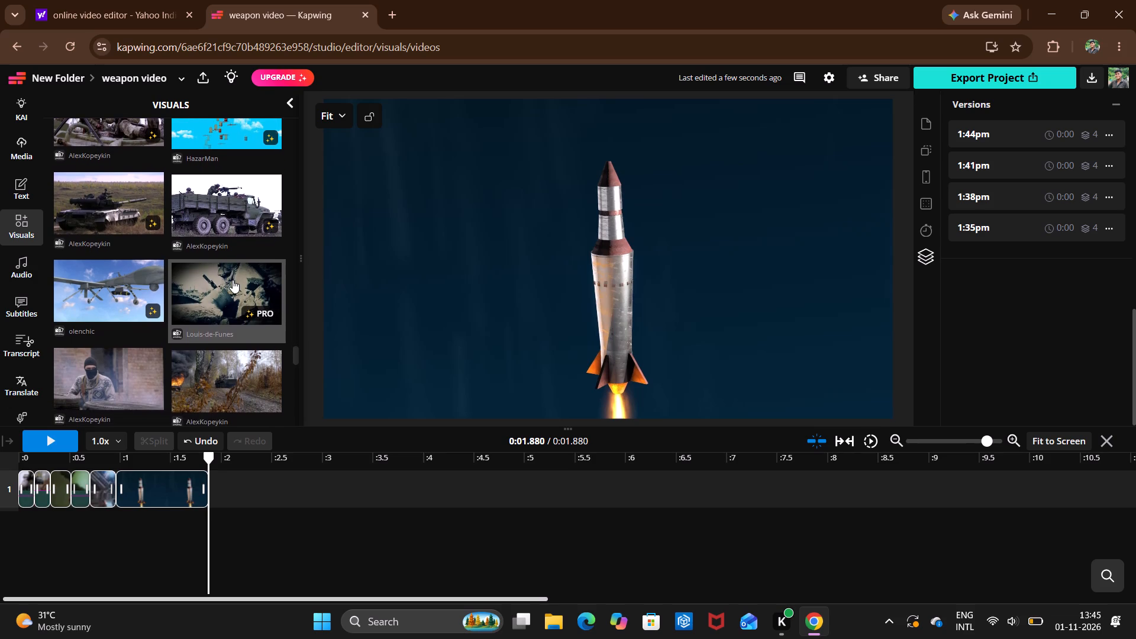
pyautogui.scroll(-1, 233, 280)
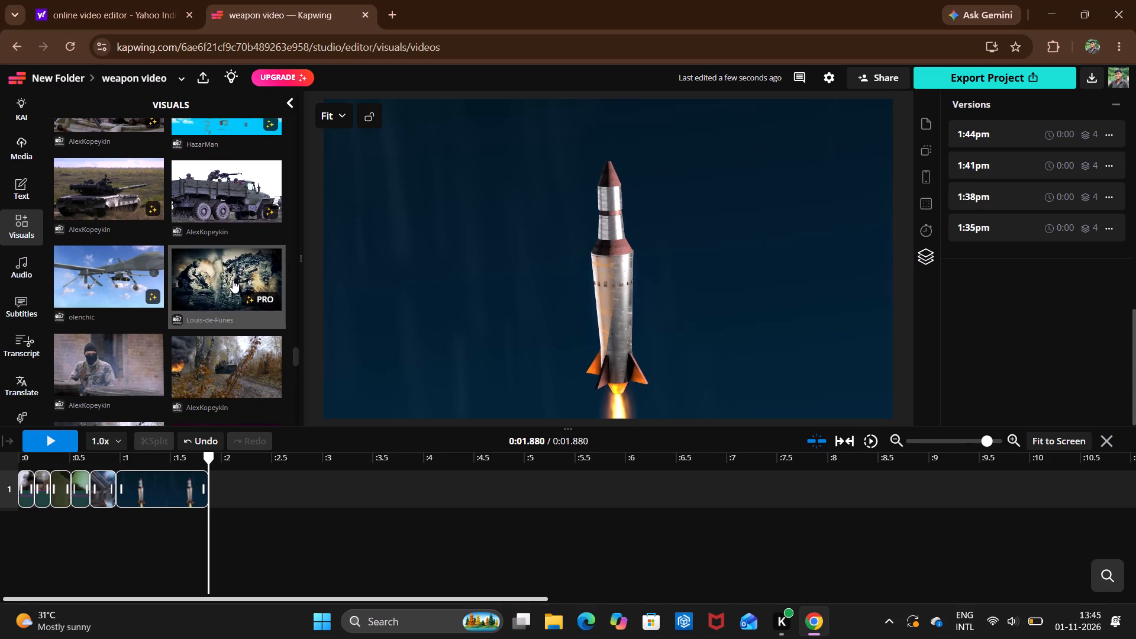
pyautogui.scroll(-2, 233, 280)
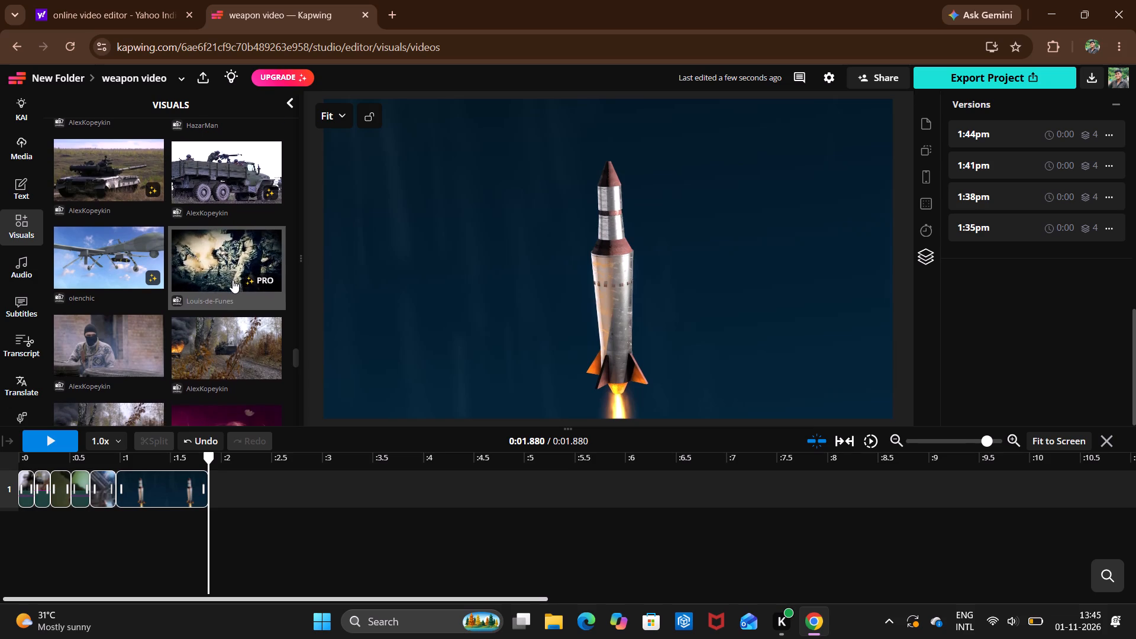
pyautogui.scroll(-2, 233, 280)
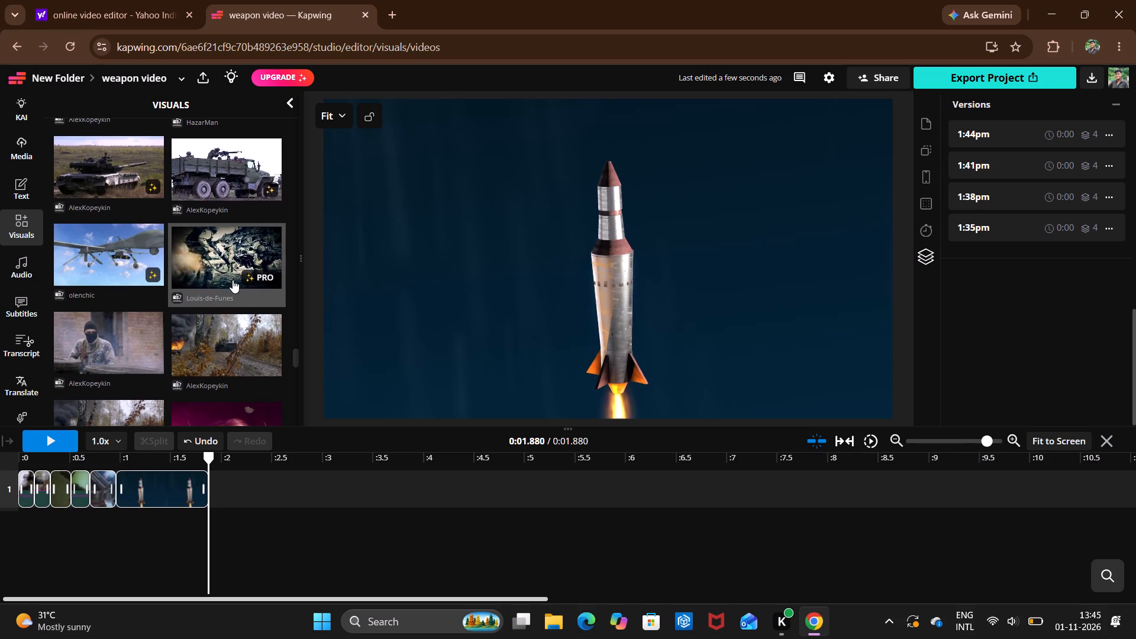
pyautogui.scroll(-1, 233, 280)
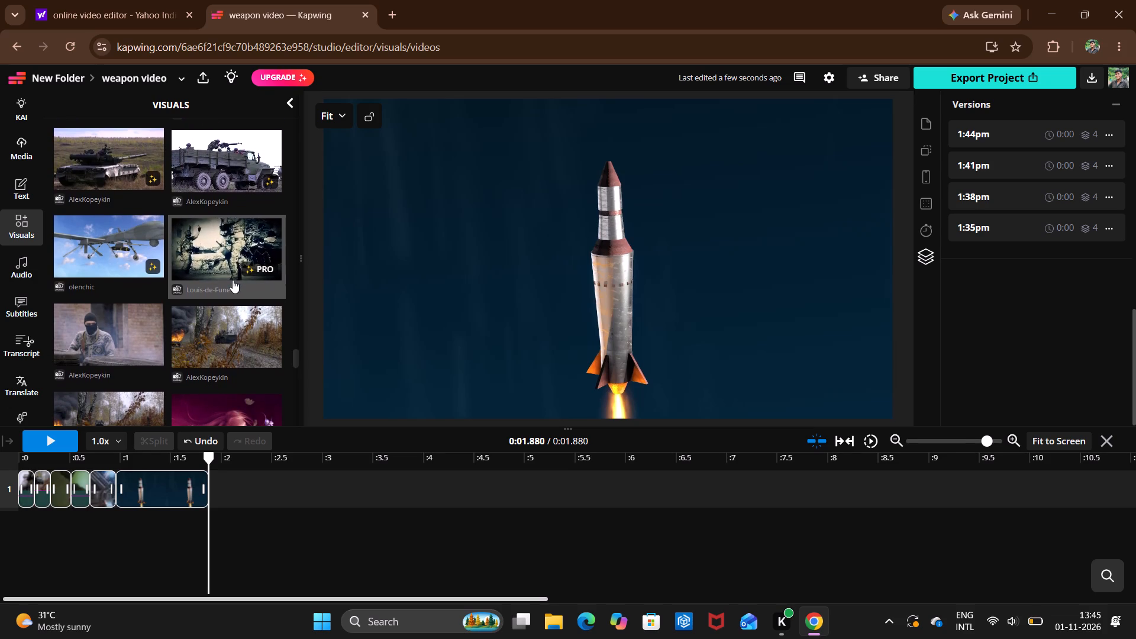
pyautogui.scroll(-1, 233, 280)
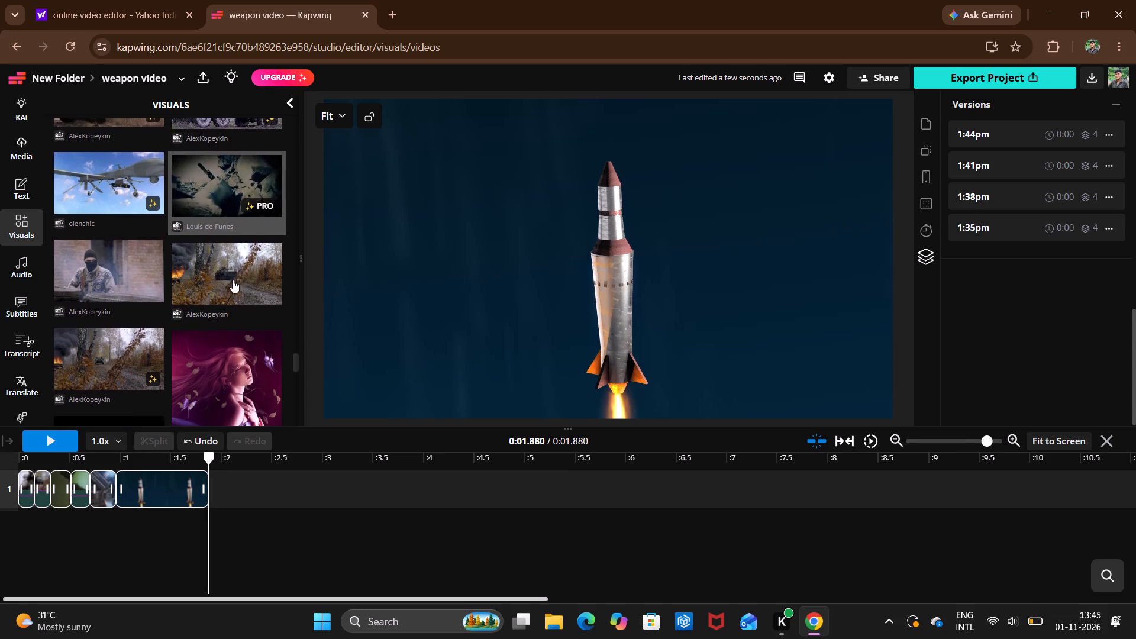
pyautogui.scroll(-1, 233, 280)
pyautogui.scroll(-1, 166, 294)
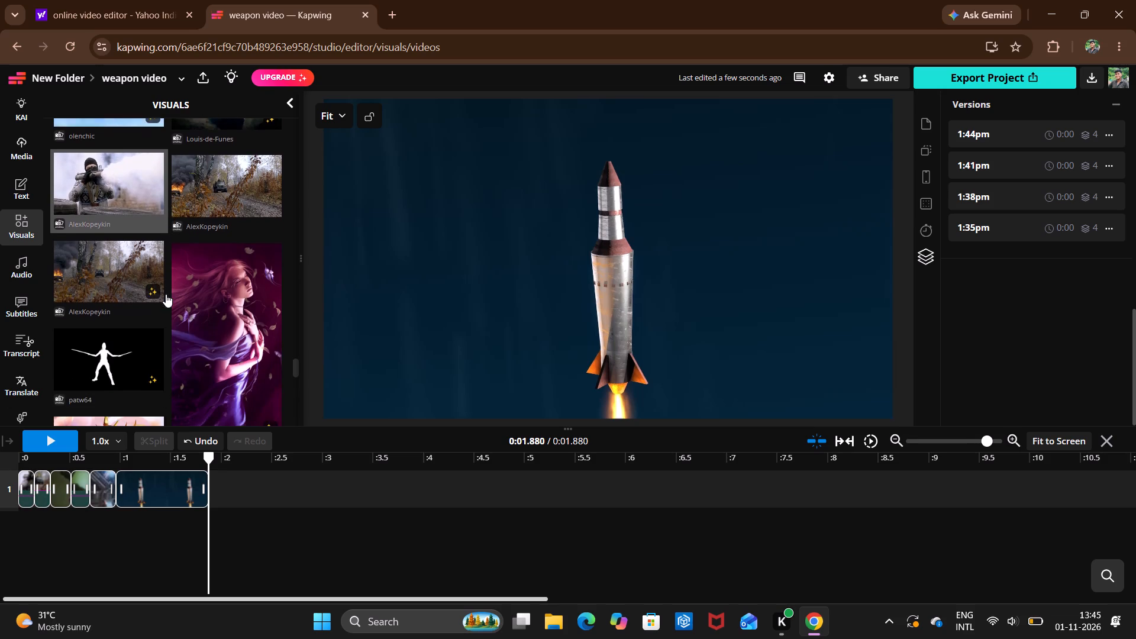
pyautogui.scroll(-1, 166, 294)
pyautogui.hscroll(2, 166, 294)
pyautogui.scroll(-3, 166, 294)
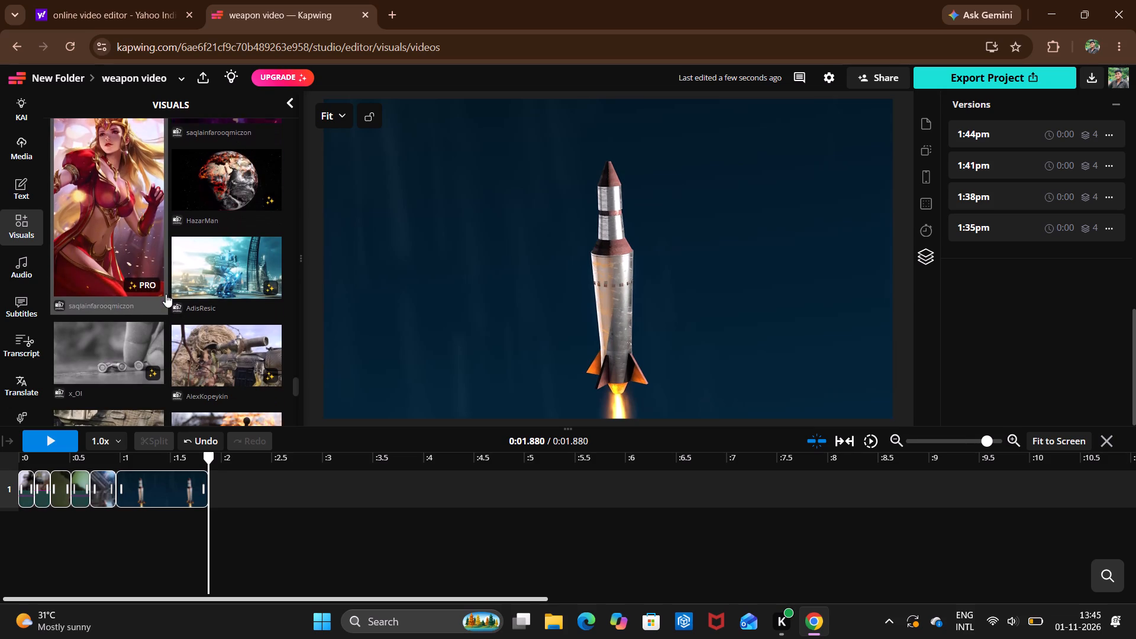
pyautogui.scroll(-4, 166, 294)
pyautogui.hscroll(3, 166, 294)
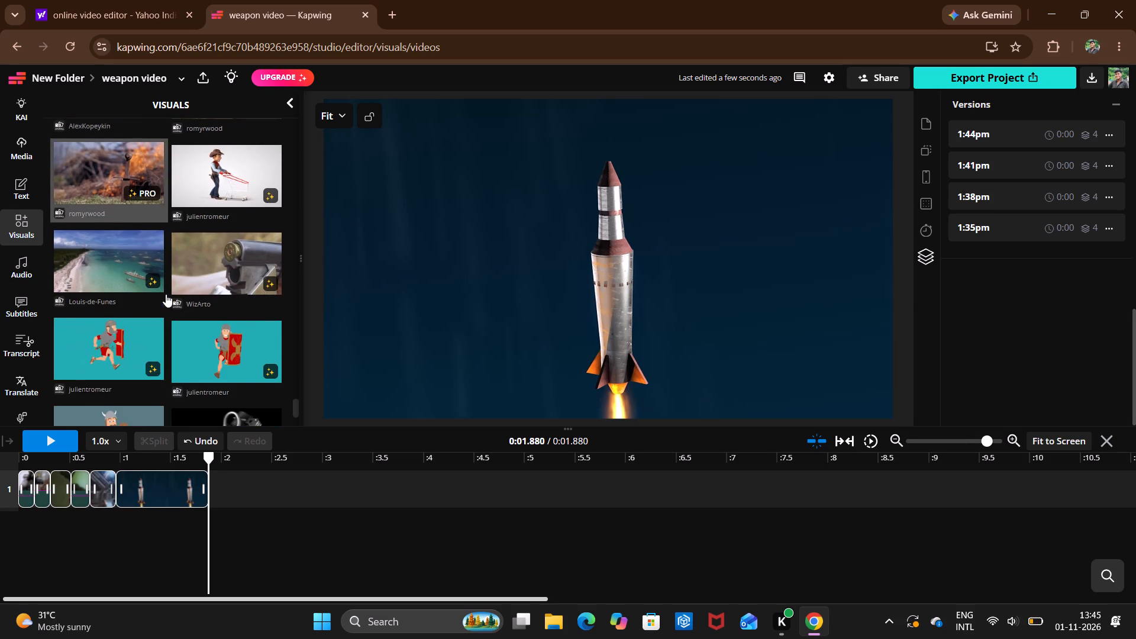
pyautogui.hscroll(2, 166, 294)
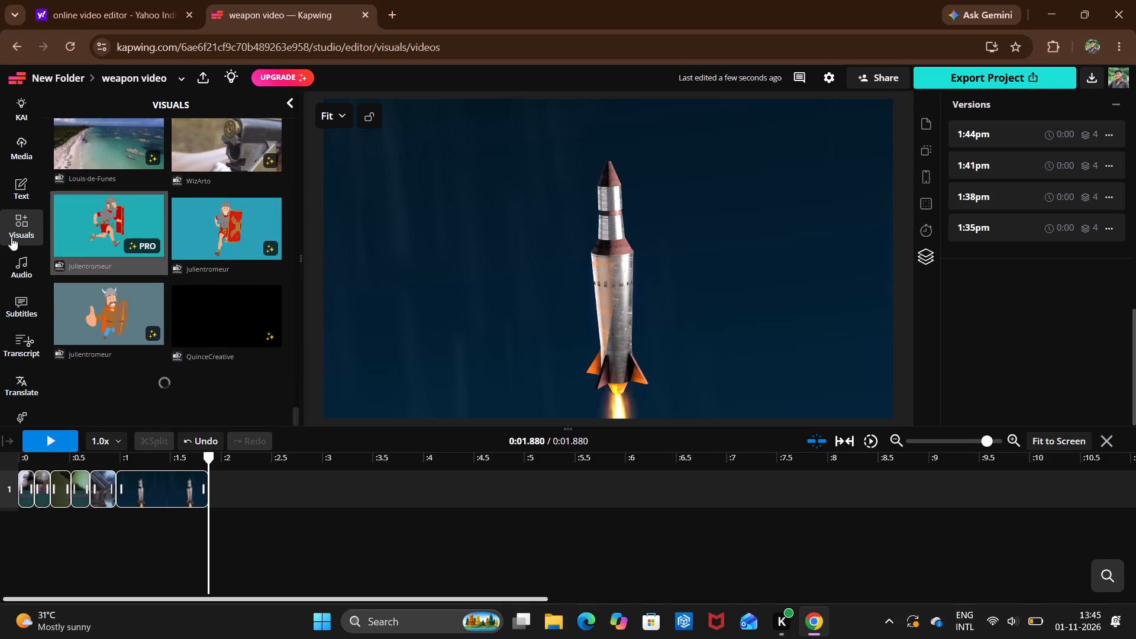
pyautogui.moveTo(17, 259); pyautogui.dragTo(116, 302)
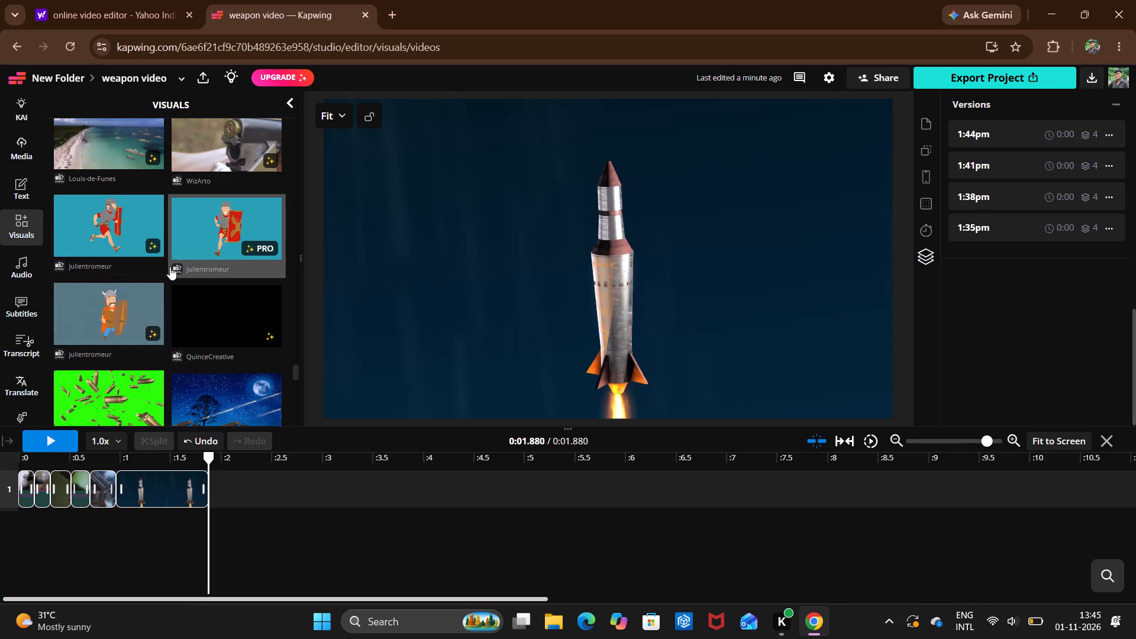
pyautogui.scroll(-2, 170, 267)
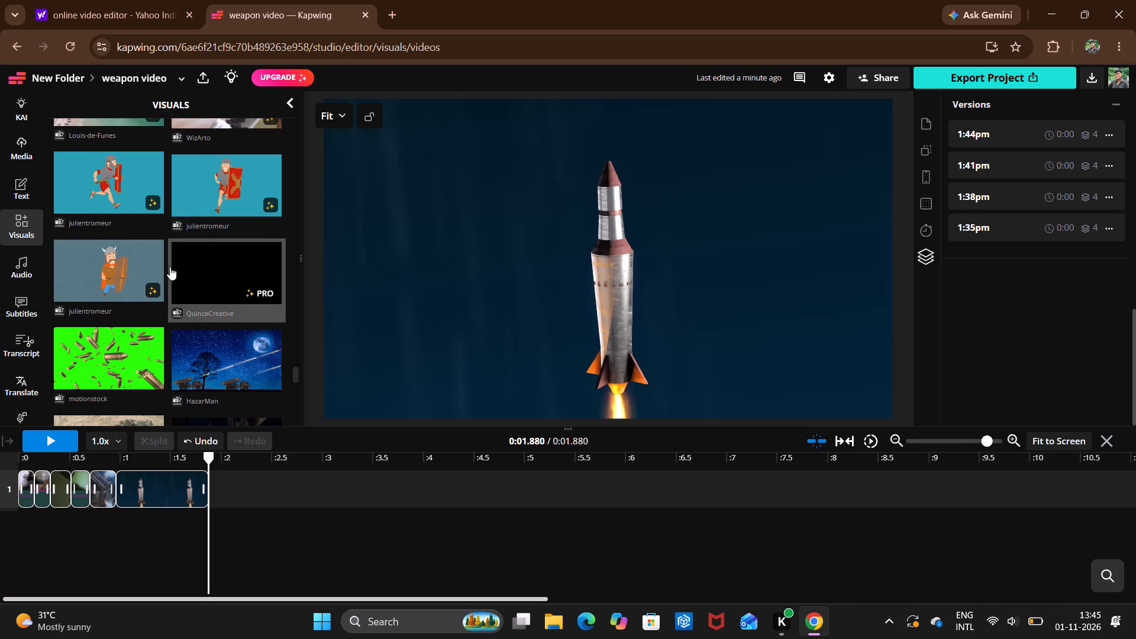
pyautogui.scroll(-2, 170, 267)
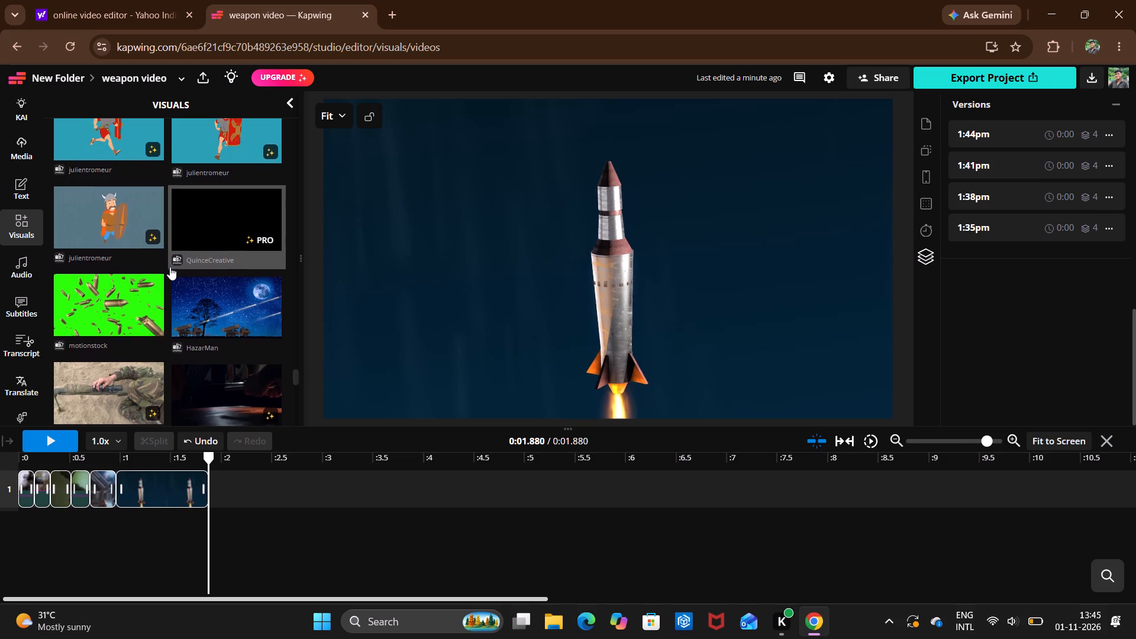
pyautogui.scroll(-1, 170, 267)
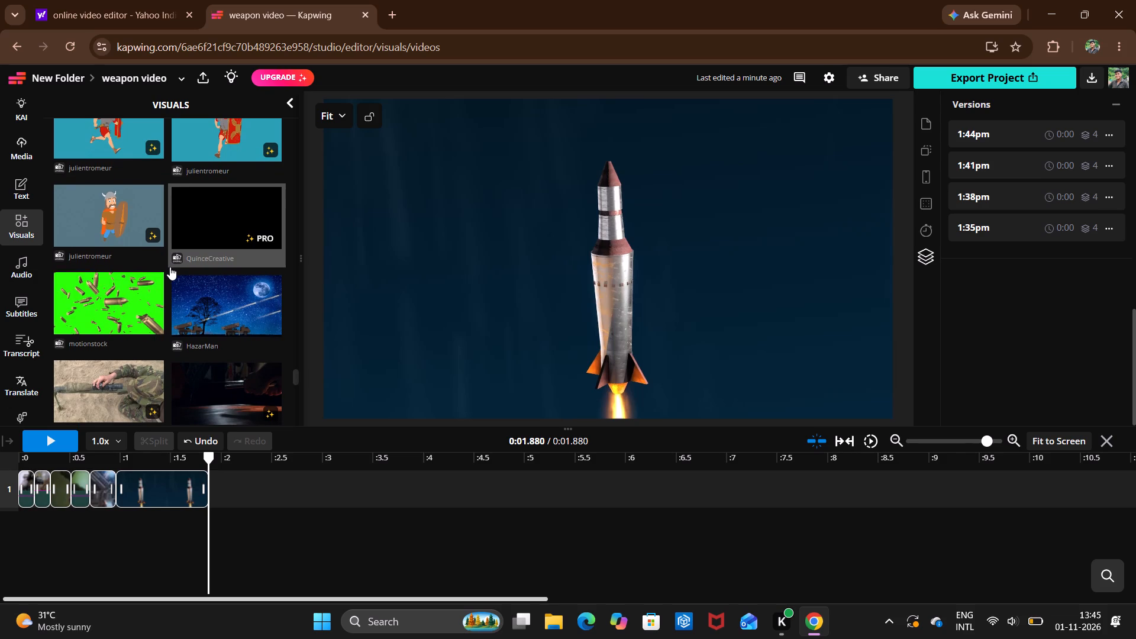
pyautogui.scroll(-1, 170, 267)
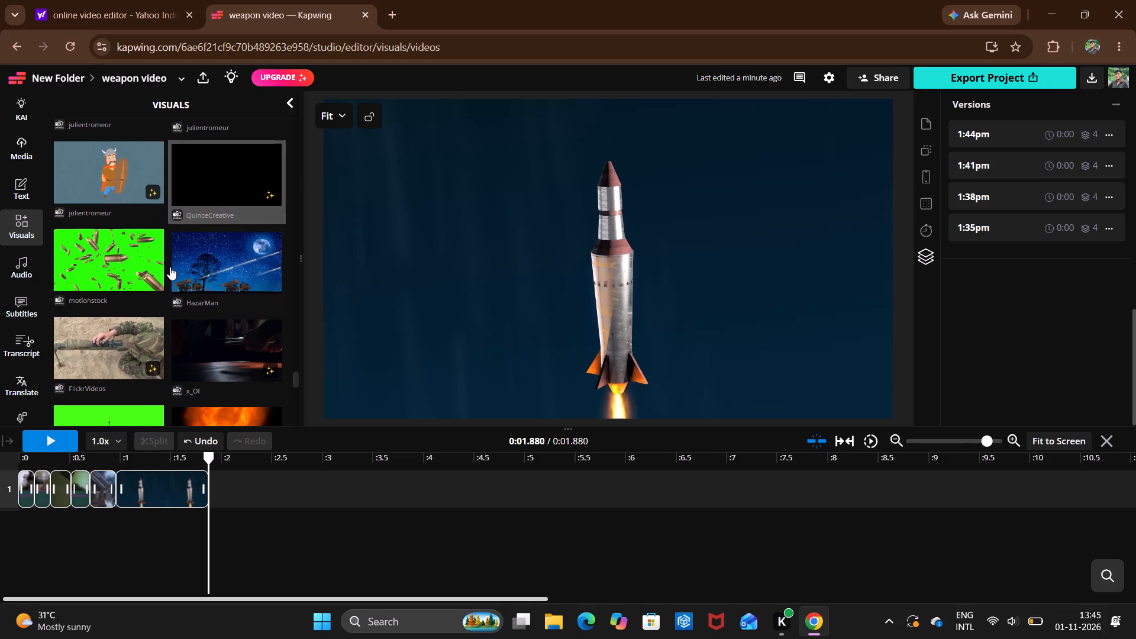
pyautogui.click(204, 264)
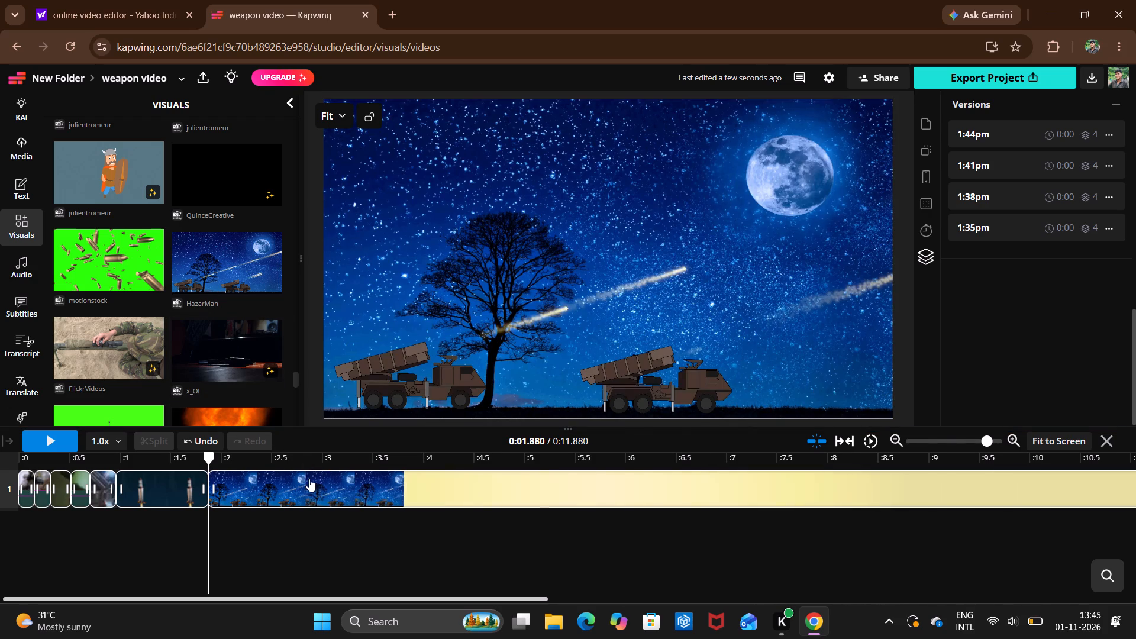
# Split the night rocket-launcher clip at about 0:02.070.
pyautogui.doubleClick(228, 481)
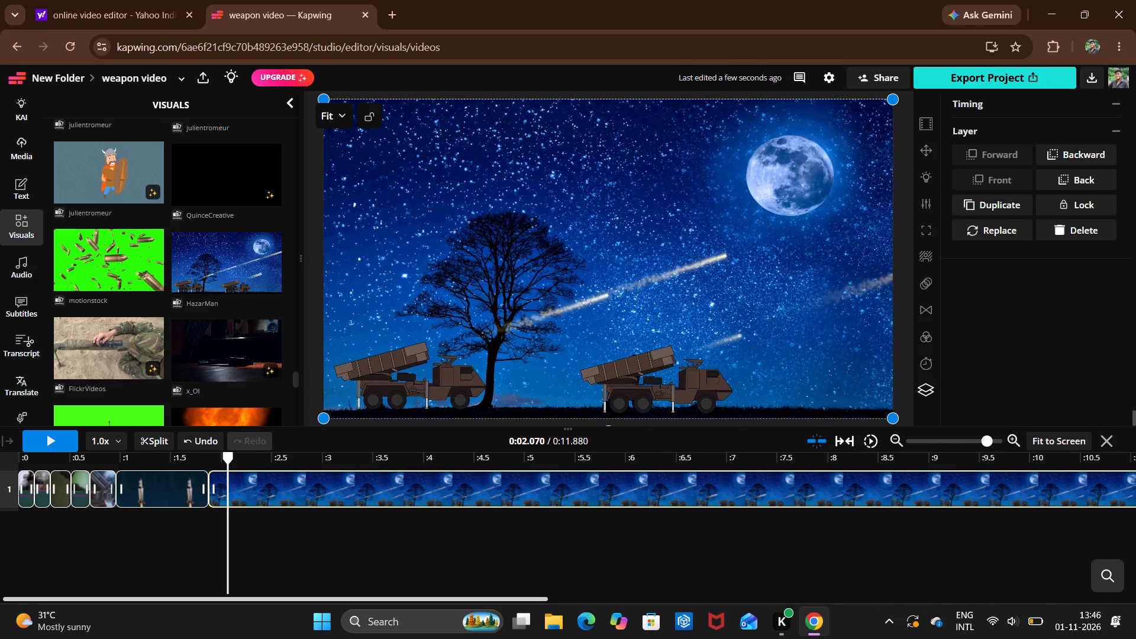
pyautogui.click(156, 440)
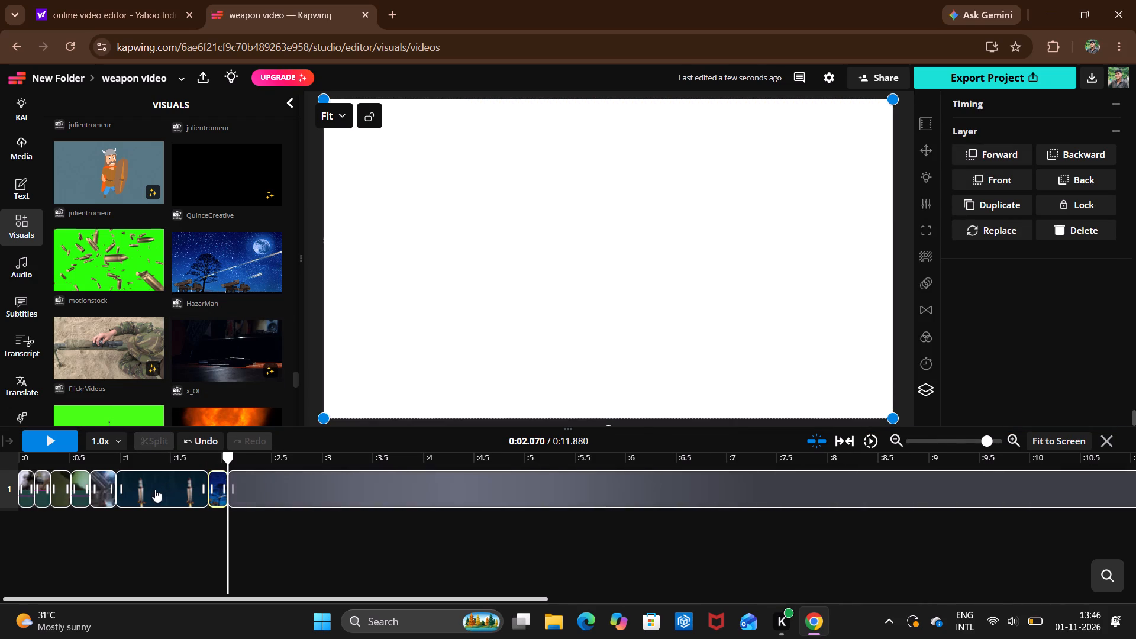
# Split the flying rocket clip at about 0:01.104 and delete its part after the cut.
pyautogui.doubleClick(131, 486)
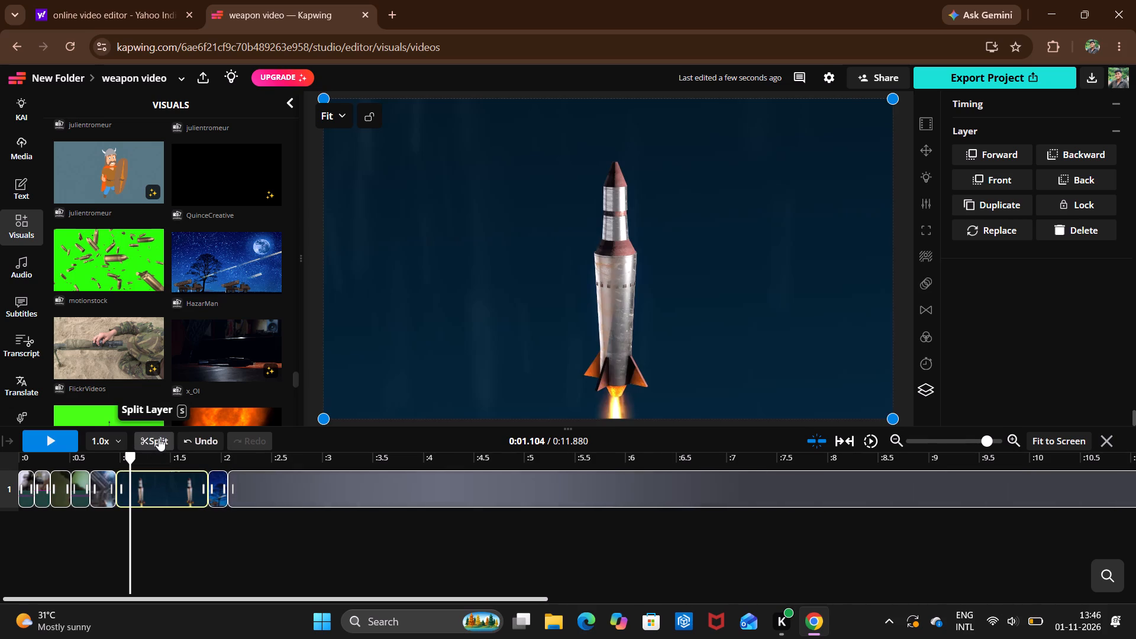
pyautogui.click(158, 437)
pyautogui.click(167, 482)
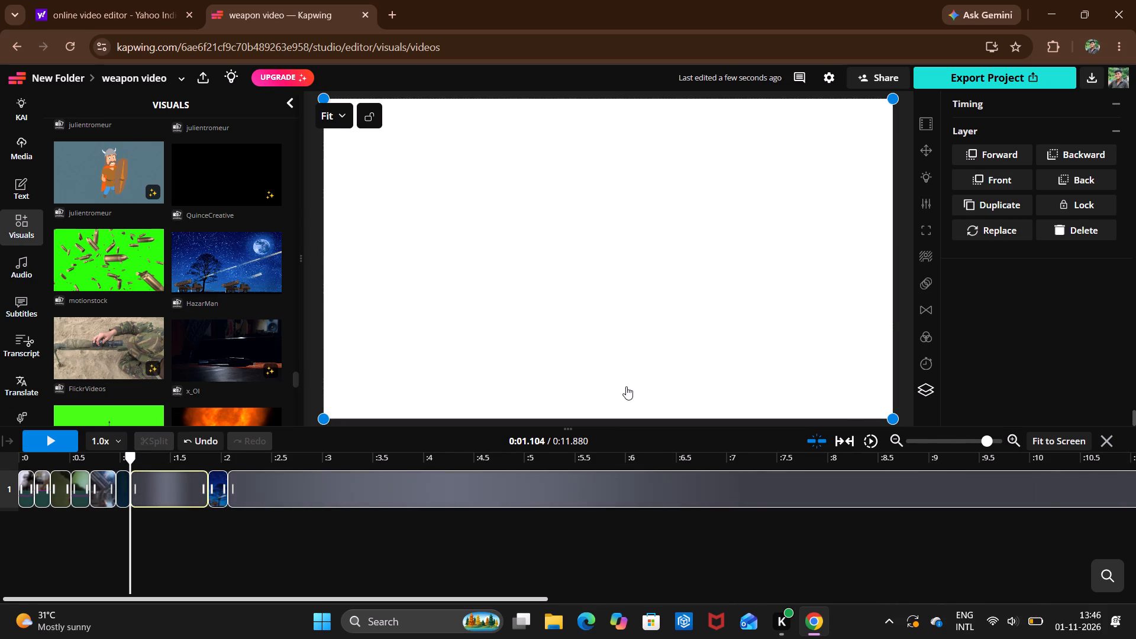
pyautogui.click(1089, 226)
pyautogui.click(169, 492)
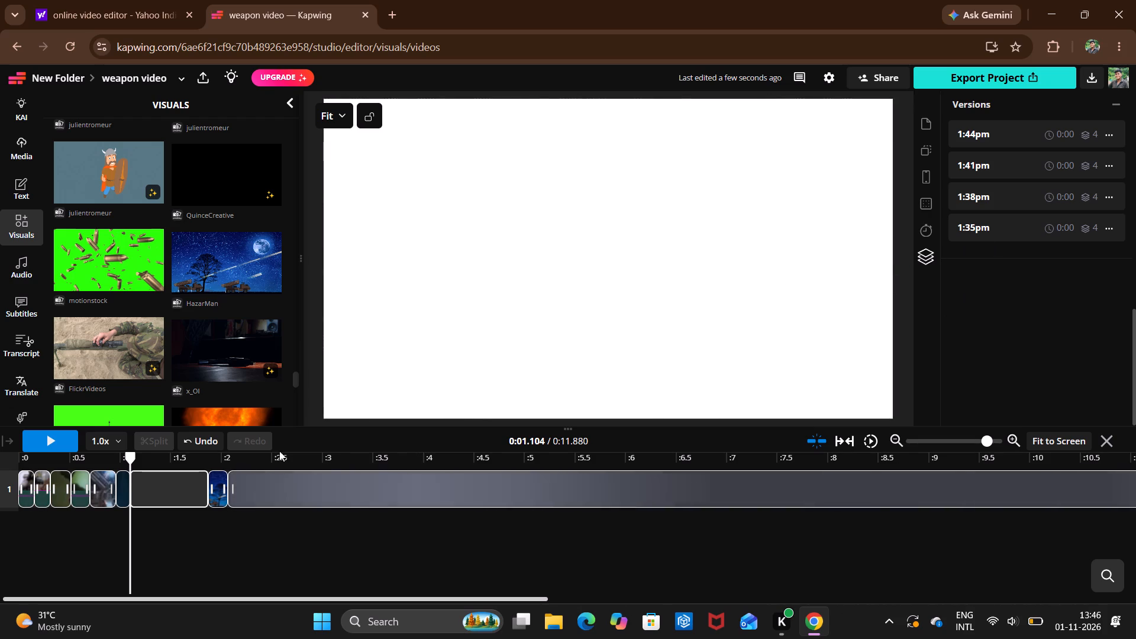
# Trim the end of the short night rocket-launcher clip to about 0:02.033 and move it before the robot-chamber clip, at about 0:00.709.
pyautogui.moveTo(222, 495); pyautogui.dragTo(189, 483)
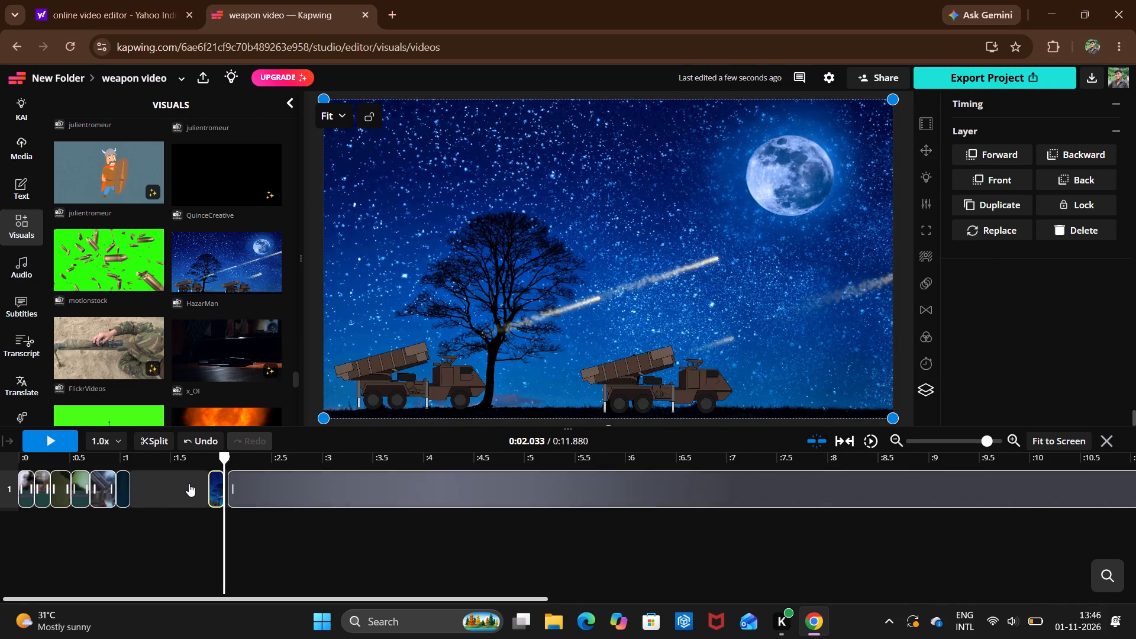
pyautogui.click(215, 483)
pyautogui.moveTo(215, 483); pyautogui.dragTo(213, 450)
pyautogui.moveTo(209, 479); pyautogui.dragTo(122, 487)
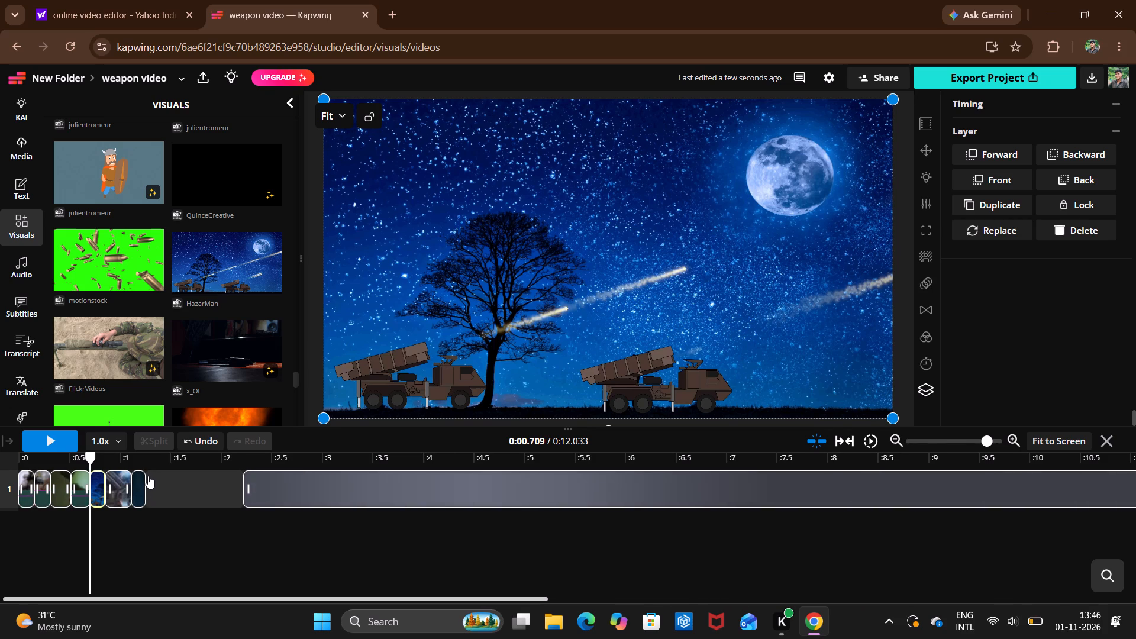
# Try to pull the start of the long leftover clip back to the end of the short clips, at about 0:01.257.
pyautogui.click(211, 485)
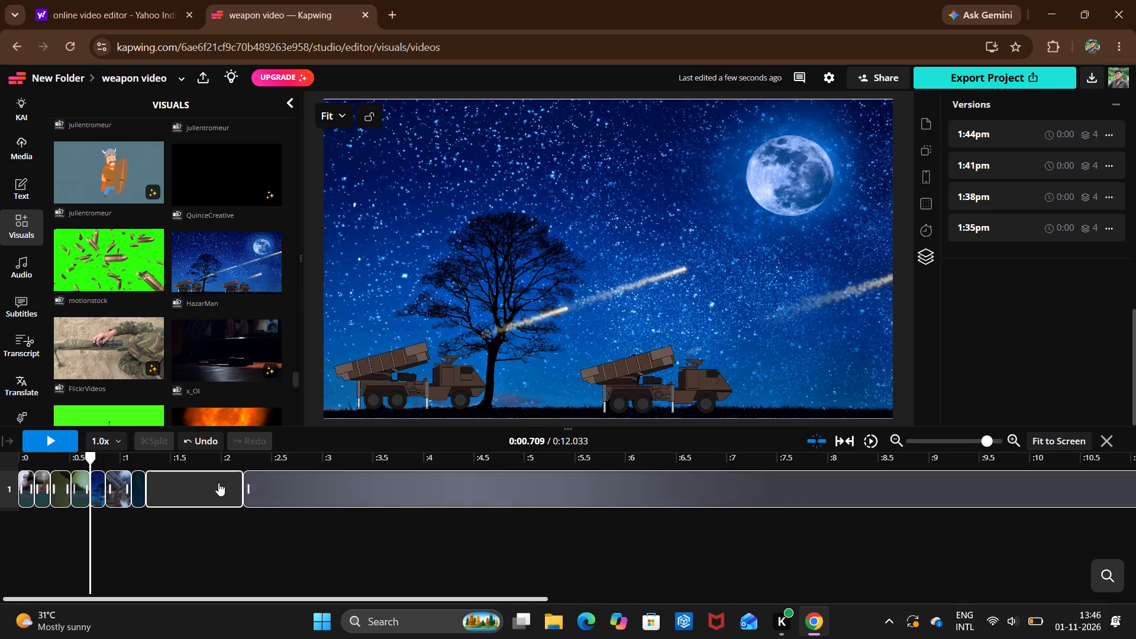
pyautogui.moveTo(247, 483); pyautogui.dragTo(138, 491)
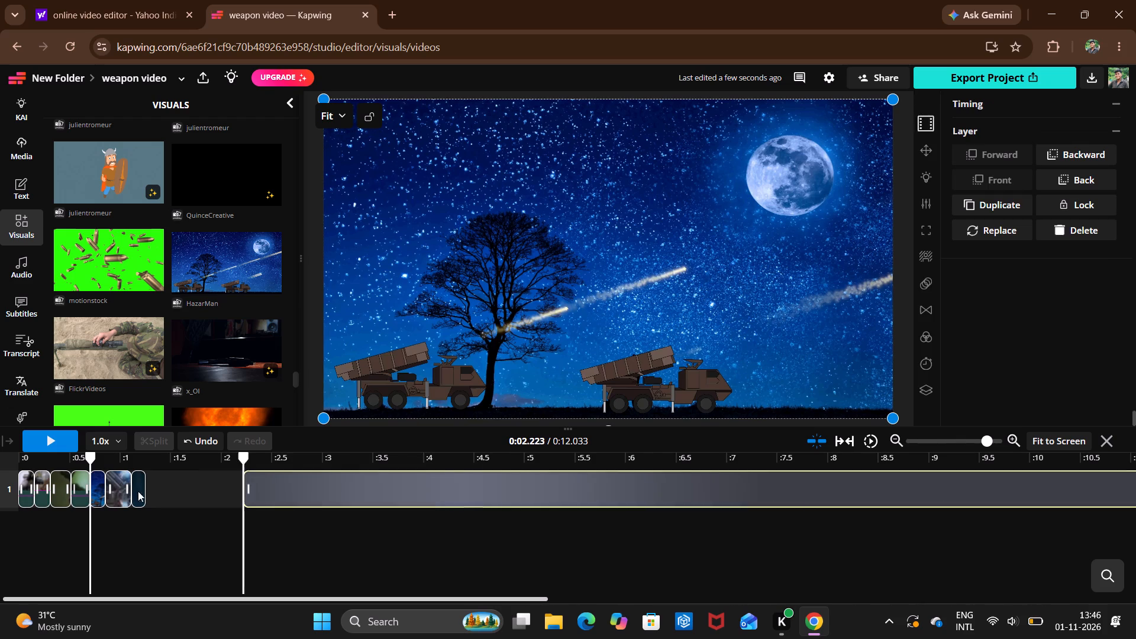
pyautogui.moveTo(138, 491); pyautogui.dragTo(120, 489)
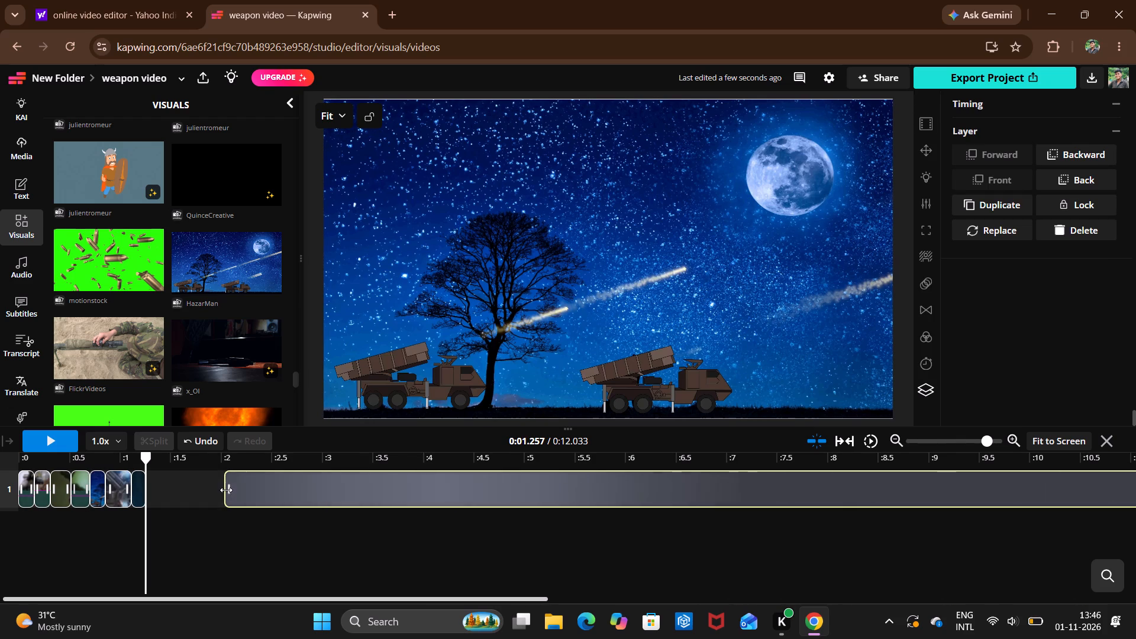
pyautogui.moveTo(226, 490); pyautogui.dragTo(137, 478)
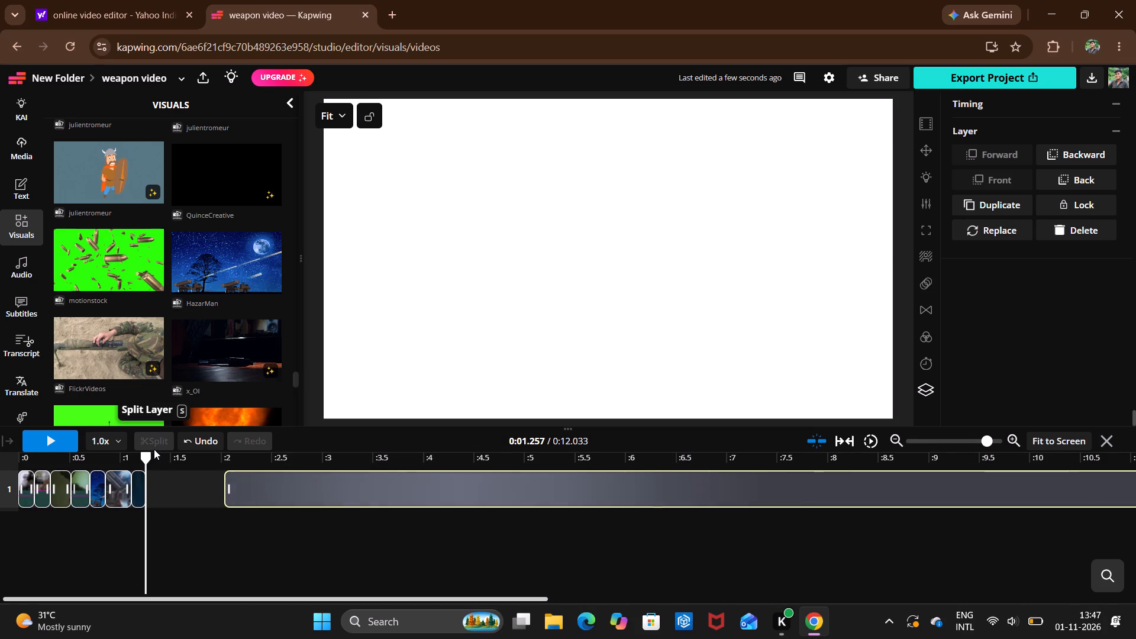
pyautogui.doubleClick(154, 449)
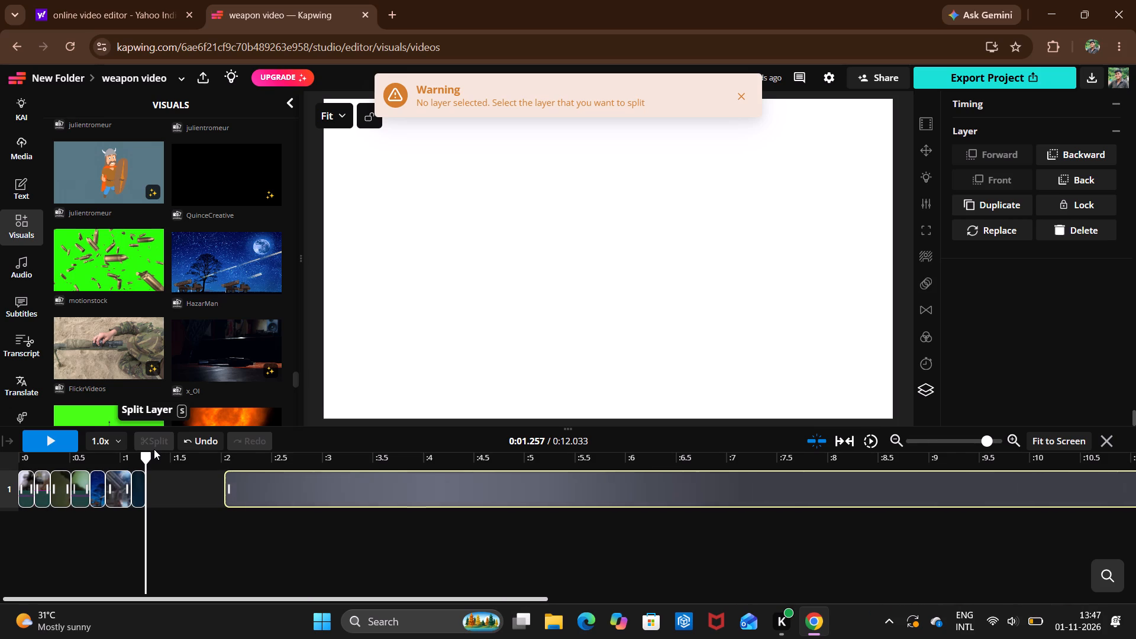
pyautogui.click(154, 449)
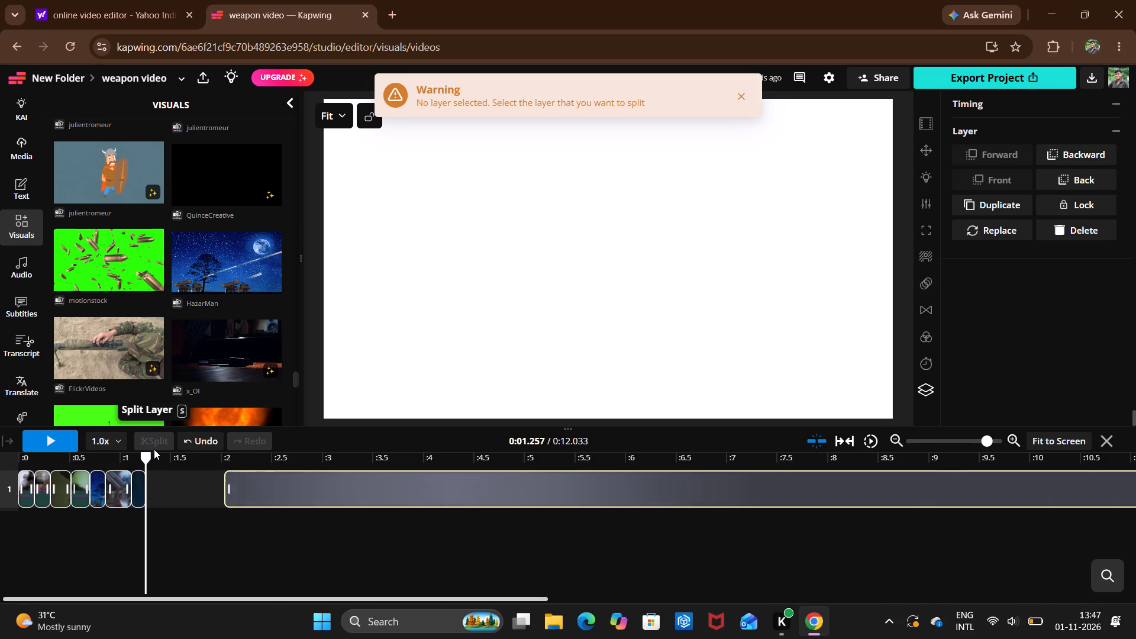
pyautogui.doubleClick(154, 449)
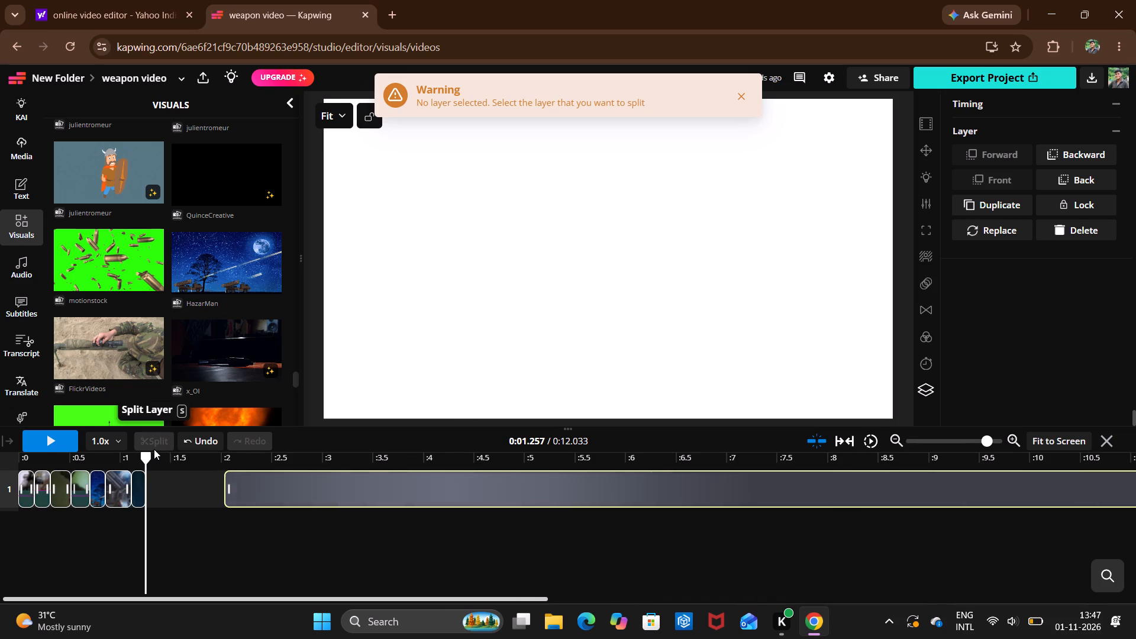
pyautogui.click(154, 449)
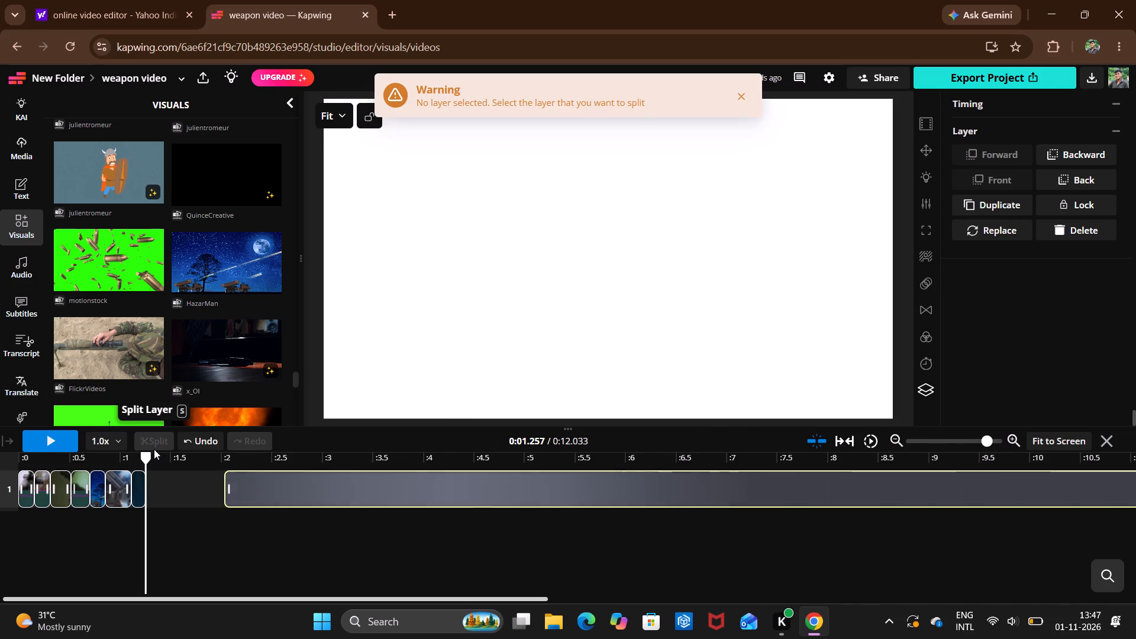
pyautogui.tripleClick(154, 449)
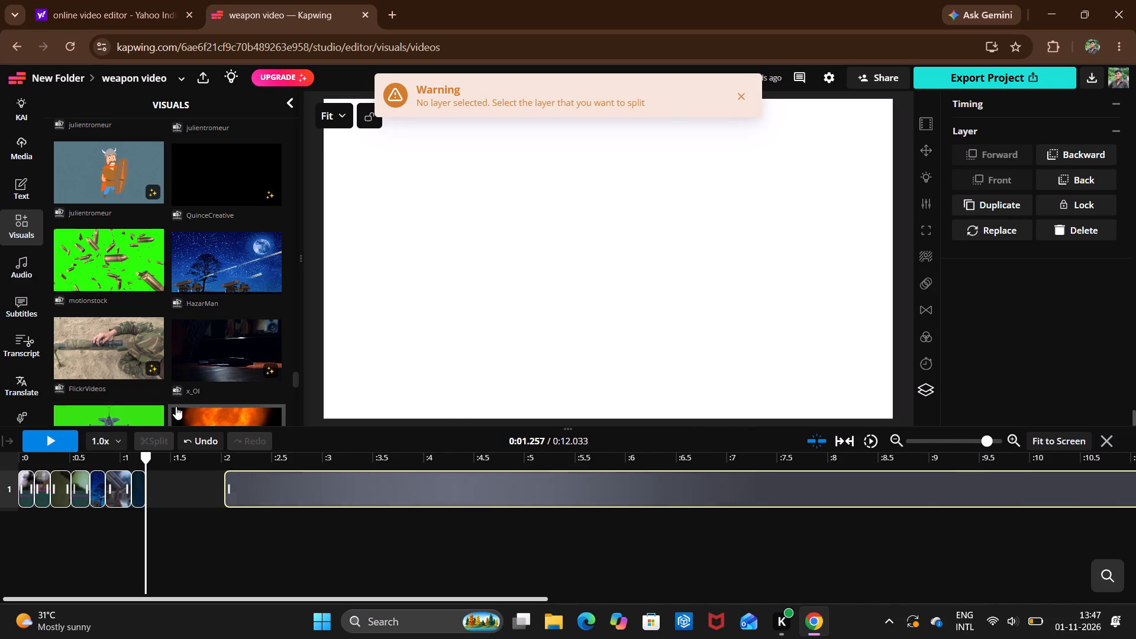
# Delete the long leftover clip that starts after the gap in the timeline.
pyautogui.click(227, 484)
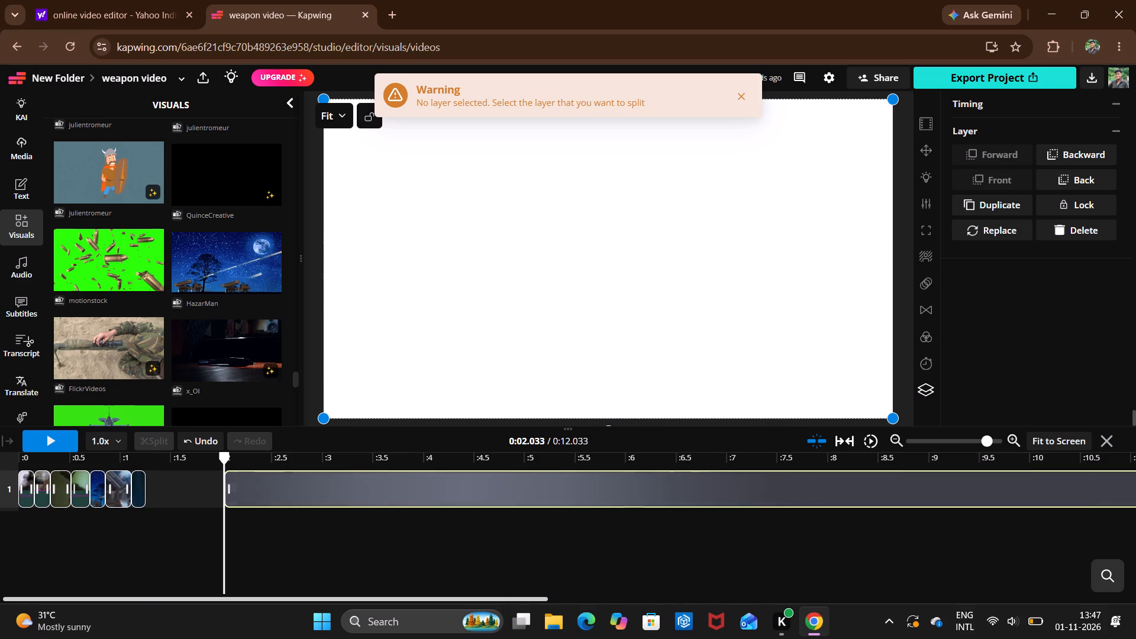
pyautogui.click(1098, 226)
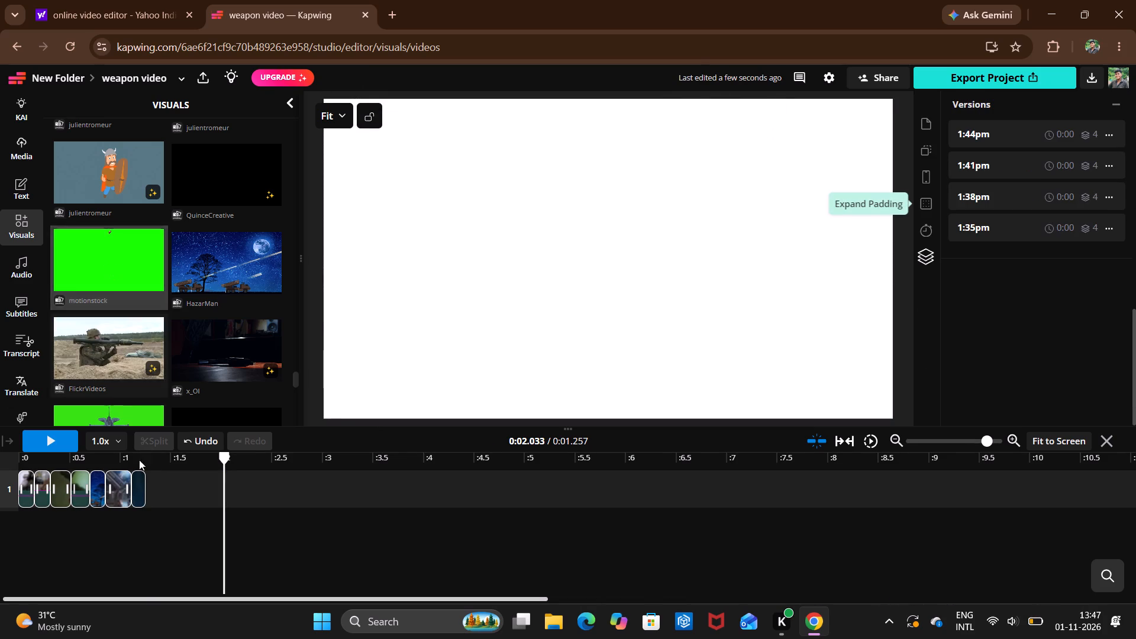
# Add the green-screen falling bullets clip directly after the rocket clip, at about 0:01.257.
pyautogui.doubleClick(151, 479)
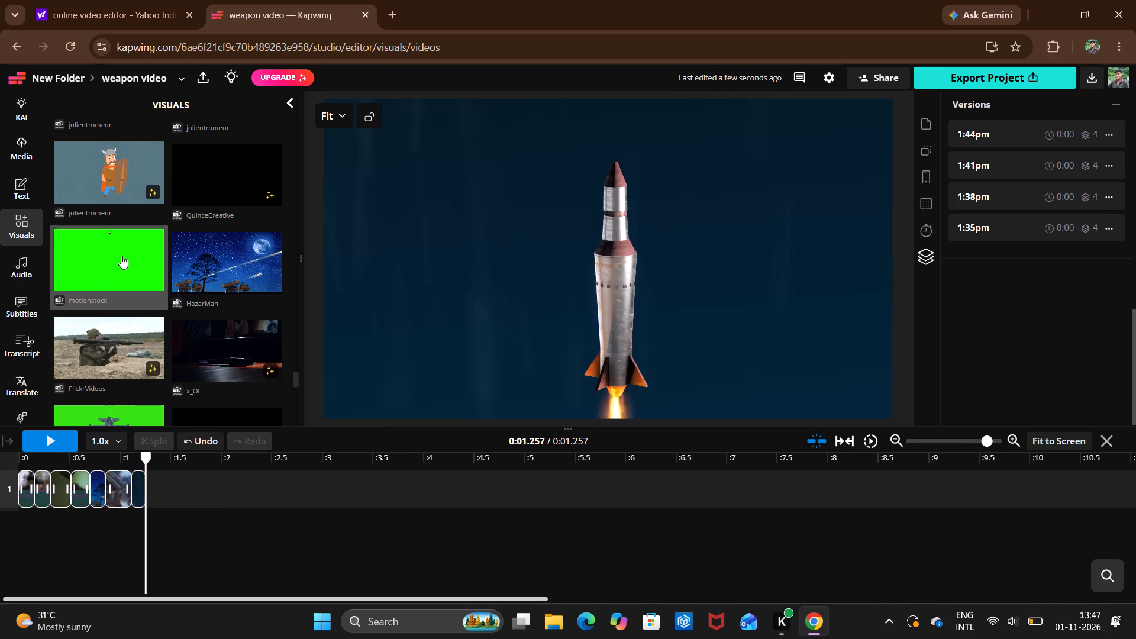
pyautogui.click(121, 256)
pyautogui.moveTo(121, 256); pyautogui.dragTo(134, 324)
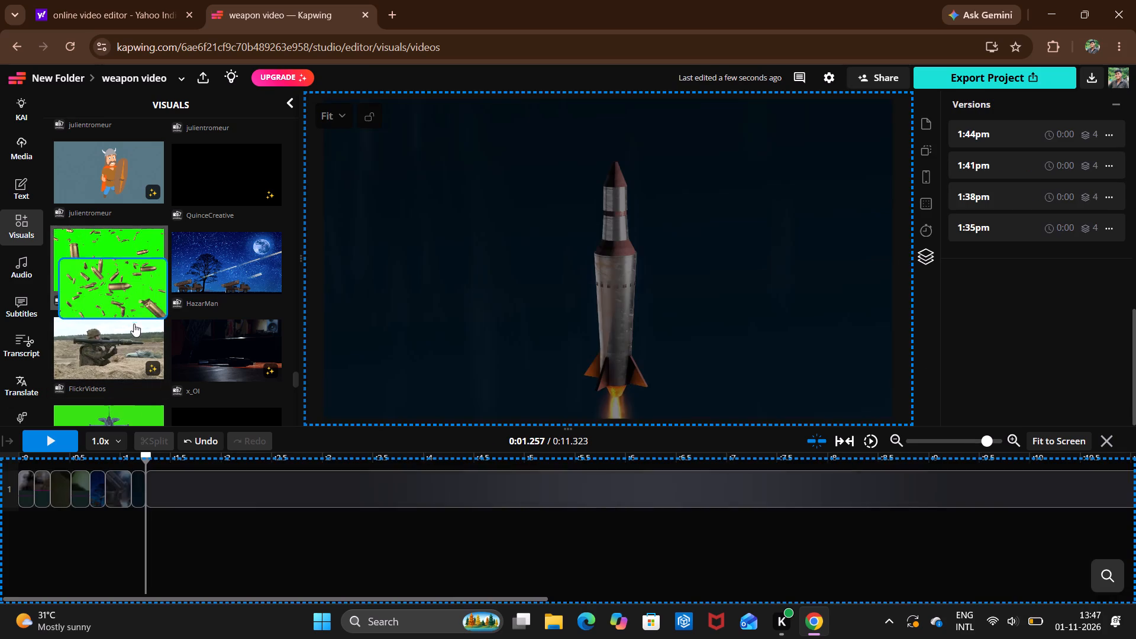
pyautogui.moveTo(134, 324); pyautogui.dragTo(135, 335)
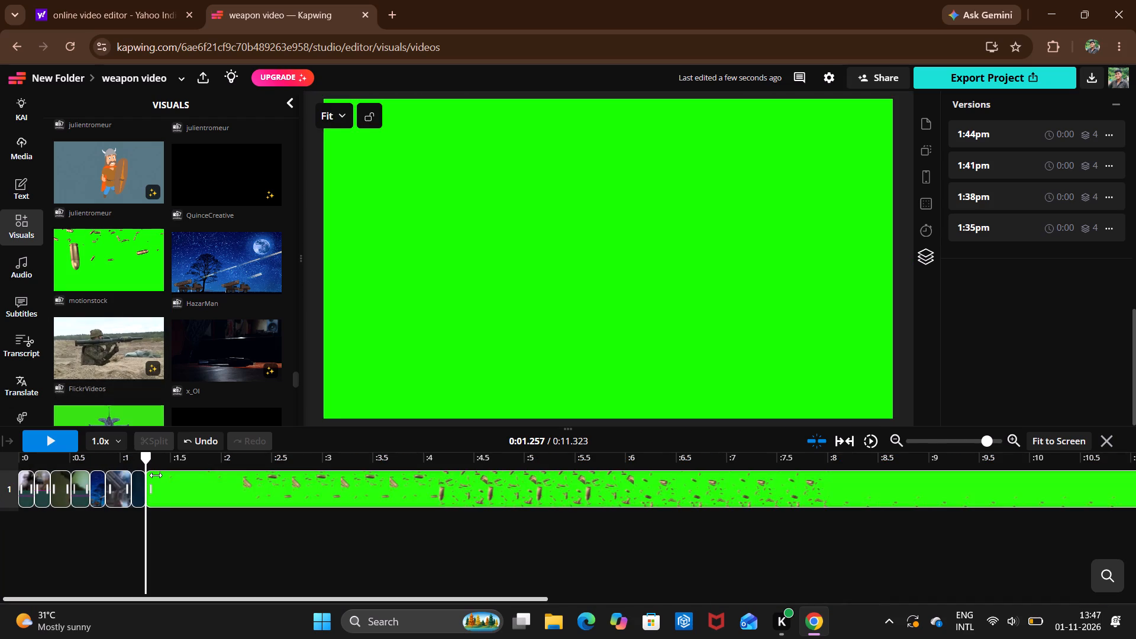
# Split the green-screen bullets clip at about 0:01.397 and delete its part after the cut.
pyautogui.doubleClick(160, 488)
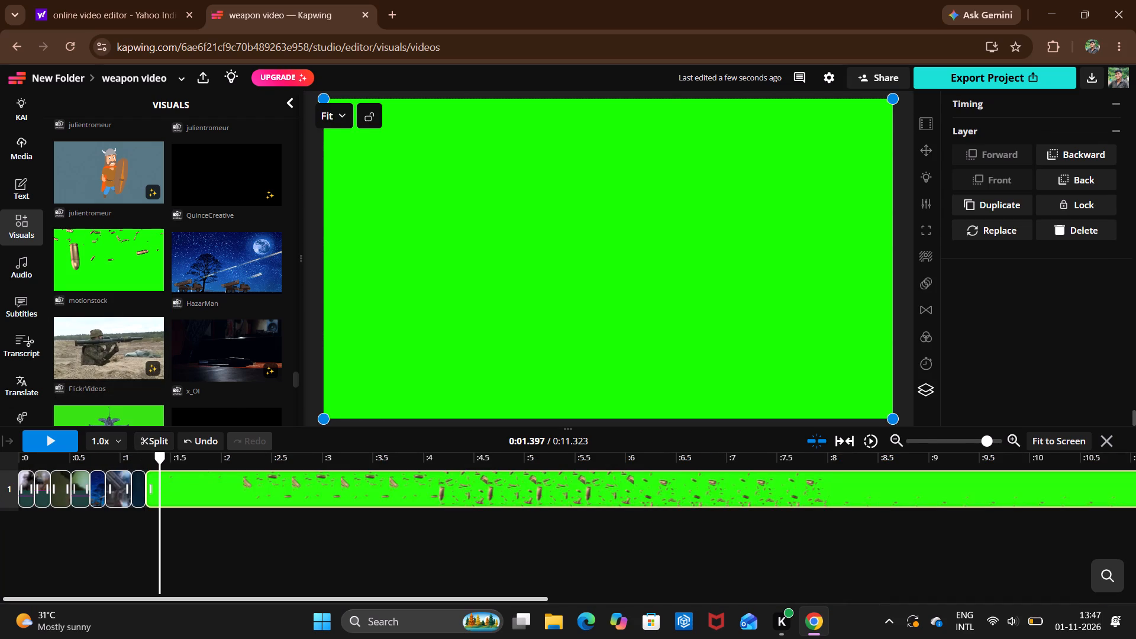
pyautogui.click(162, 441)
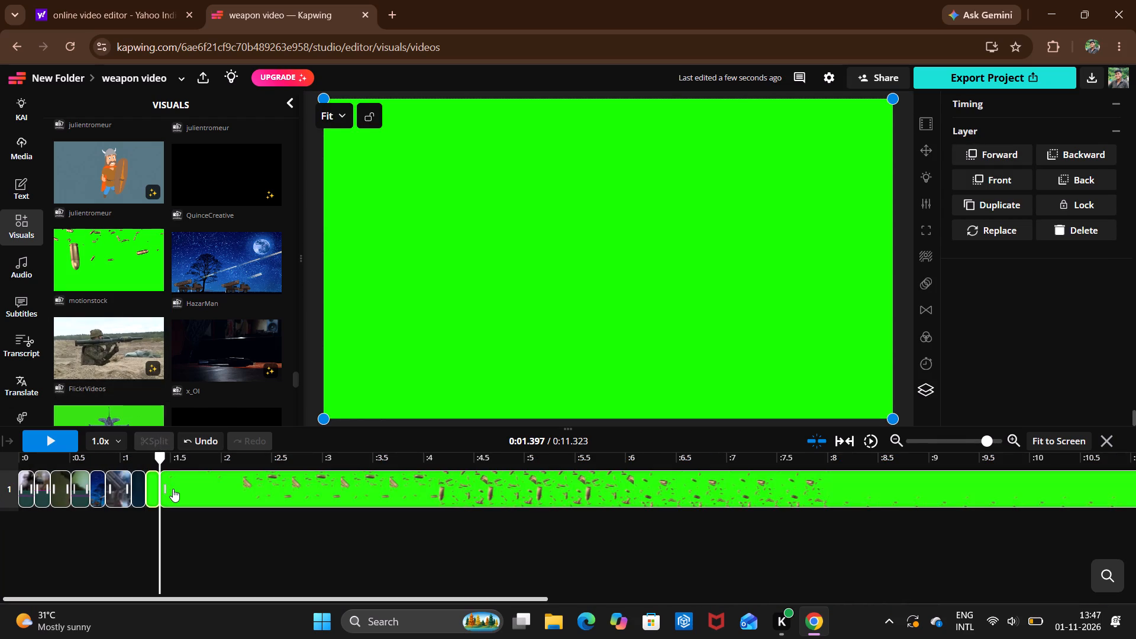
pyautogui.click(174, 487)
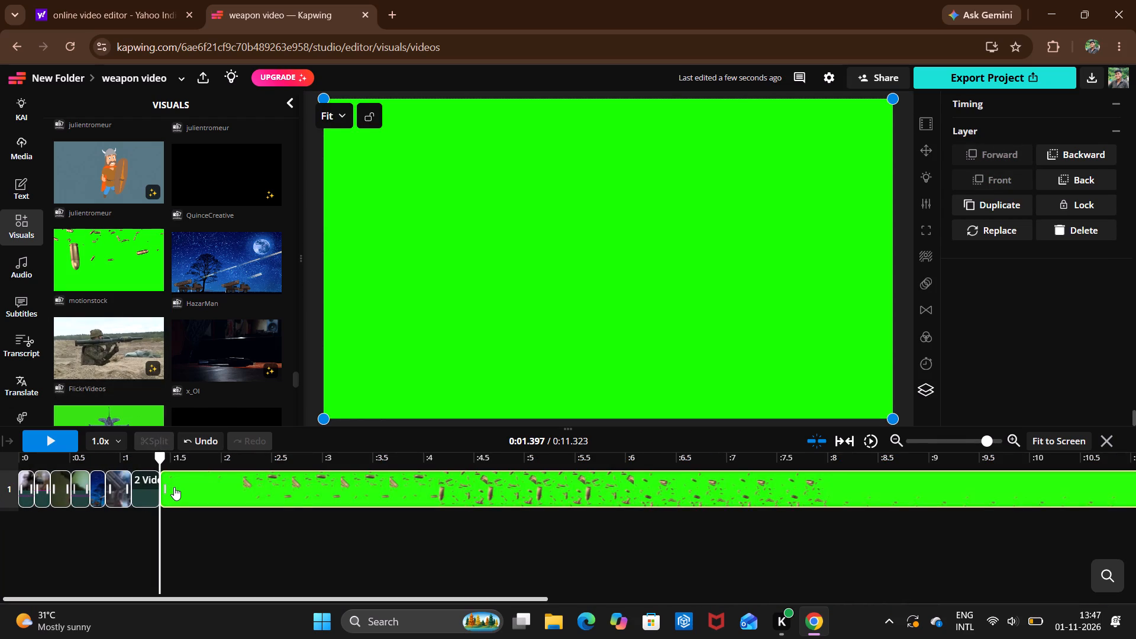
pyautogui.click(1077, 238)
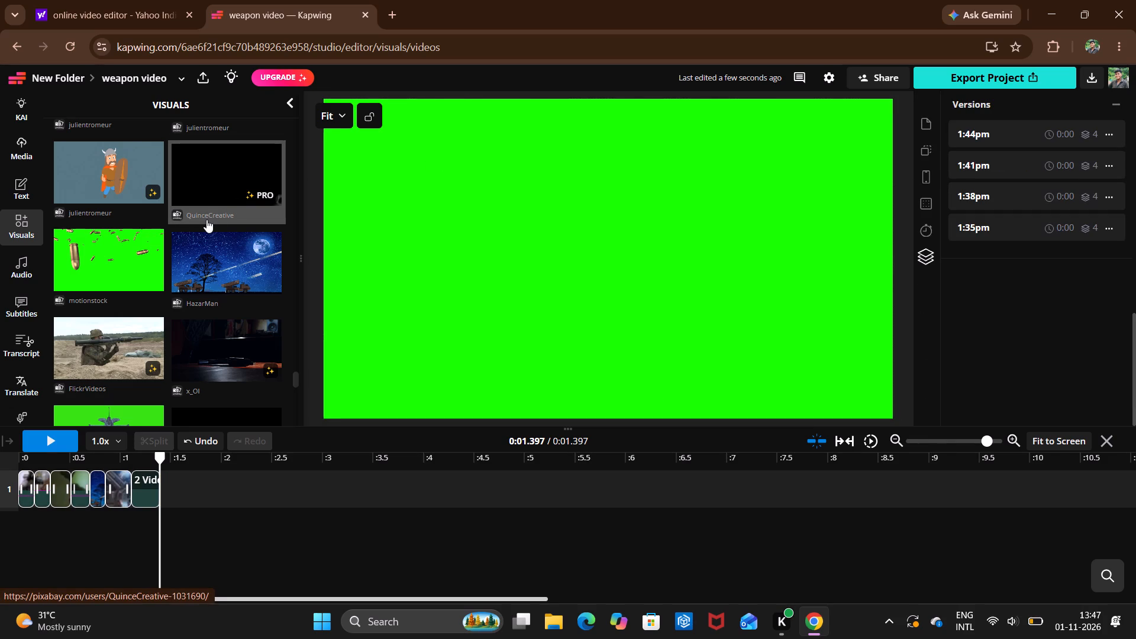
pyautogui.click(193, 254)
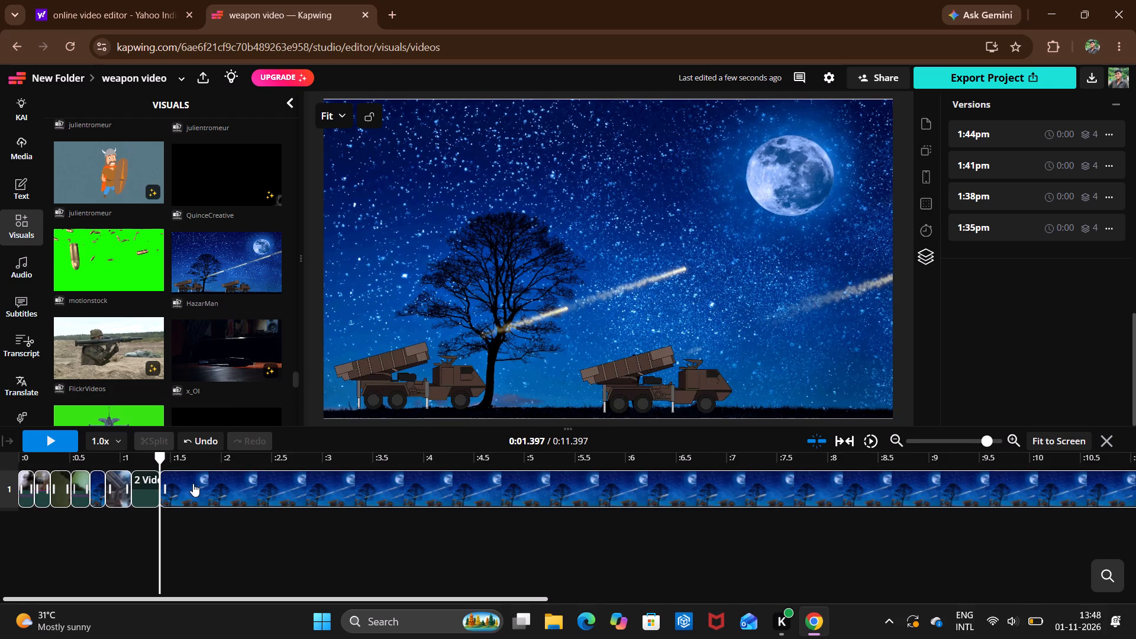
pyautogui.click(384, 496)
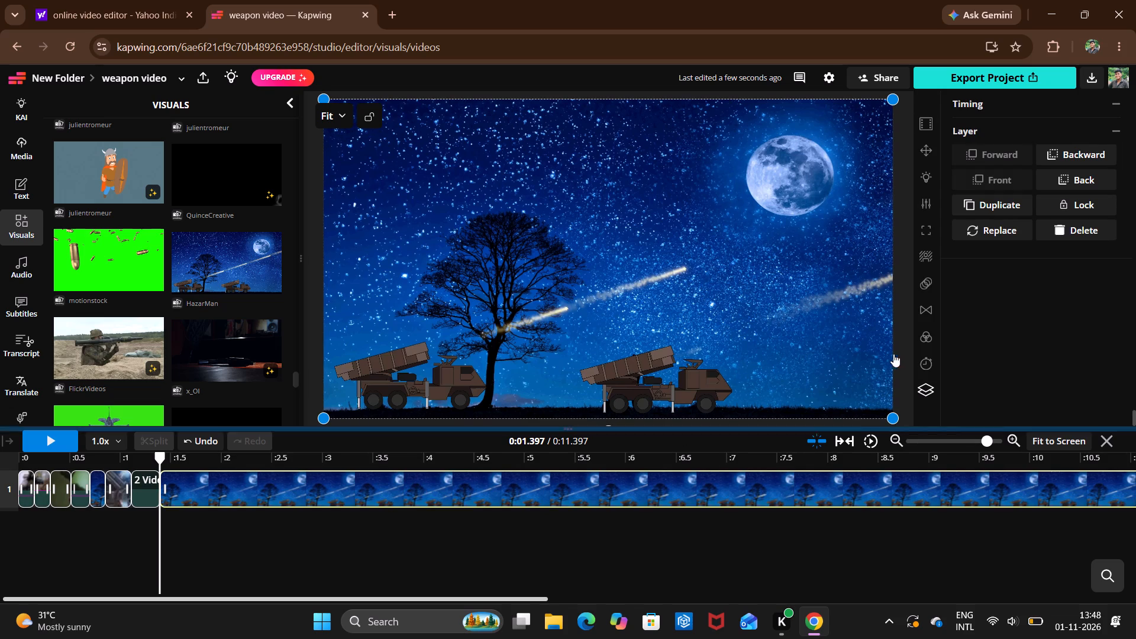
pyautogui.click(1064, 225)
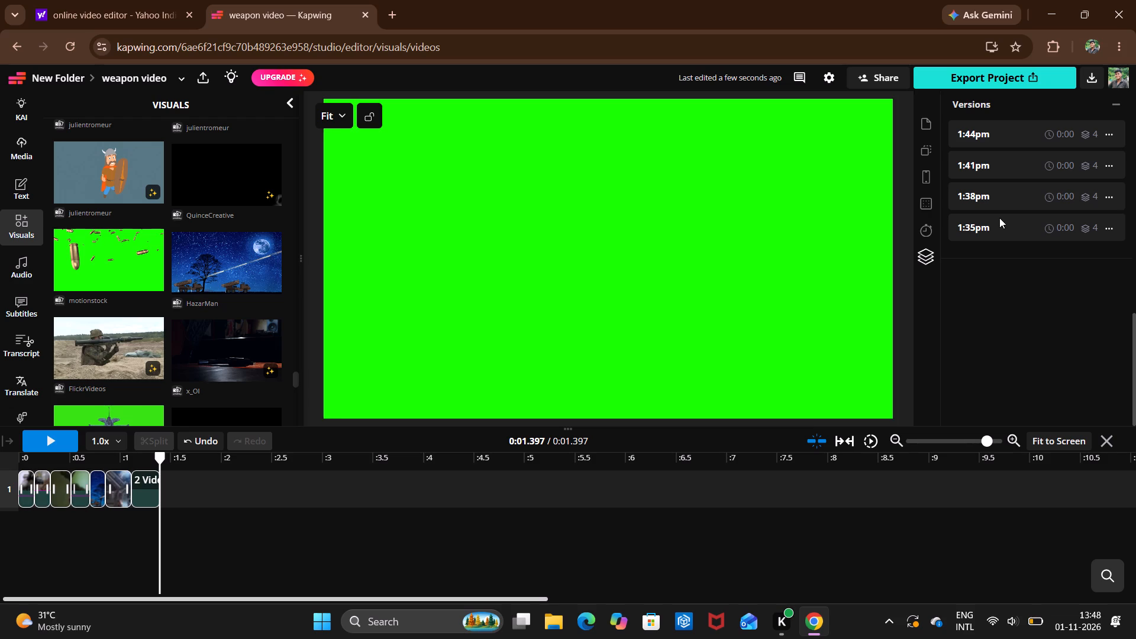
# Browse further through the weapon video results for another clip to add.
pyautogui.scroll(-1, 232, 328)
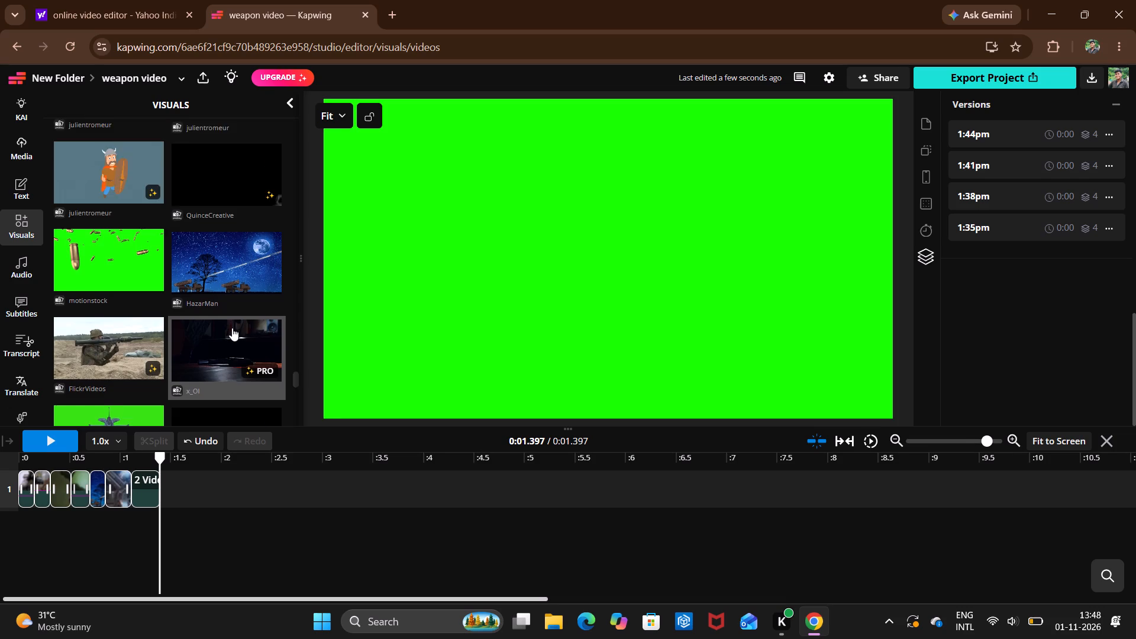
pyautogui.scroll(-3, 232, 328)
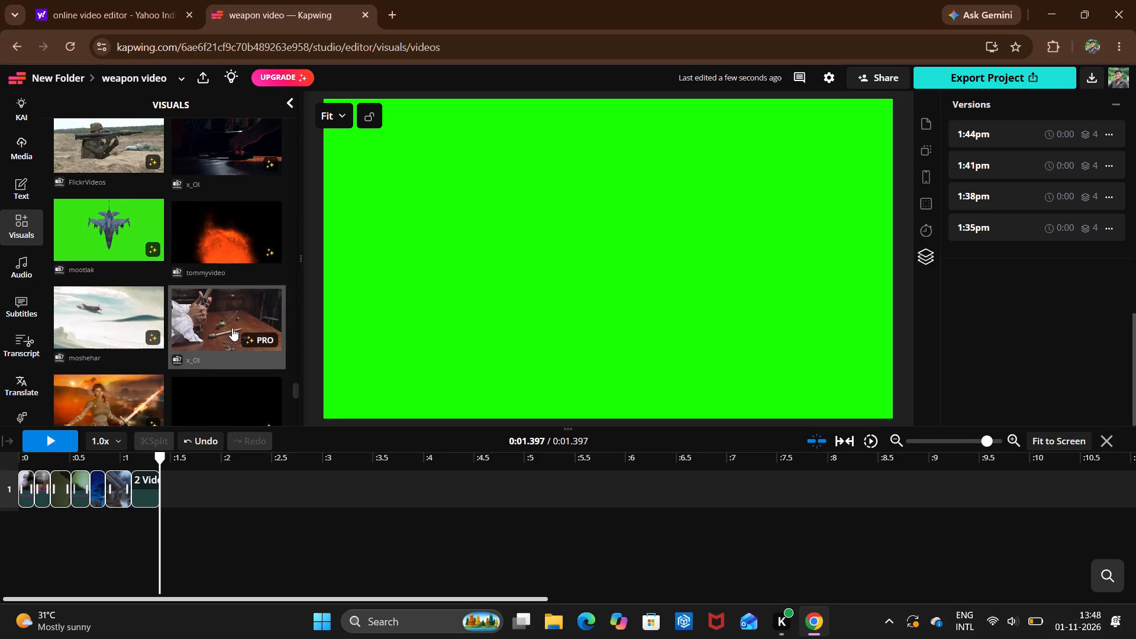
pyautogui.scroll(-2, 232, 328)
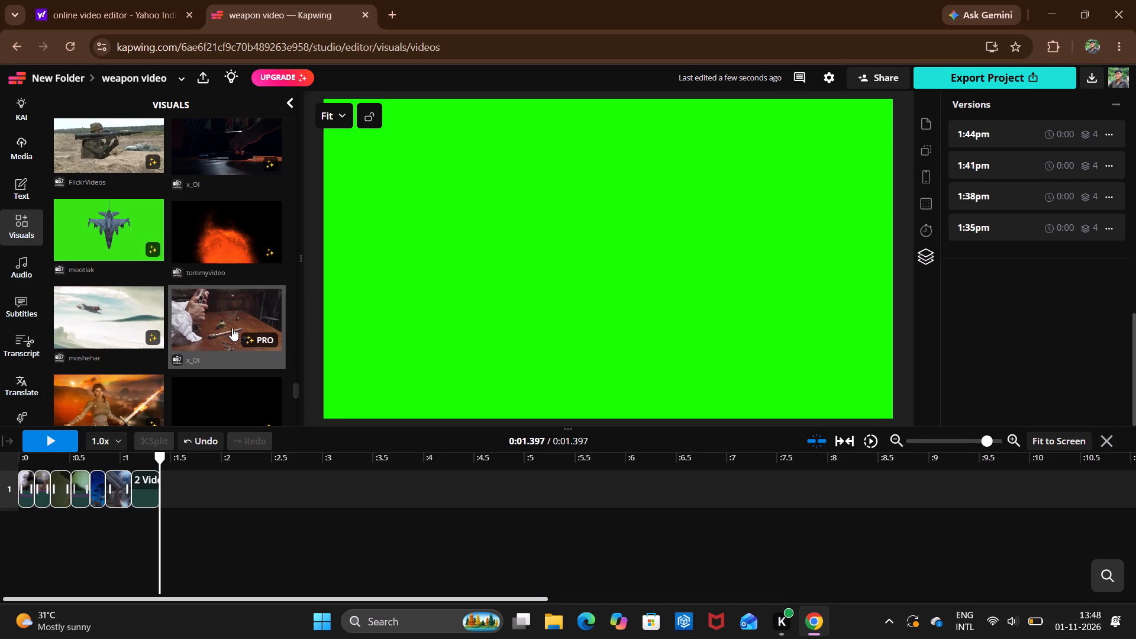
pyautogui.scroll(-2, 232, 328)
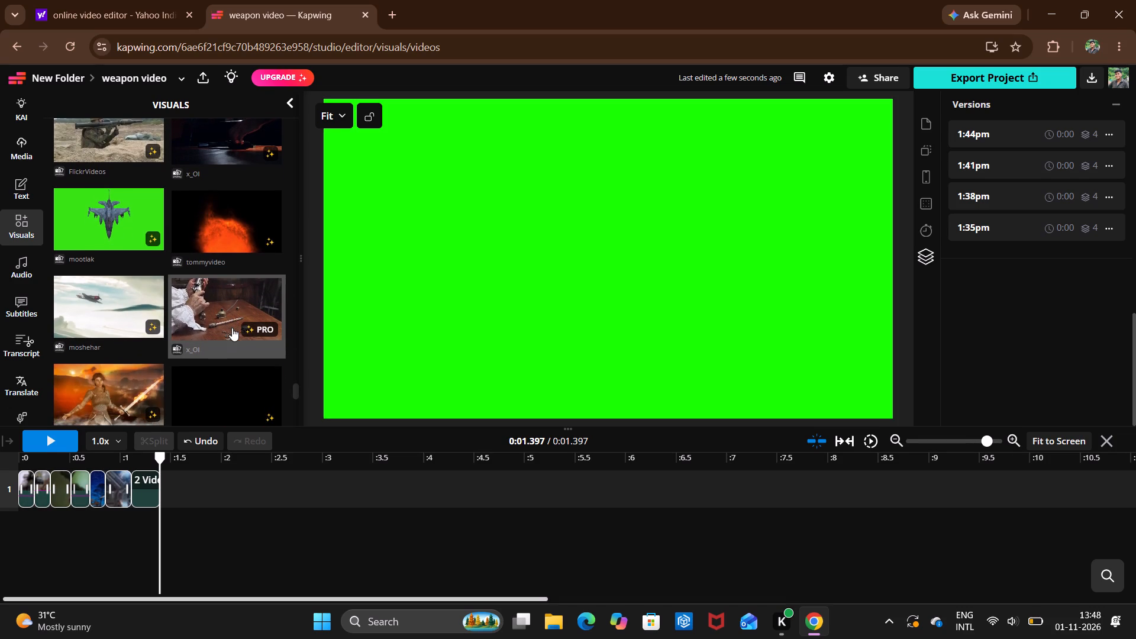
pyautogui.scroll(-2, 232, 328)
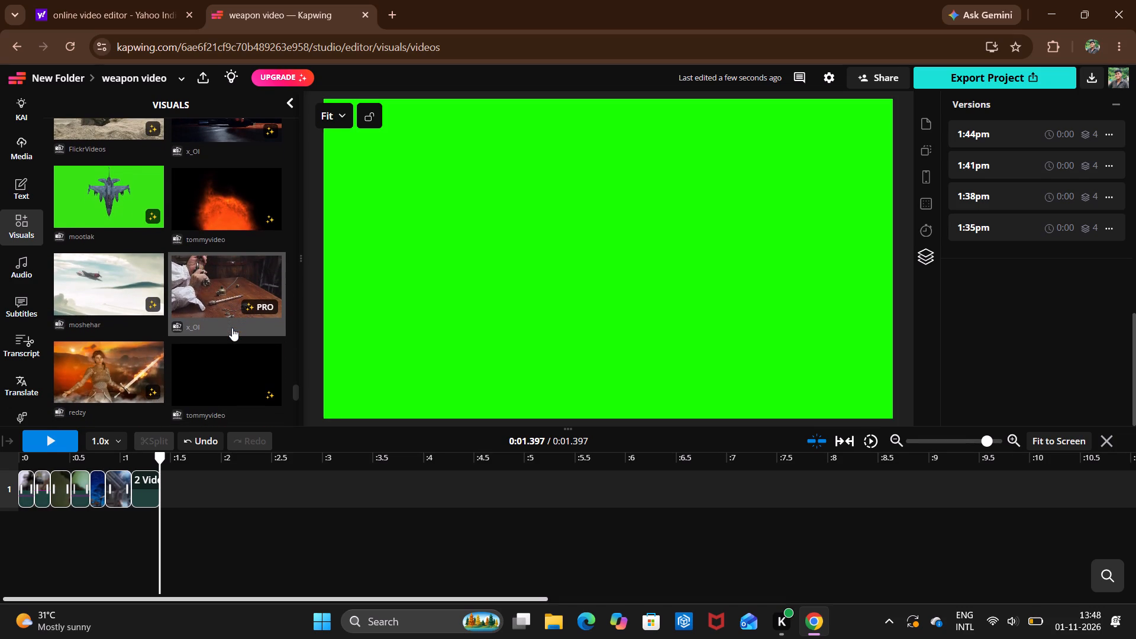
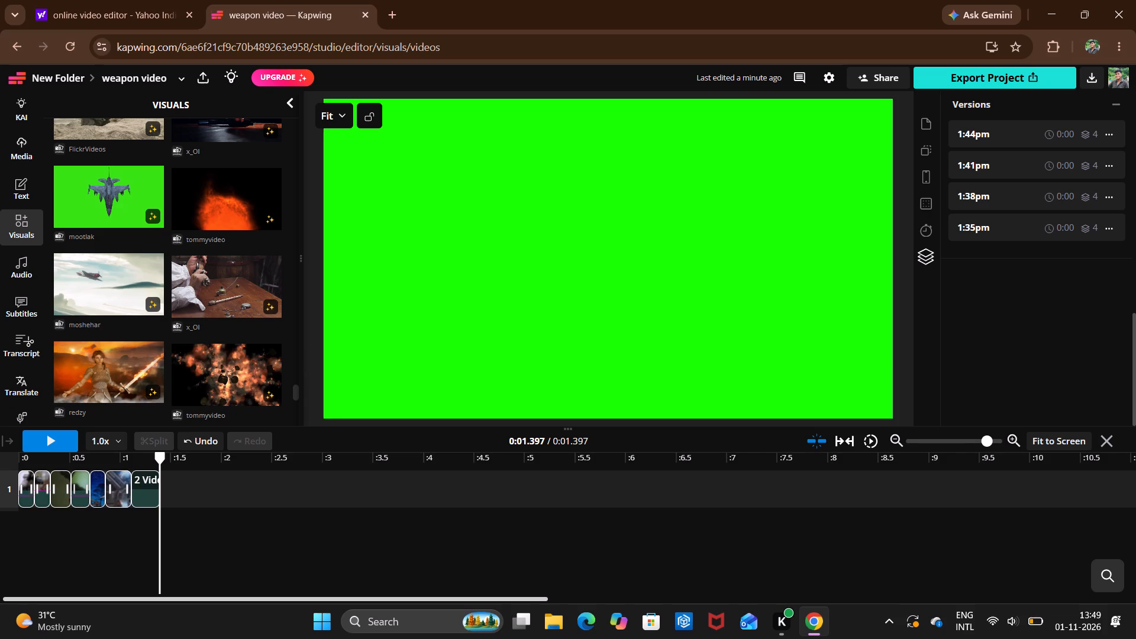
# Browse further down the weapon video results for another usable clip, past the fighter jet and green-screen explosion videos.
pyautogui.scroll(-3, 221, 341)
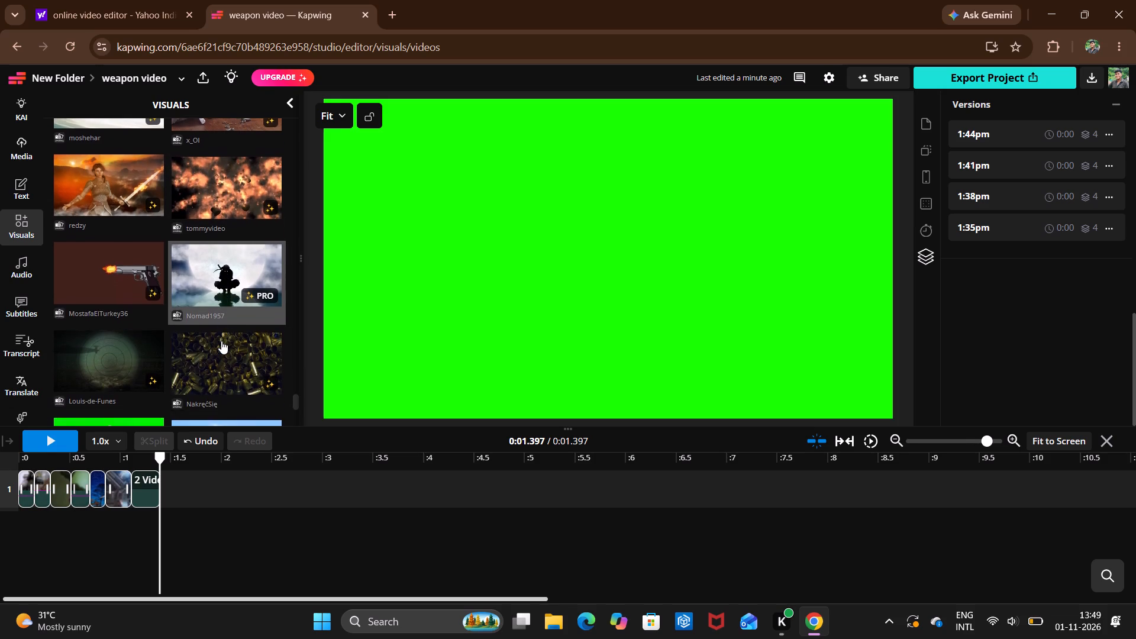
pyautogui.scroll(-2, 221, 341)
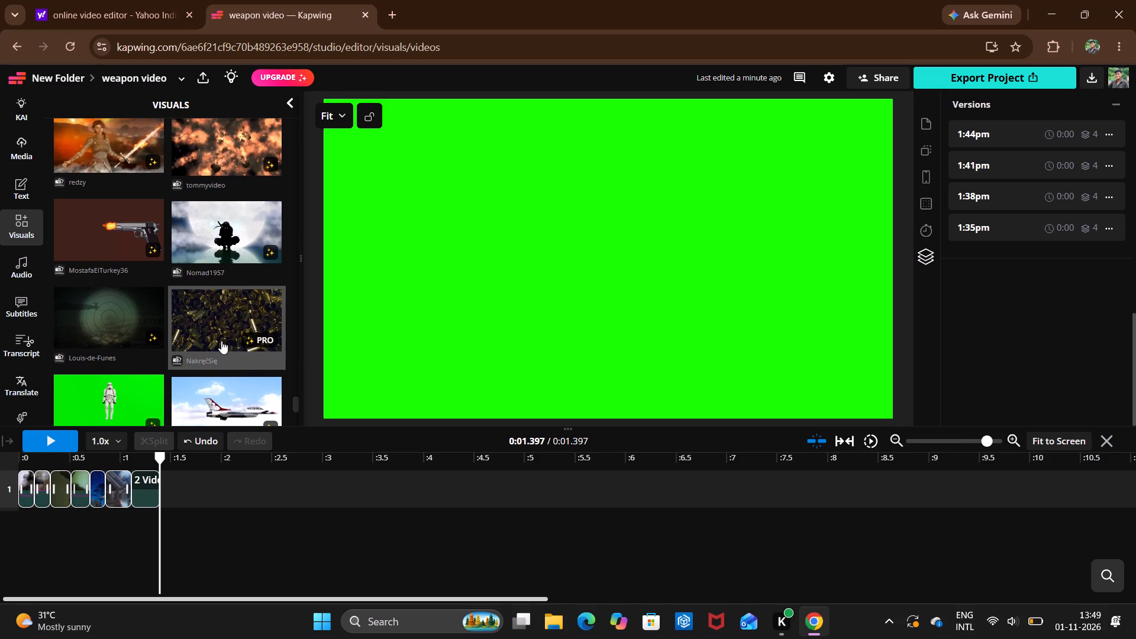
pyautogui.scroll(-1, 221, 341)
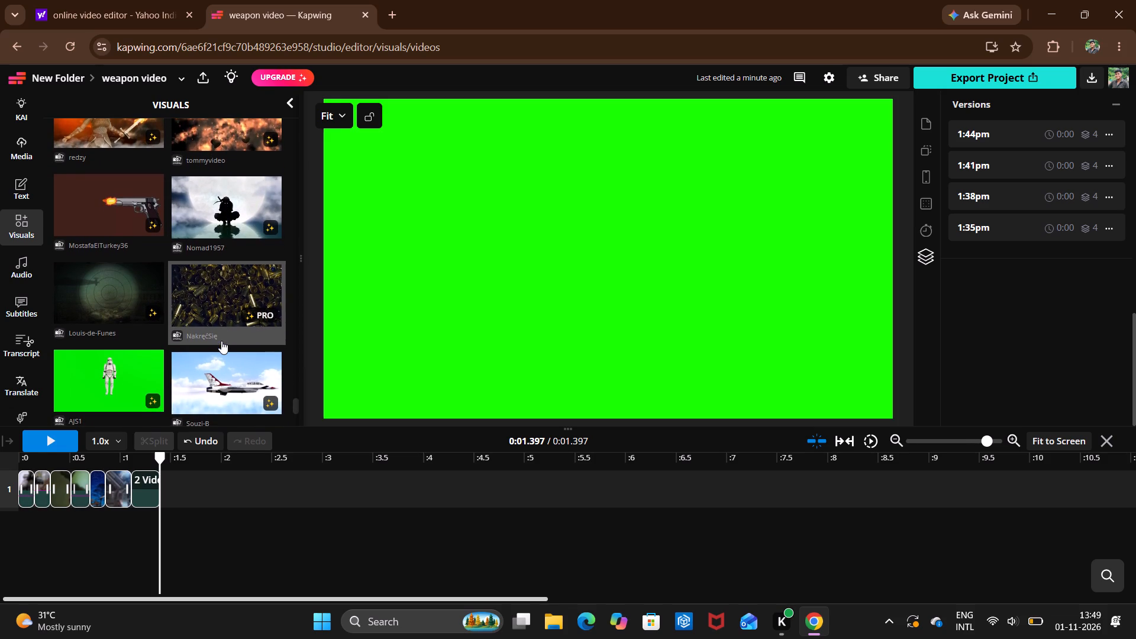
pyautogui.scroll(-2, 221, 341)
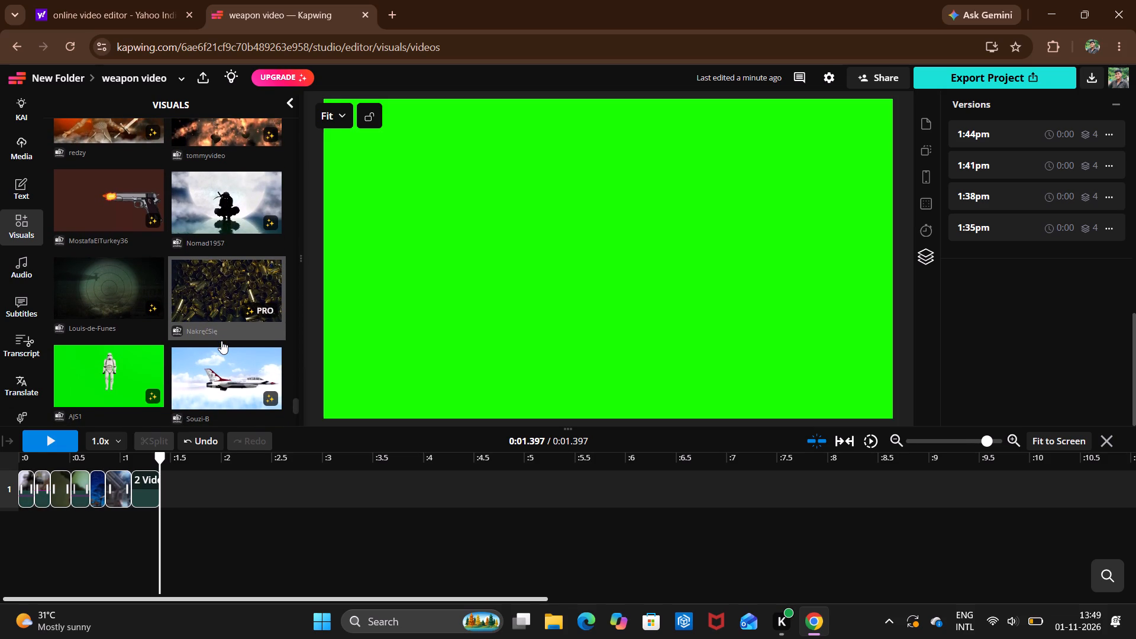
pyautogui.scroll(-1, 221, 341)
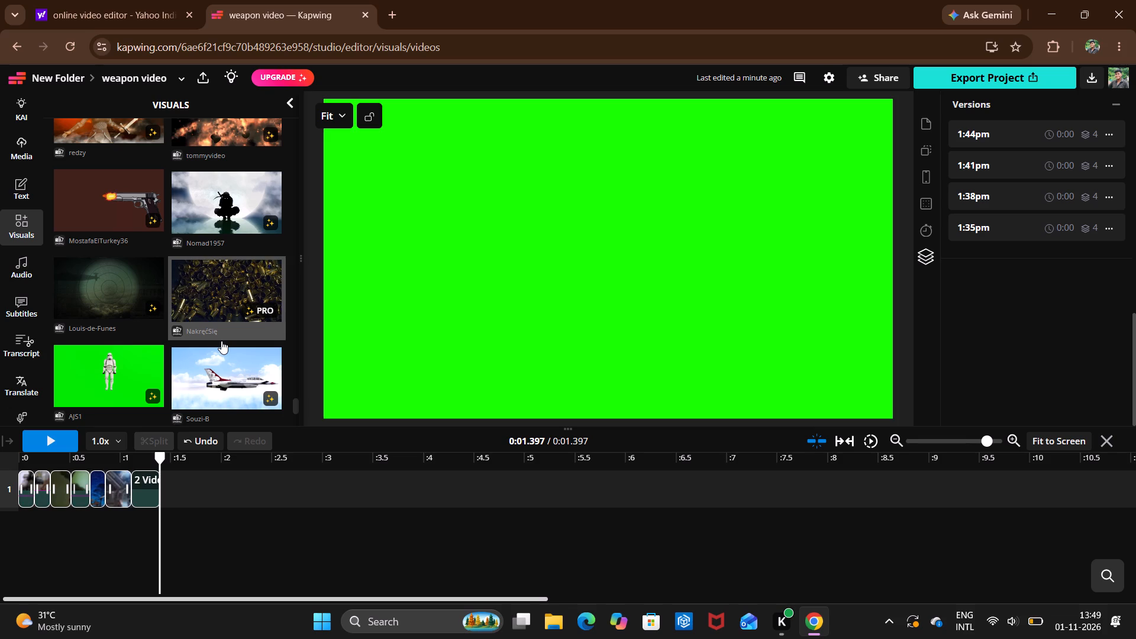
pyautogui.scroll(-2, 221, 341)
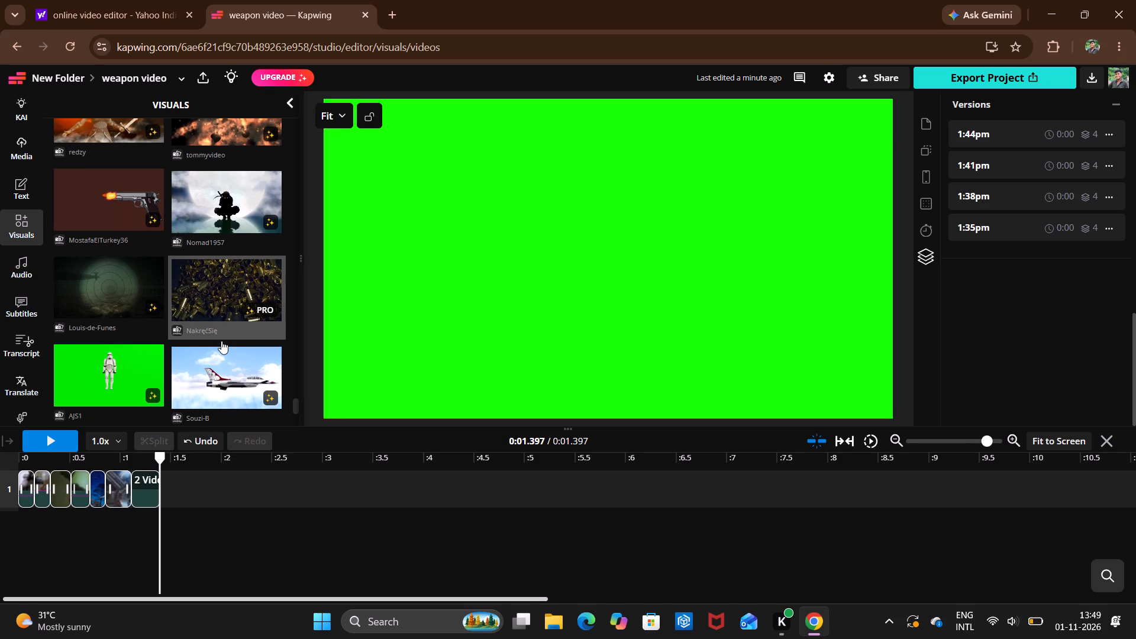
pyautogui.scroll(-1, 221, 341)
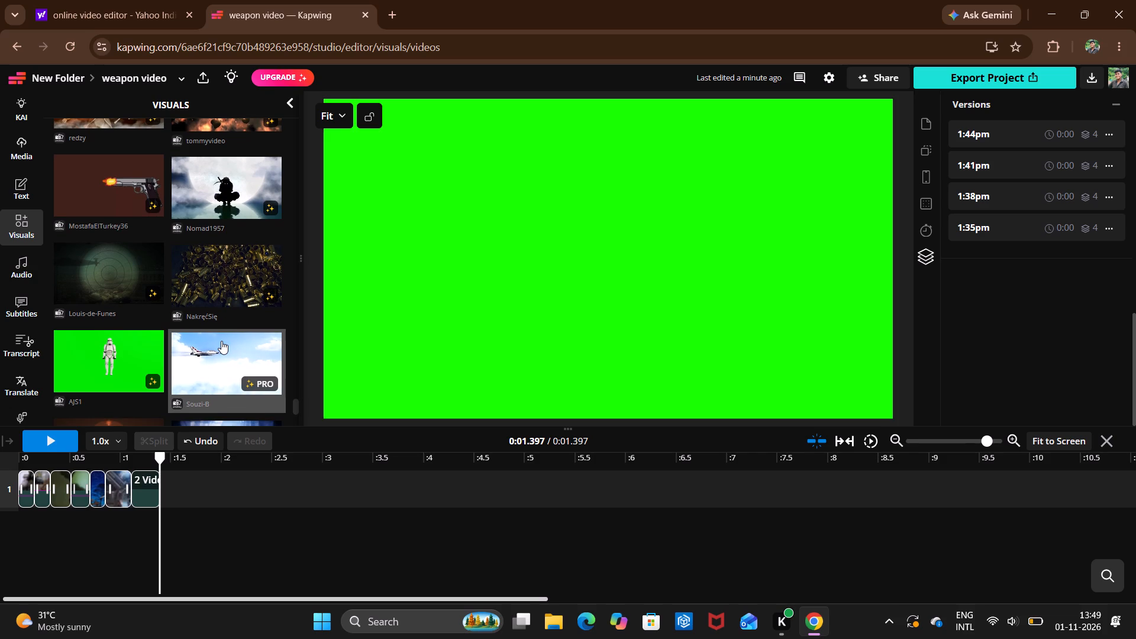
pyautogui.scroll(-2, 221, 341)
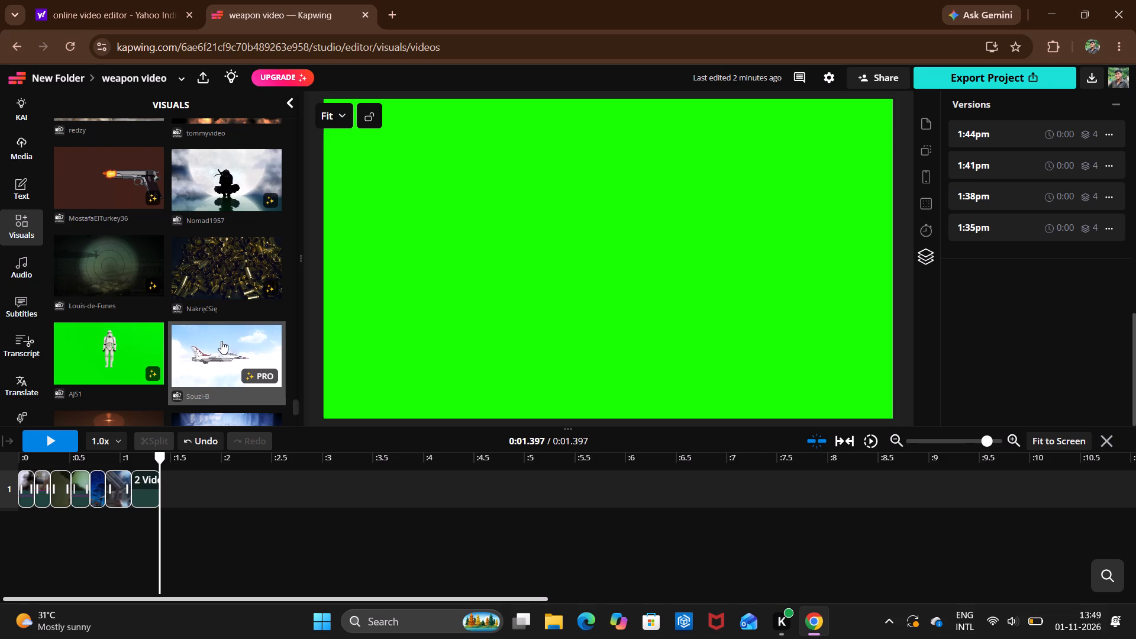
pyautogui.scroll(1, 221, 341)
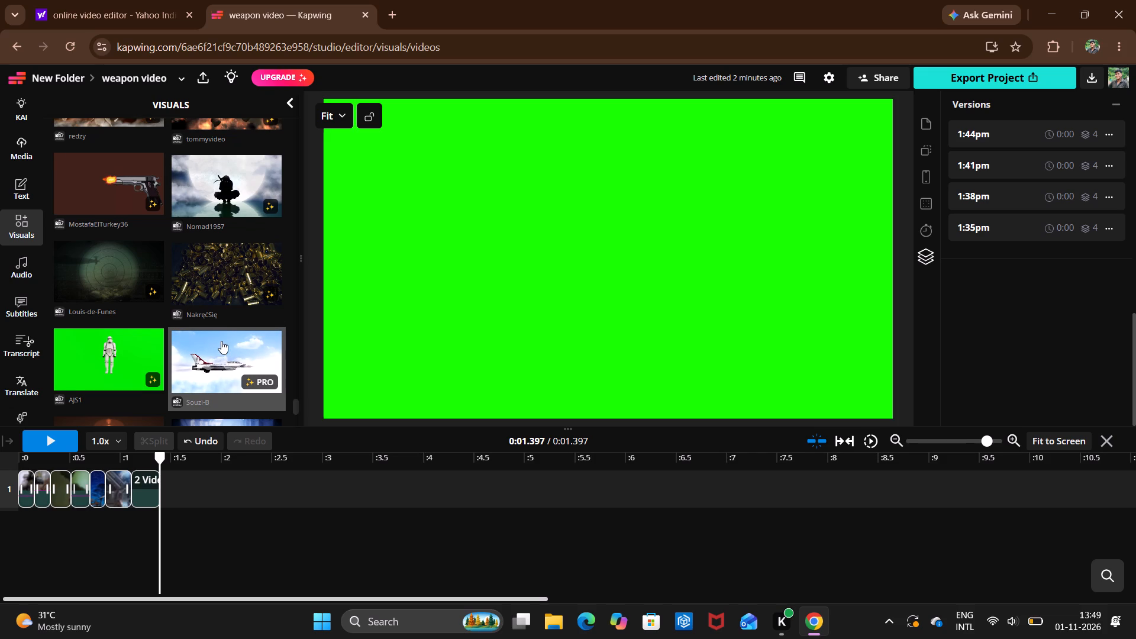
pyautogui.scroll(1, 221, 341)
pyautogui.scroll(-1, 221, 341)
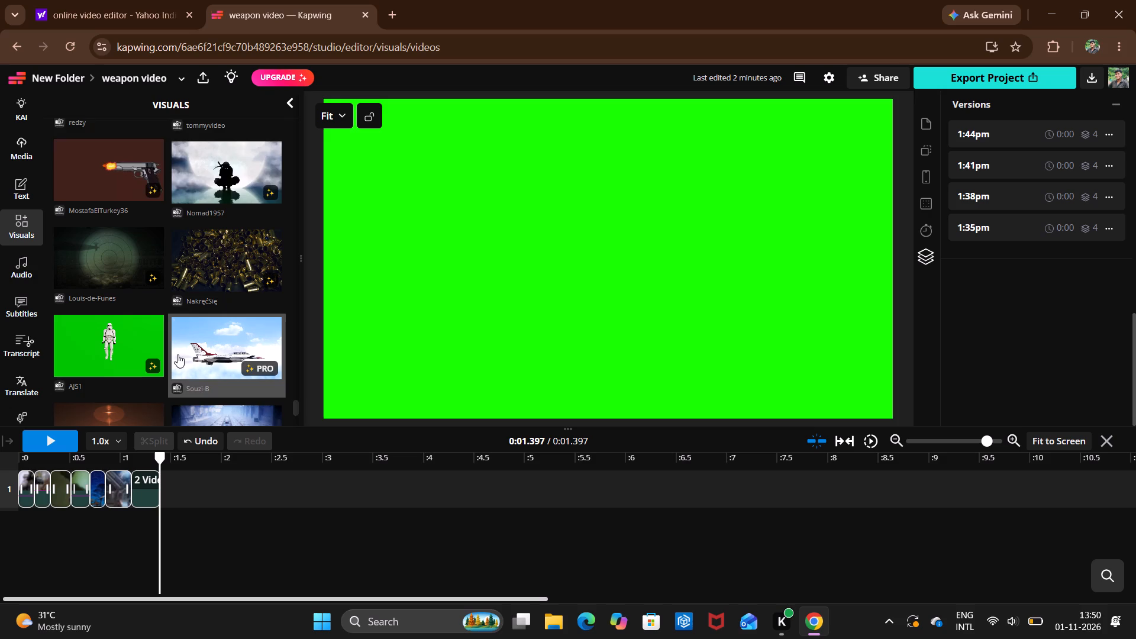
pyautogui.scroll(-2, 177, 354)
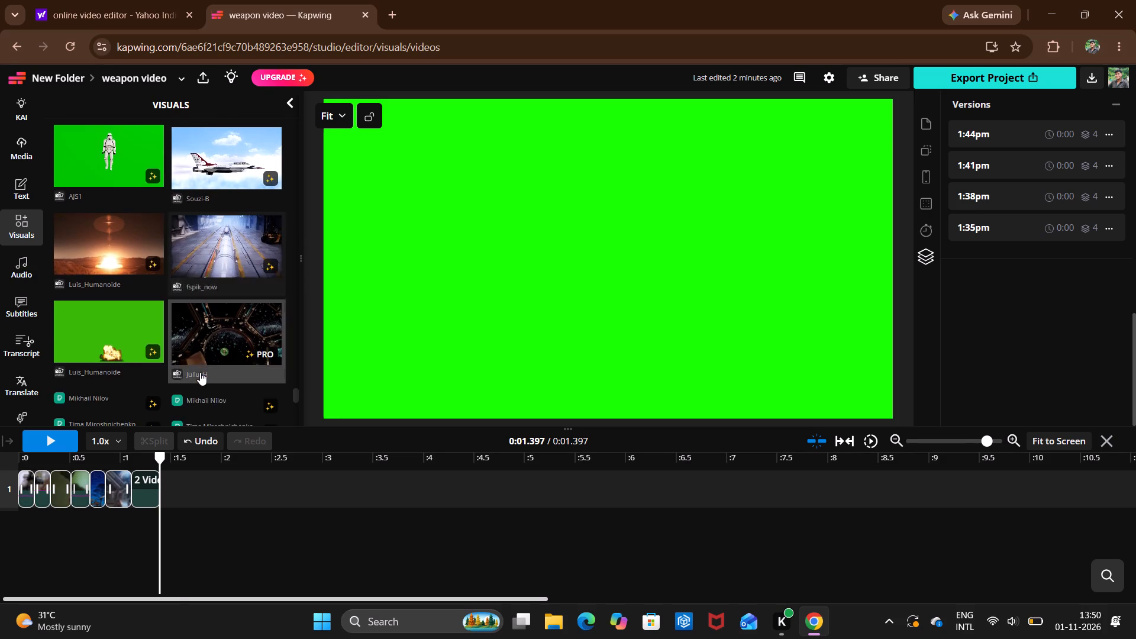
pyautogui.scroll(-2, 200, 372)
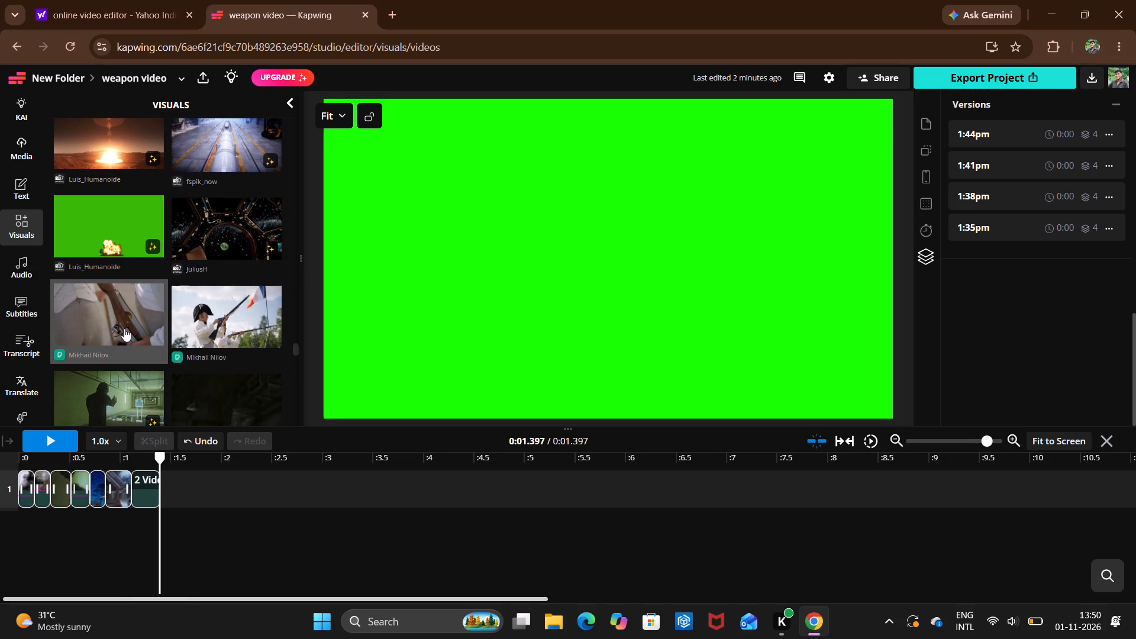
# Add the clip of hands loading an old musket after the green-screen bullets clip, cut to end at 0:01.646.
pyautogui.click(125, 332)
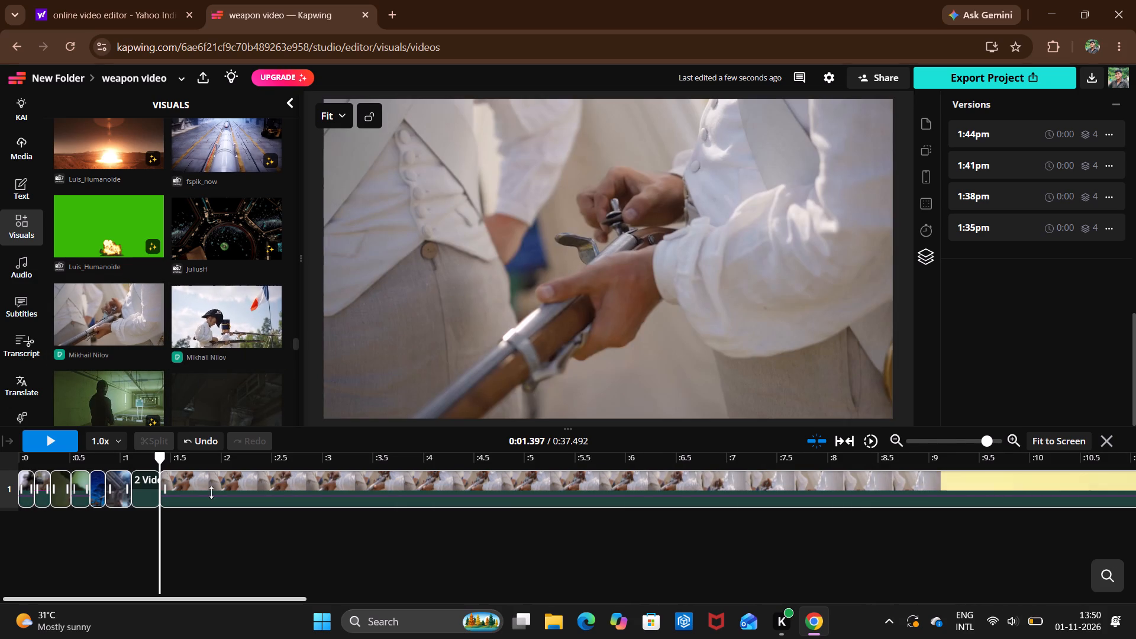
pyautogui.doubleClick(185, 489)
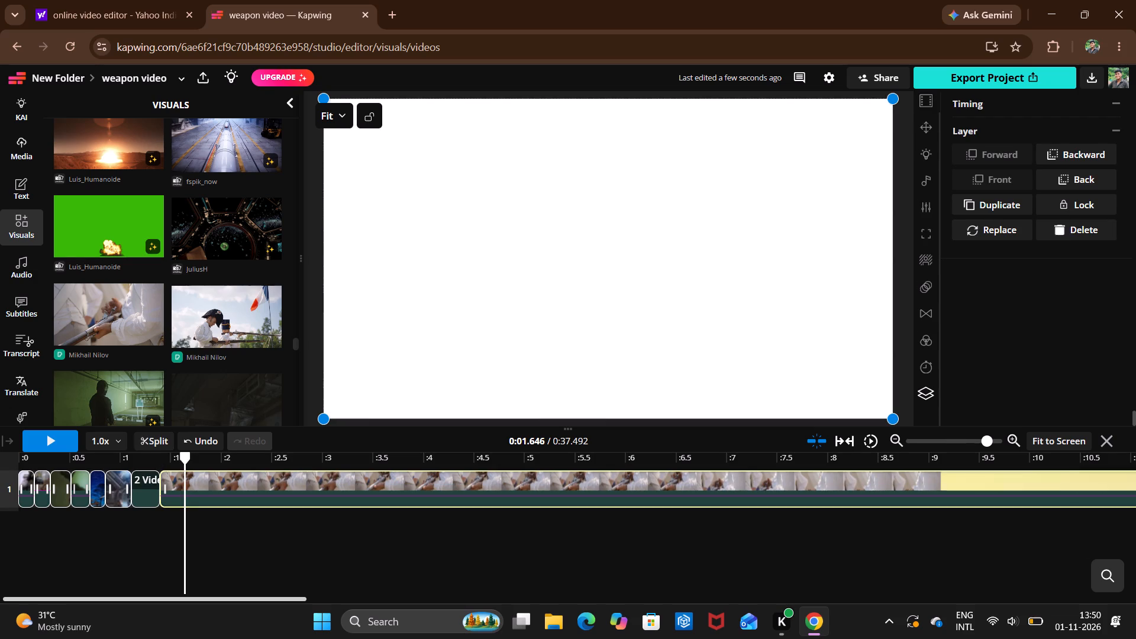
pyautogui.click(146, 448)
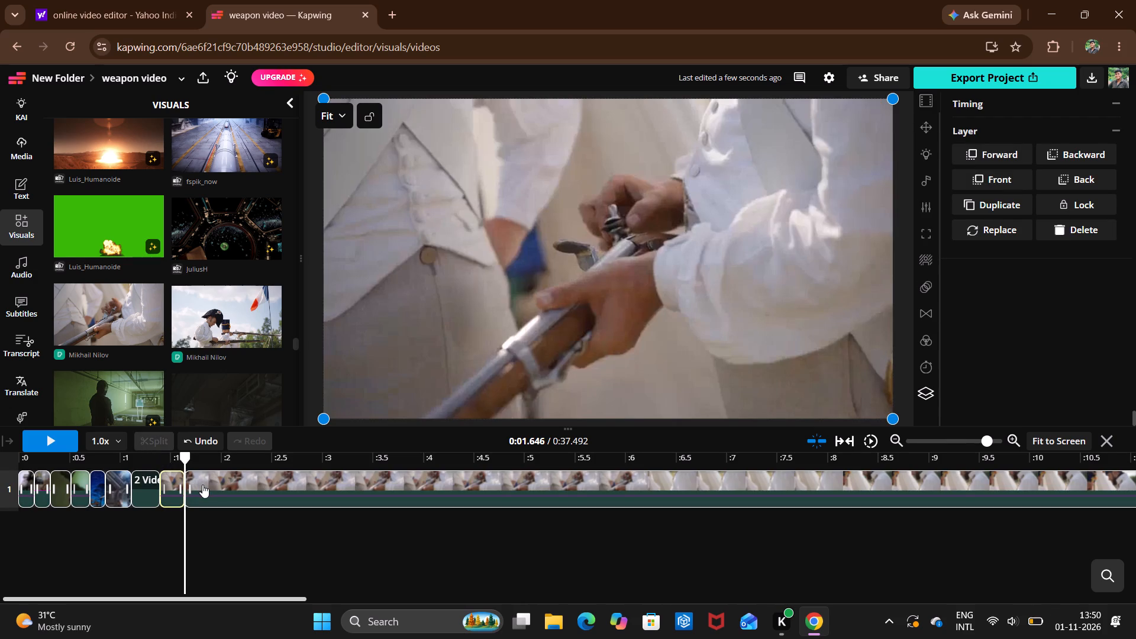
pyautogui.click(202, 485)
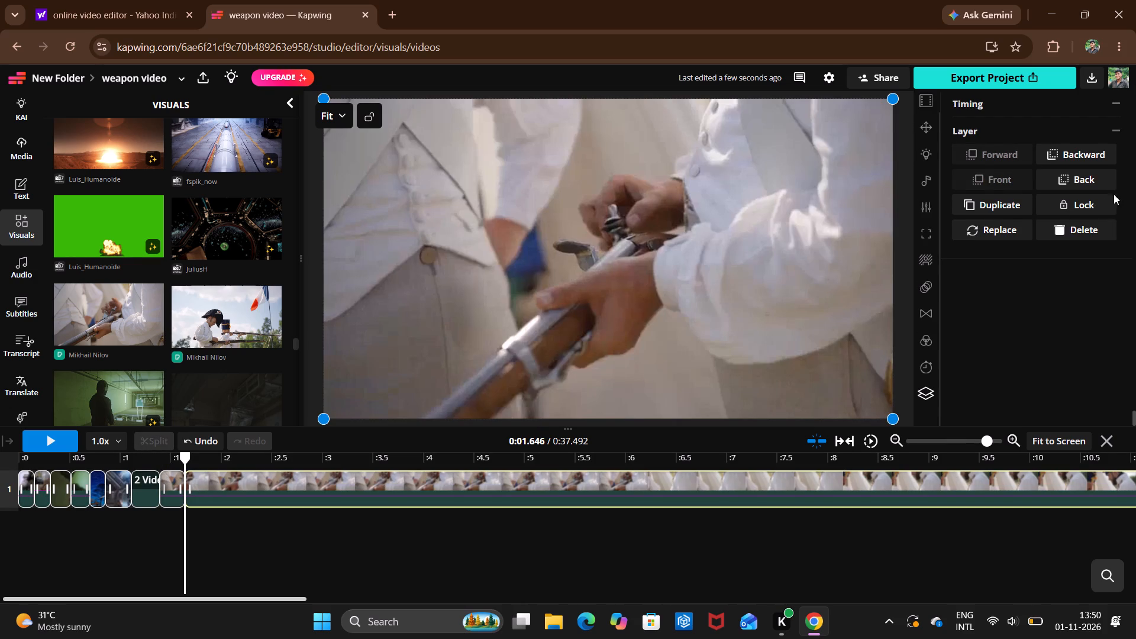
pyautogui.click(1083, 234)
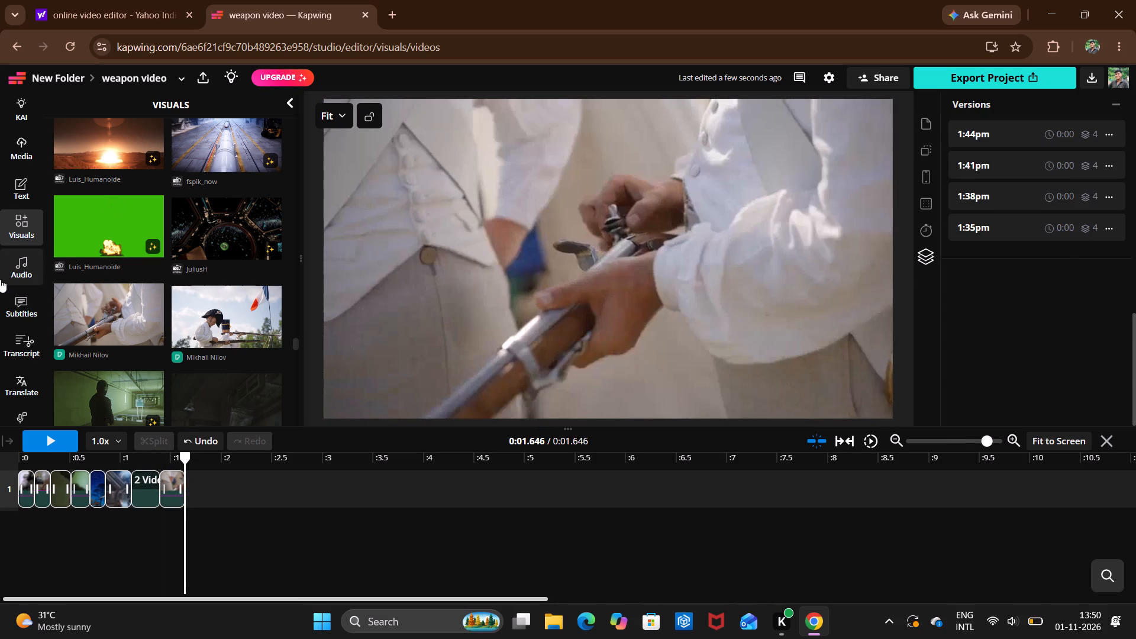
# Add the clip of two musket soldiers with a French flag at 0:01.646, cut to end at 0:01.895.
pyautogui.click(201, 324)
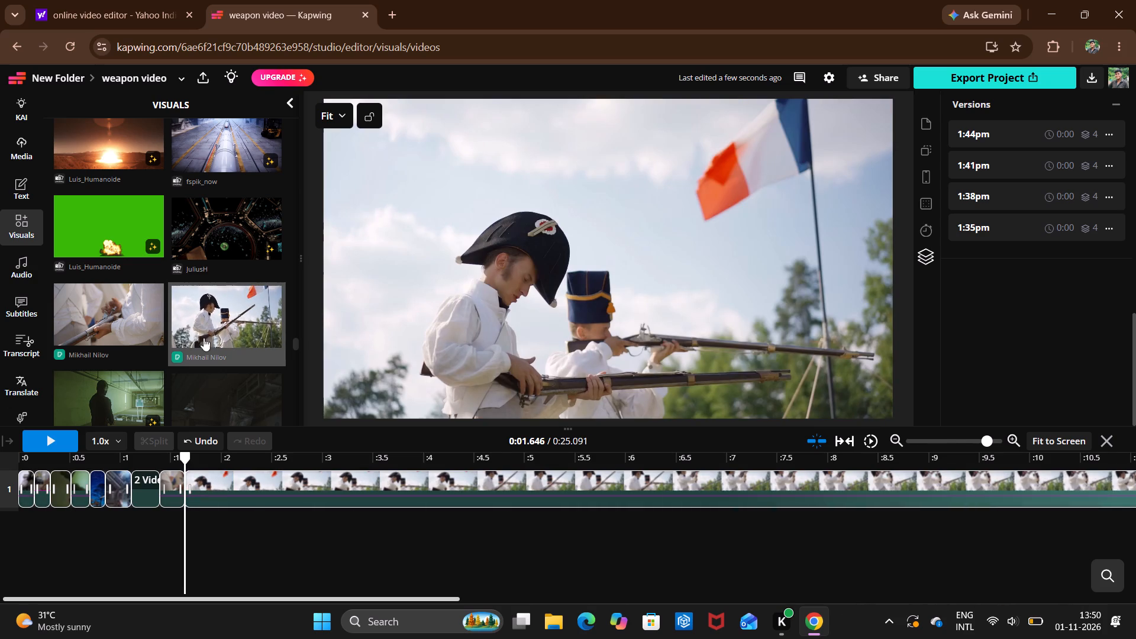
pyautogui.doubleClick(210, 480)
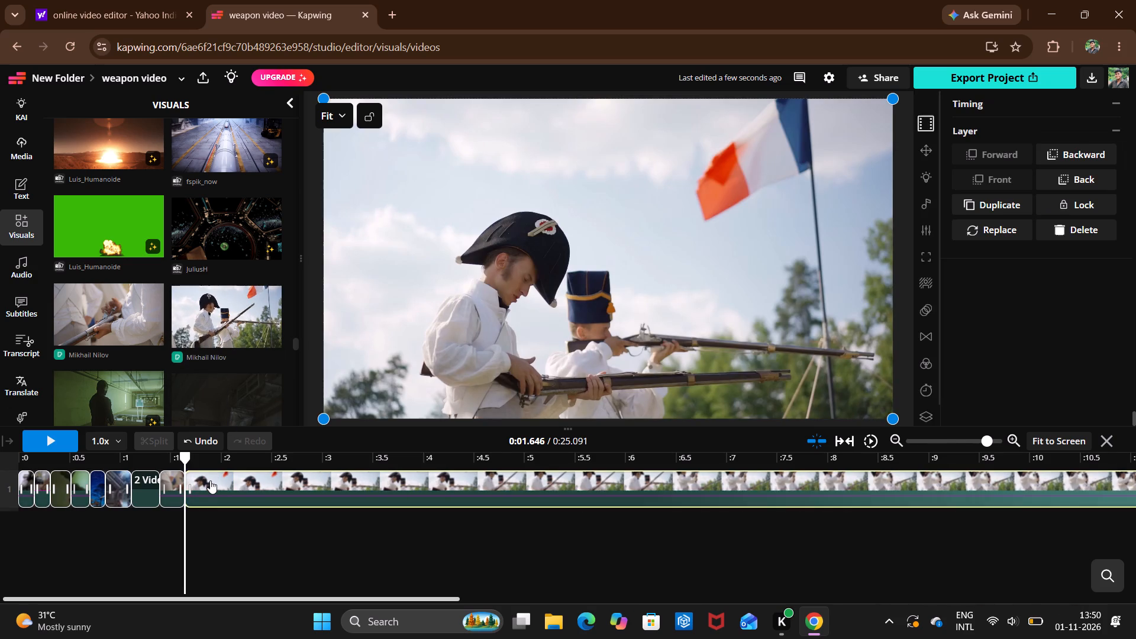
pyautogui.click(157, 443)
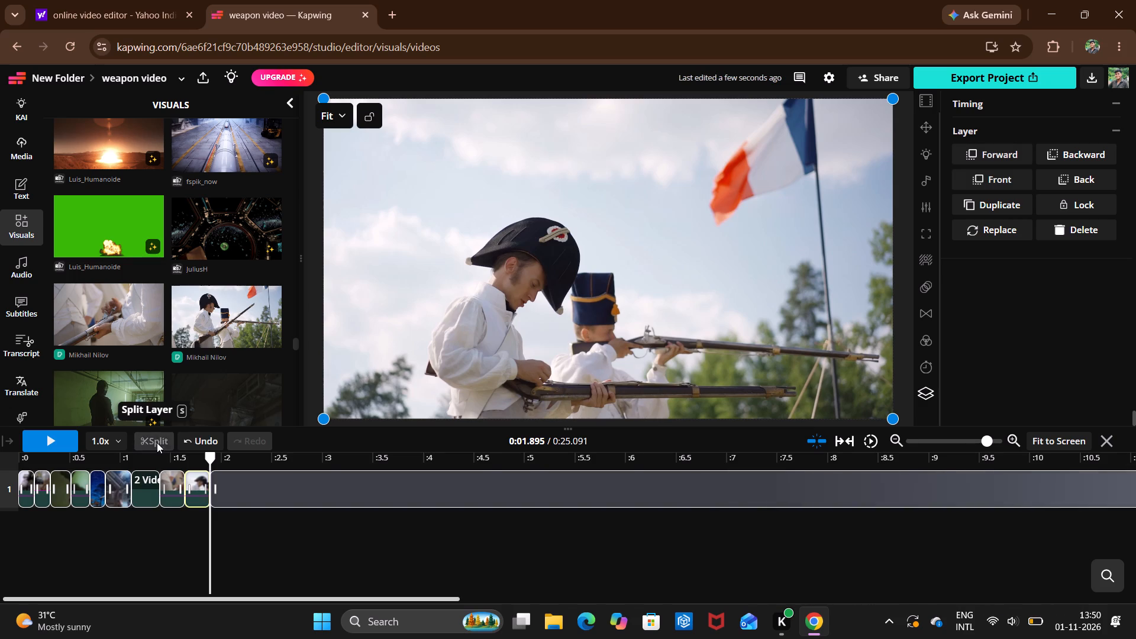
pyautogui.click(235, 496)
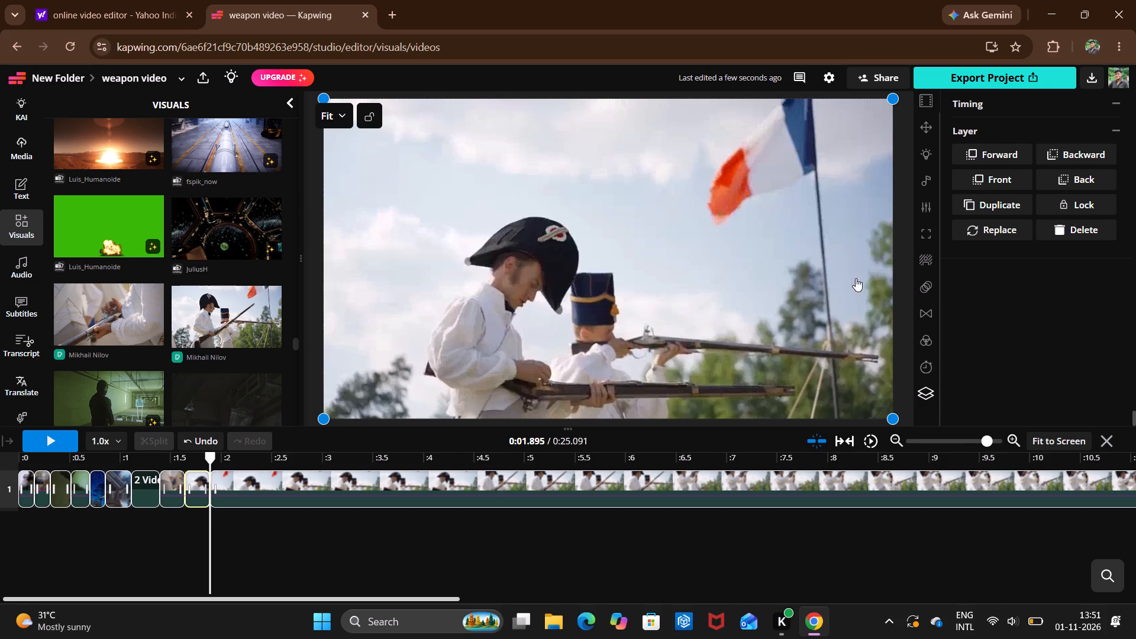
pyautogui.click(237, 485)
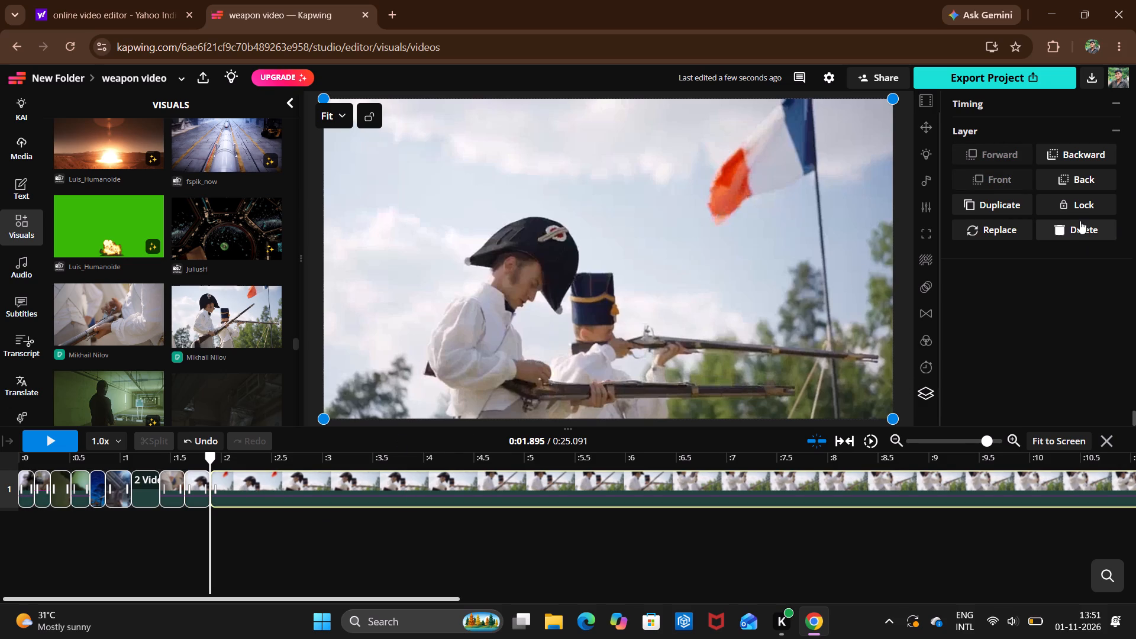
pyautogui.click(1072, 229)
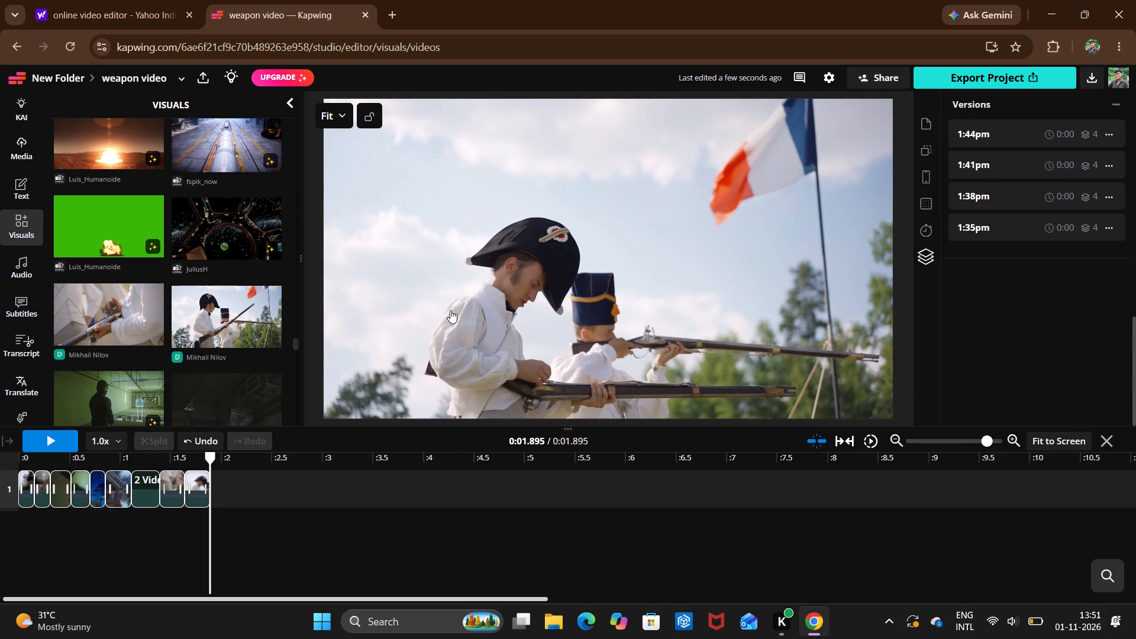
# Browse the weapon video results below the musket soldiers clip for another clip to add.
pyautogui.scroll(-1, 147, 406)
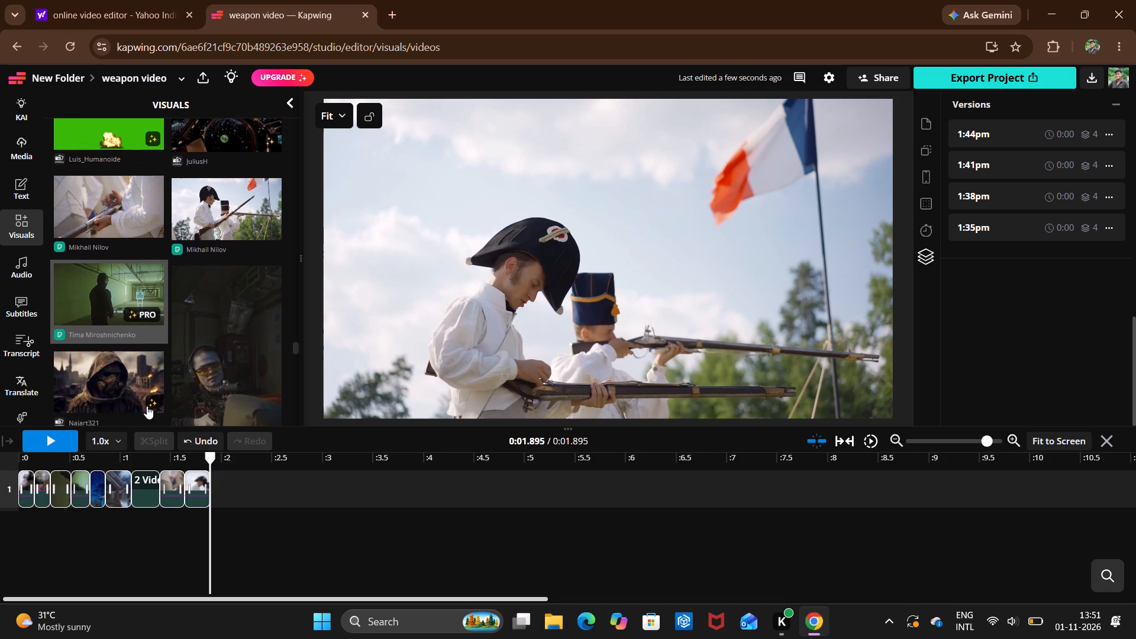
pyautogui.scroll(-4, 147, 406)
pyautogui.hscroll(1, 147, 406)
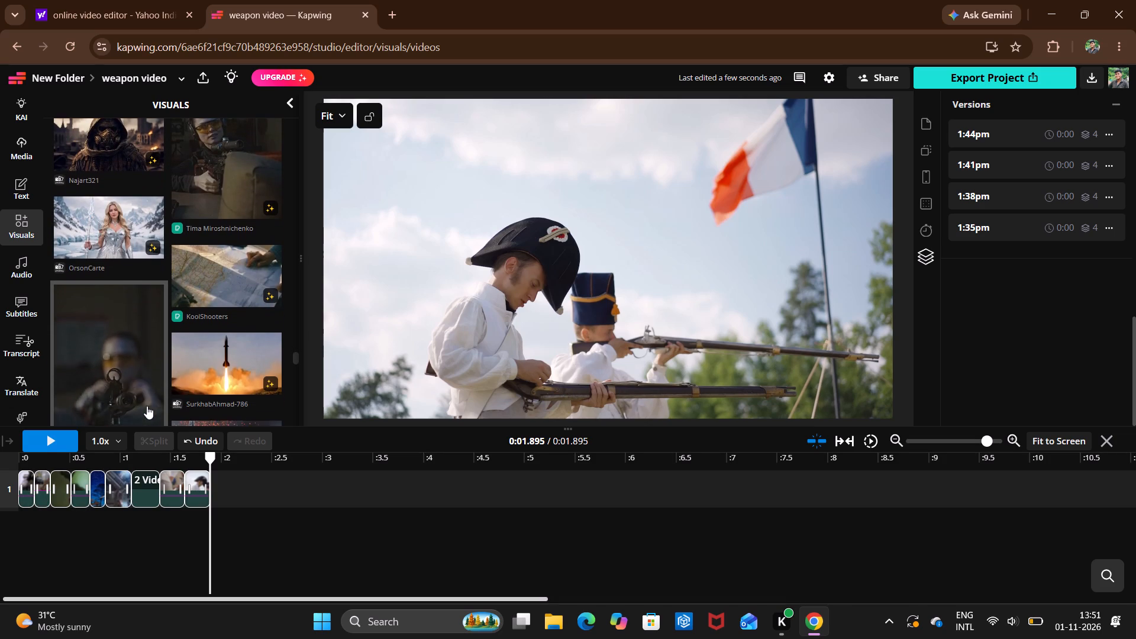
pyautogui.scroll(-3, 147, 406)
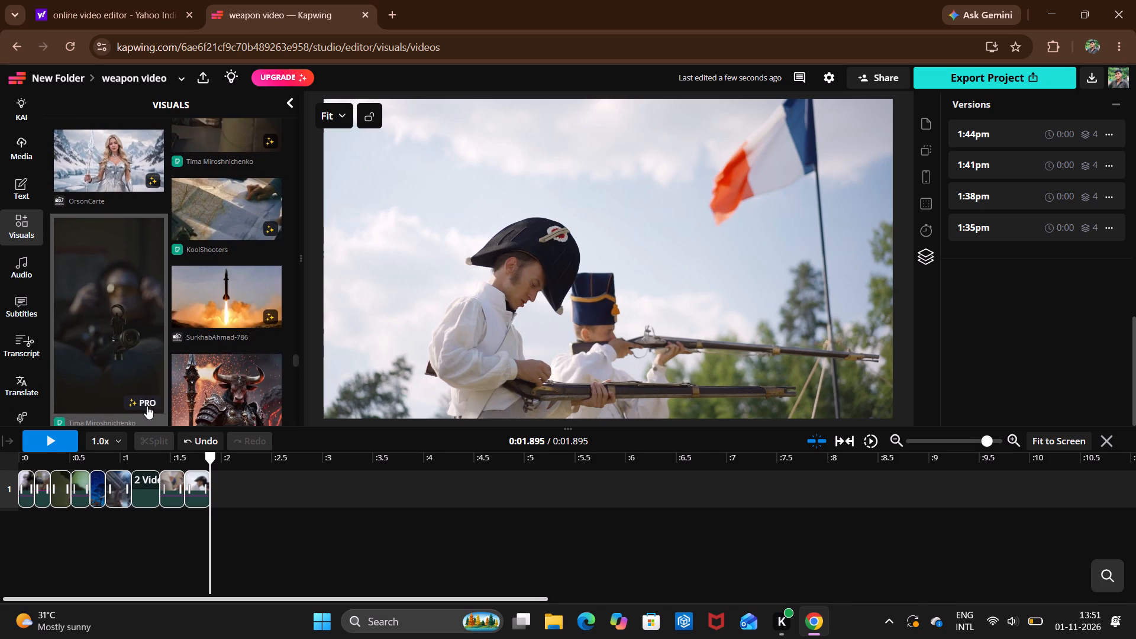
pyautogui.scroll(-3, 147, 406)
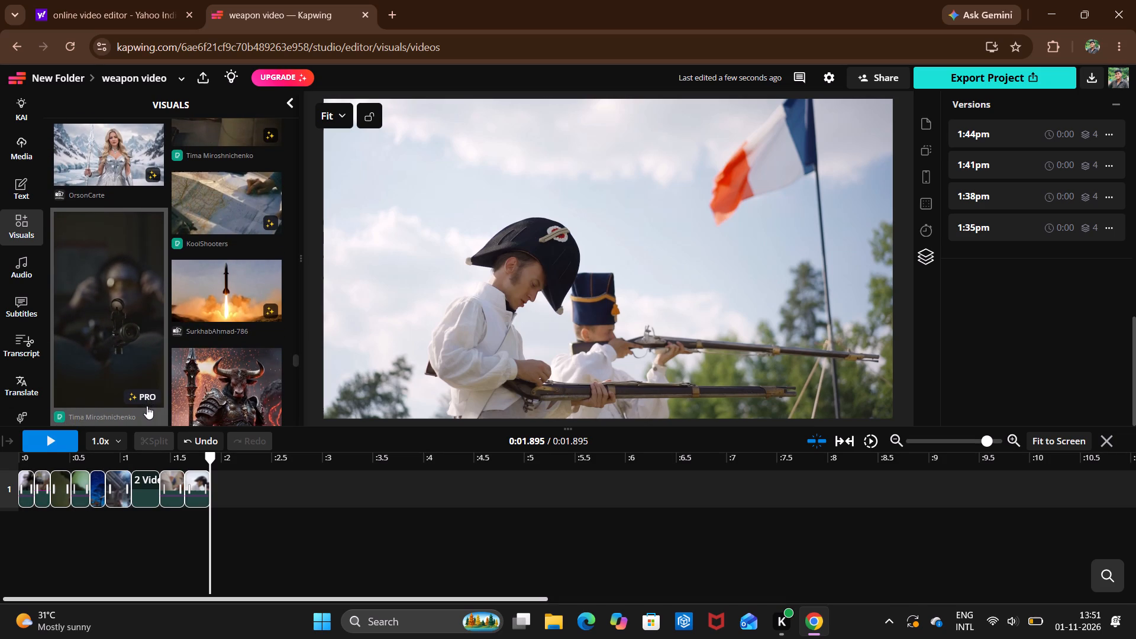
pyautogui.scroll(-1, 147, 406)
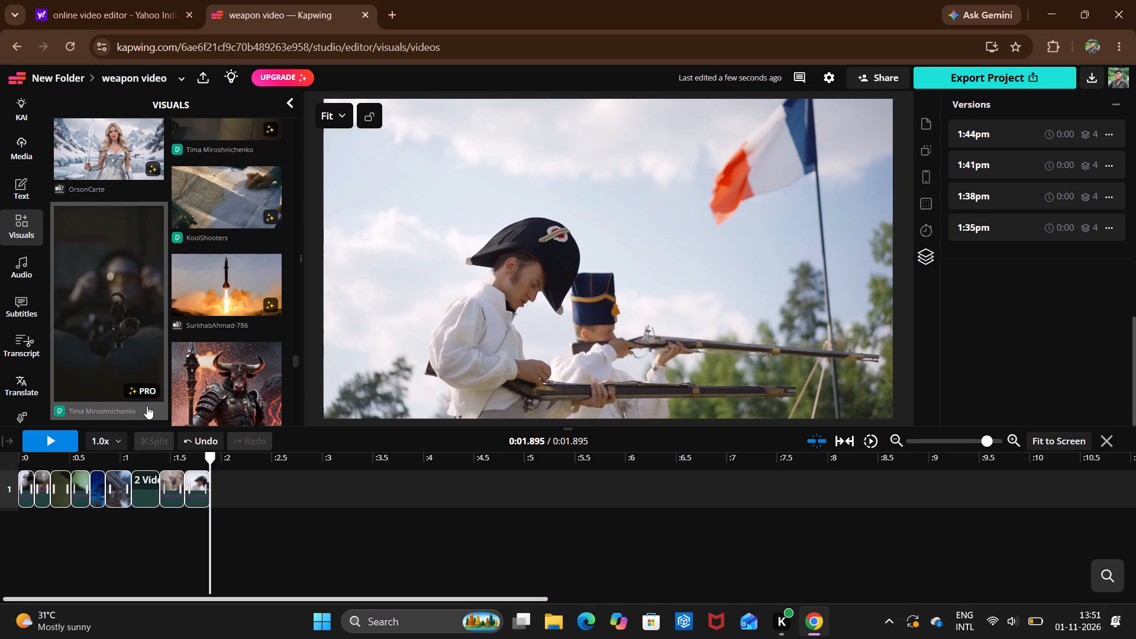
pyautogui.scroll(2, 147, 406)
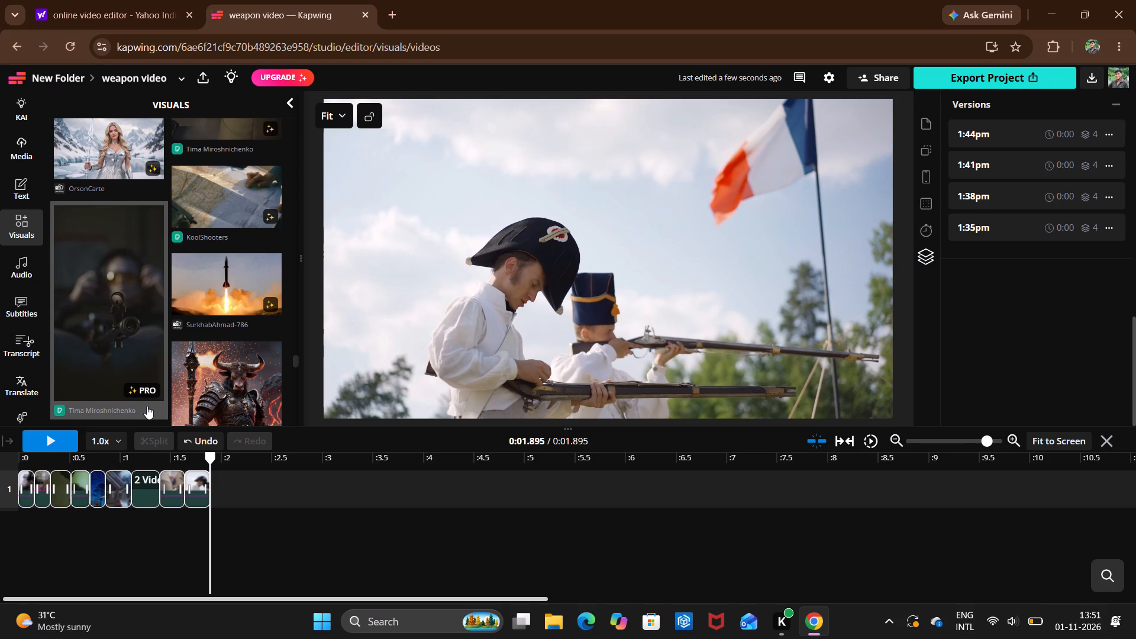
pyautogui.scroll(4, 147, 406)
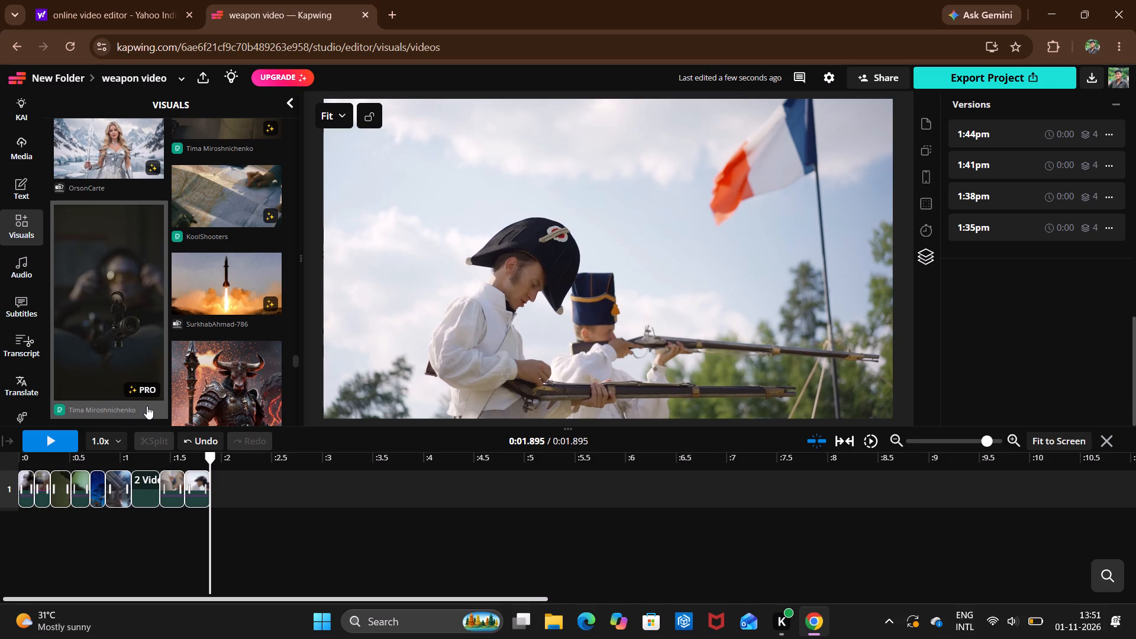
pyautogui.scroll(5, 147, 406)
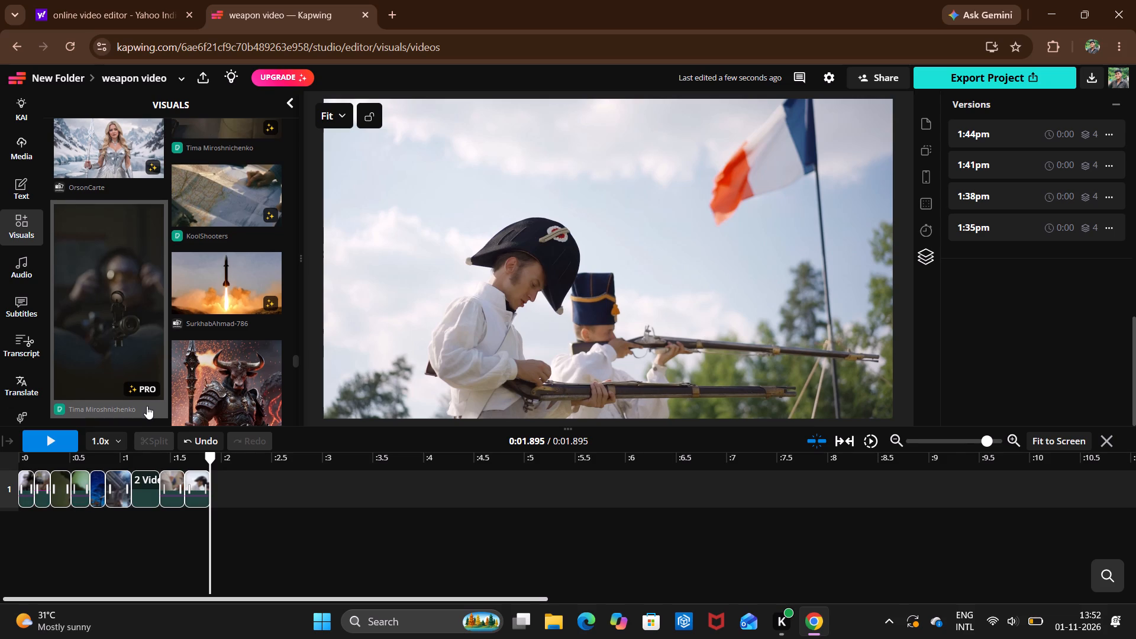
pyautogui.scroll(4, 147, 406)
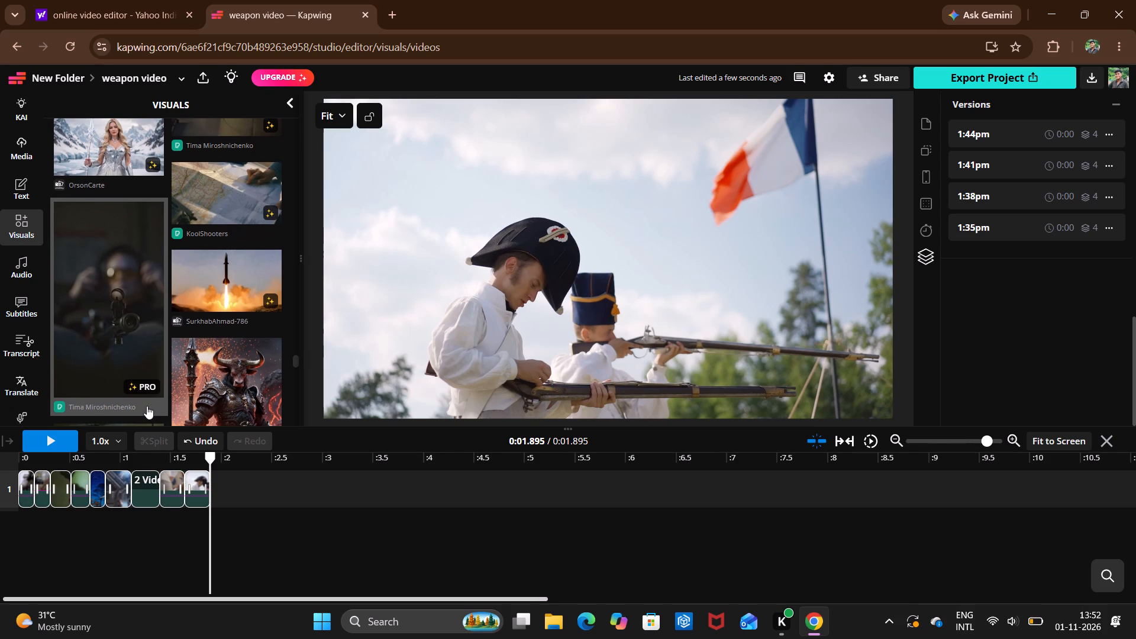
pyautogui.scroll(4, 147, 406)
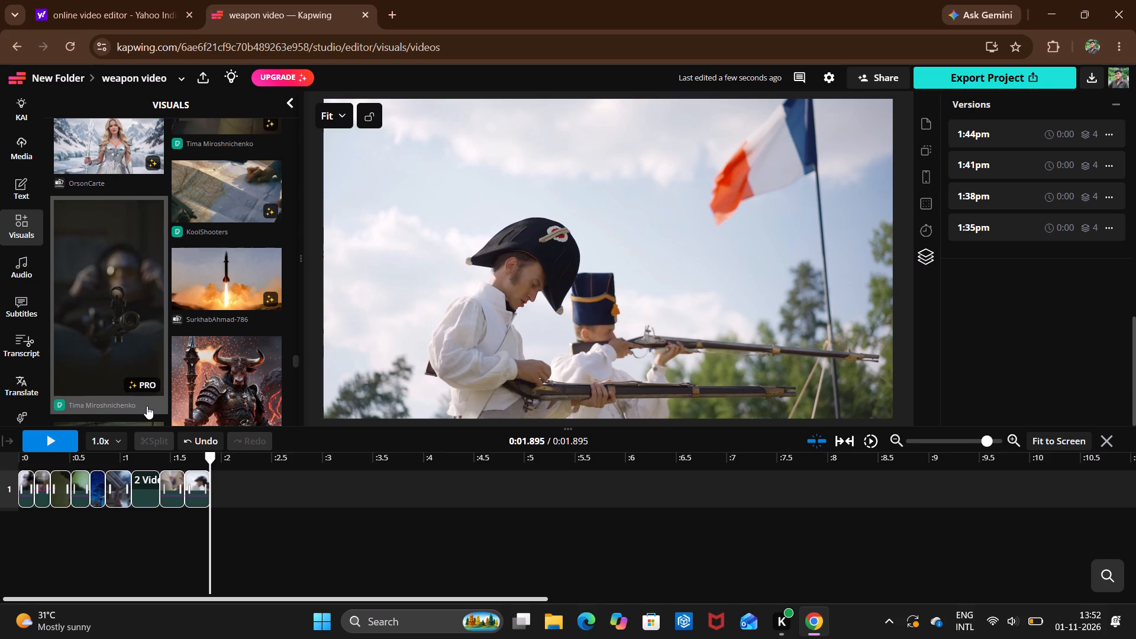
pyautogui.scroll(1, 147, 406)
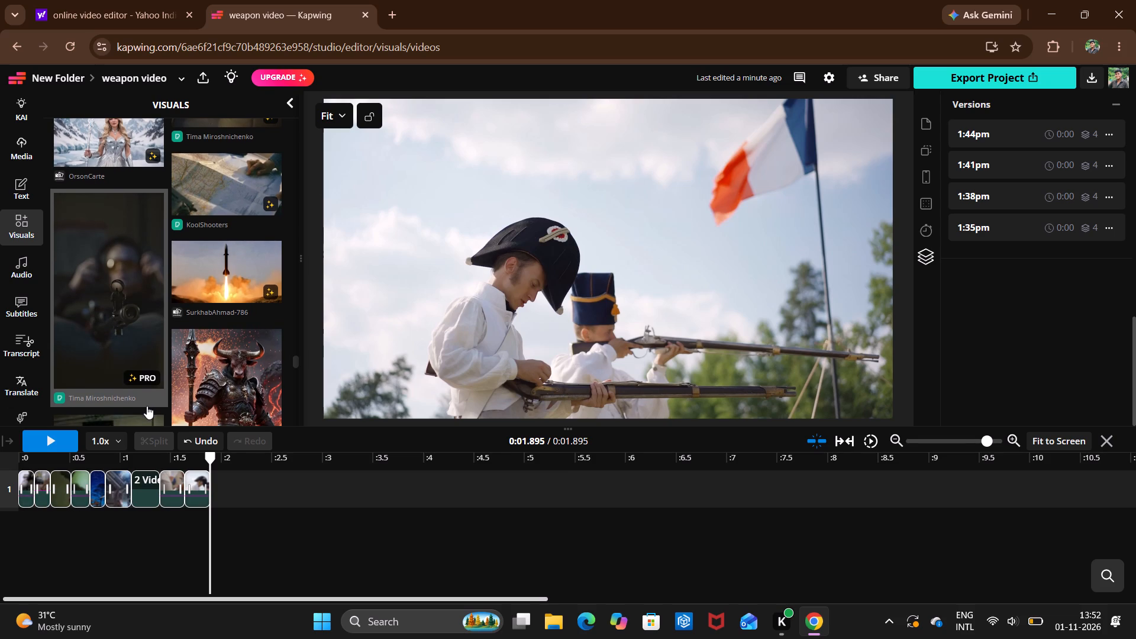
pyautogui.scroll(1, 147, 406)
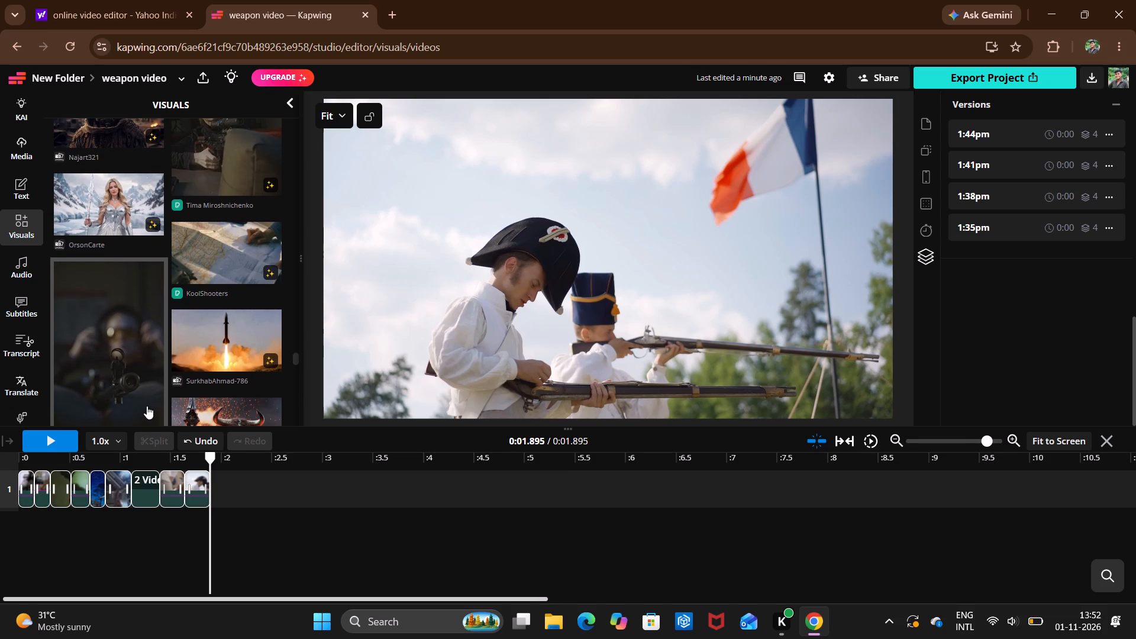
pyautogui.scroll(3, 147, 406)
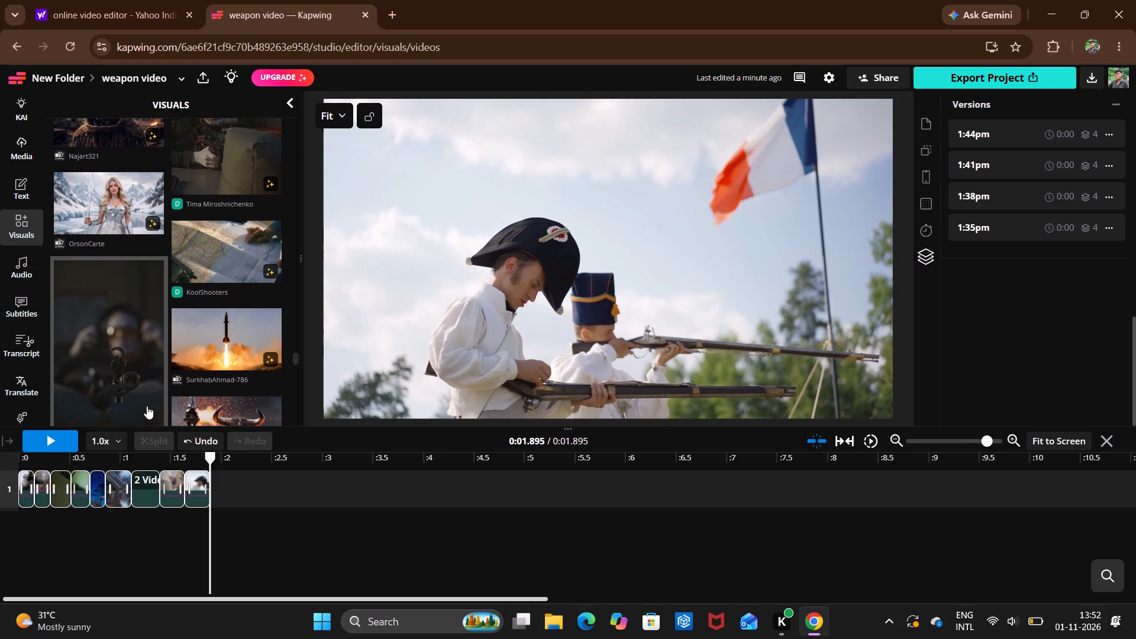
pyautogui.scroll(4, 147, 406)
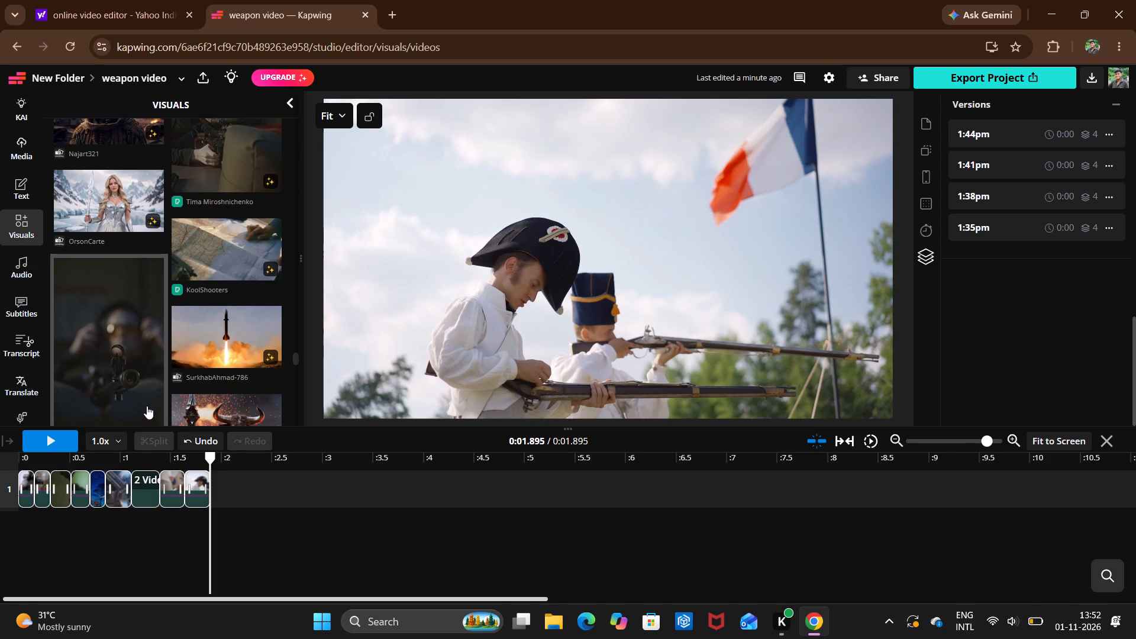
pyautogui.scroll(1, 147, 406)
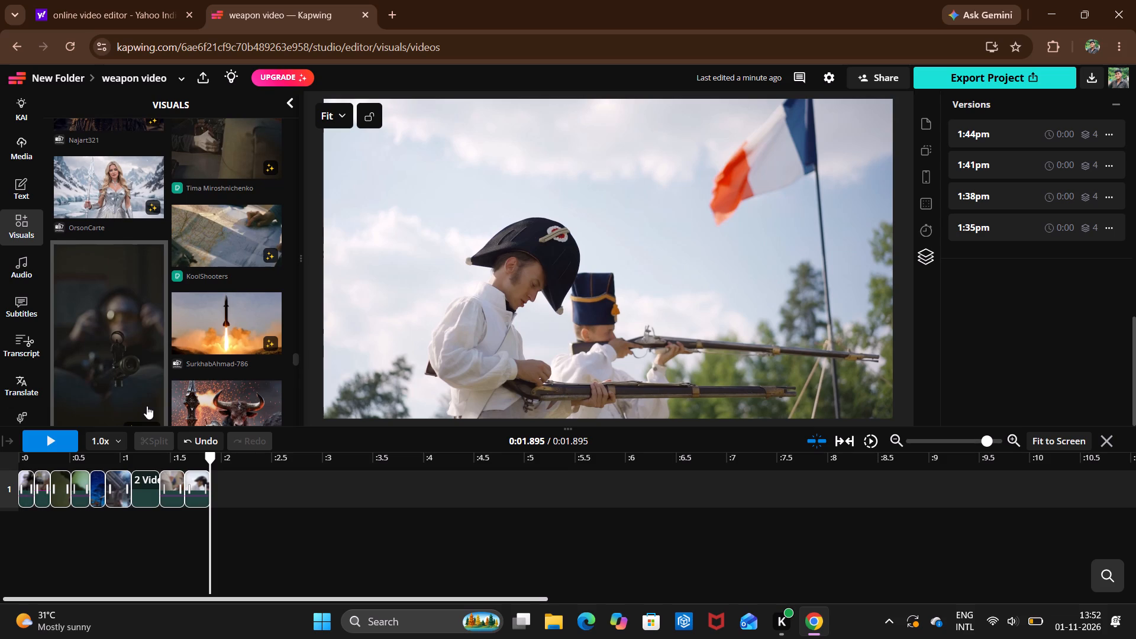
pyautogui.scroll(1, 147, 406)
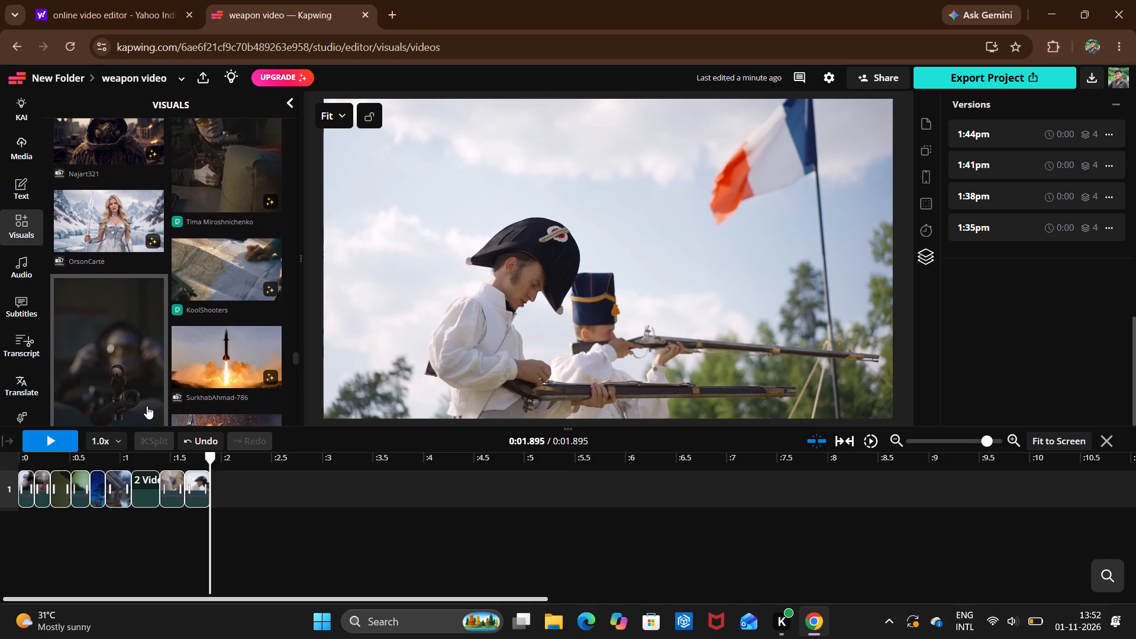
# Browse further down the weapon video results, past the minotaur and green-screen missile videos, for another clip to add.
pyautogui.scroll(-1, 133, 364)
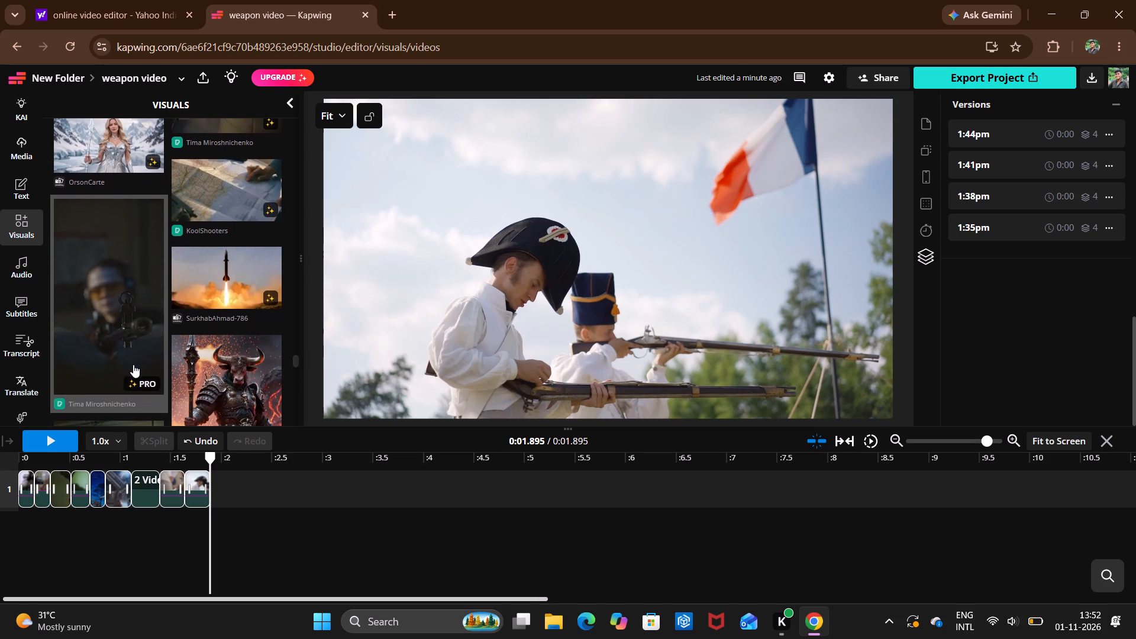
pyautogui.scroll(-3, 133, 364)
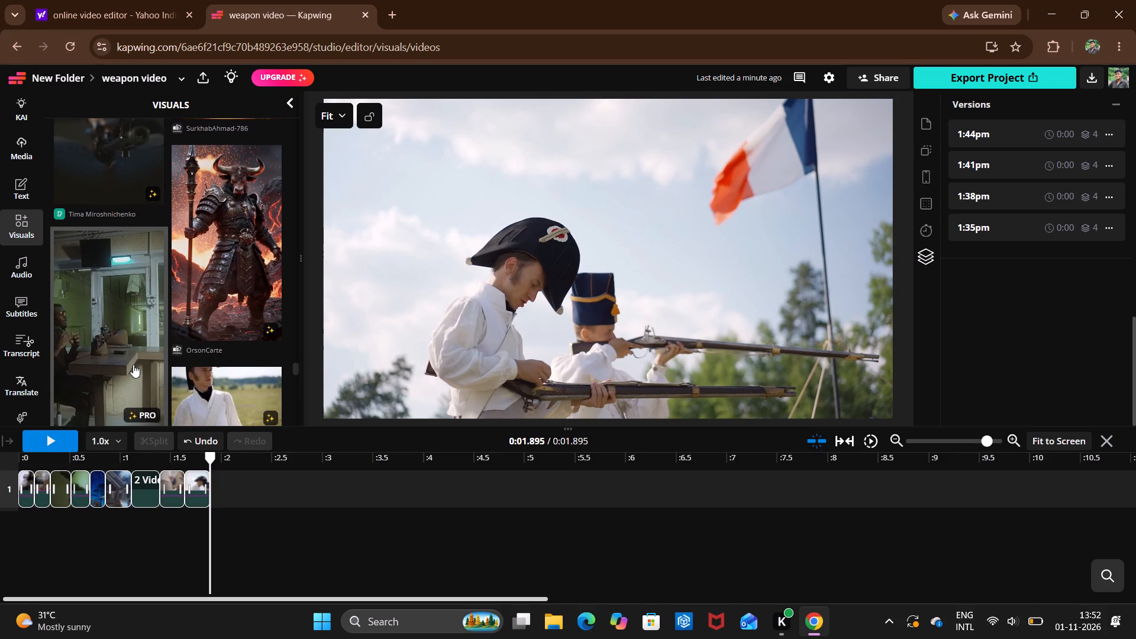
pyautogui.scroll(-5, 133, 364)
pyautogui.hscroll(1, 133, 364)
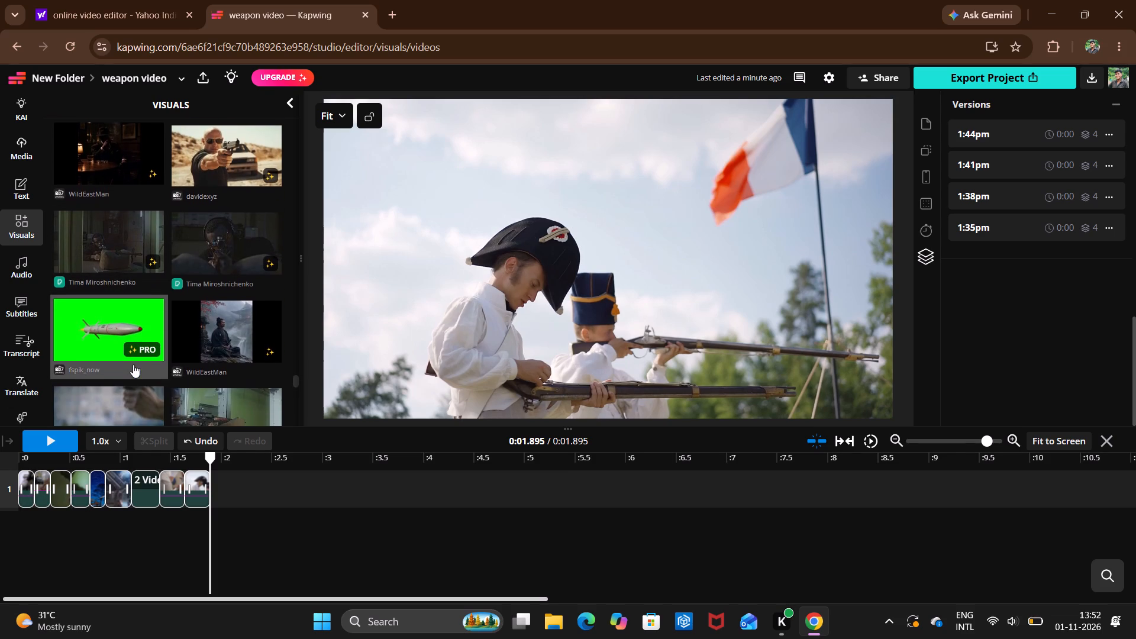
pyautogui.hscroll(5, 133, 364)
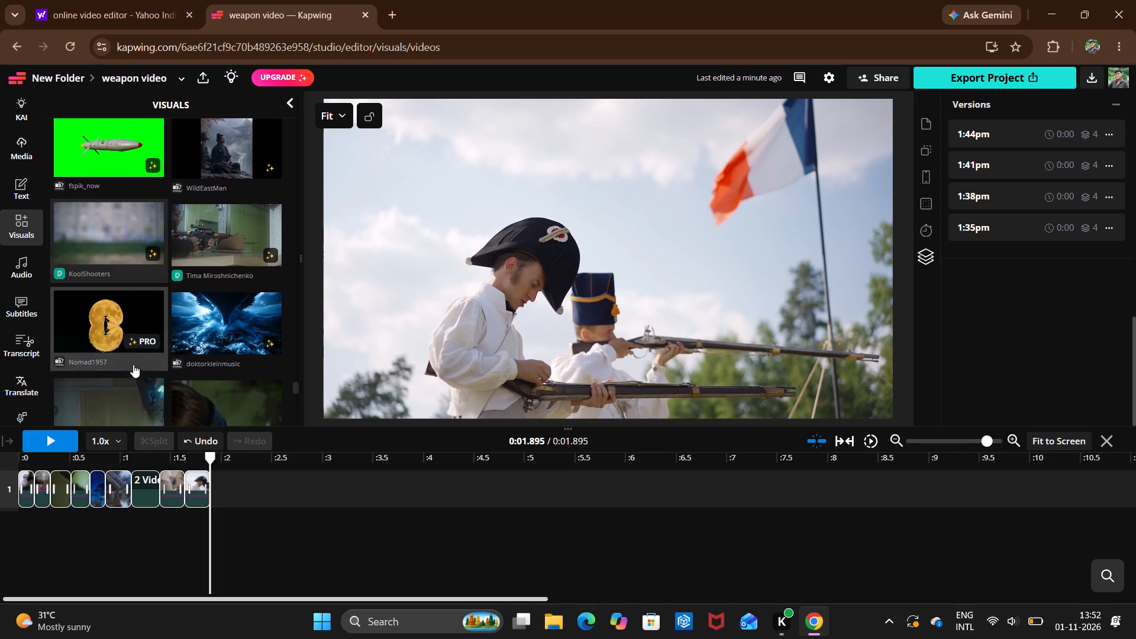
pyautogui.hscroll(2, 133, 364)
pyautogui.scroll(-2, 133, 364)
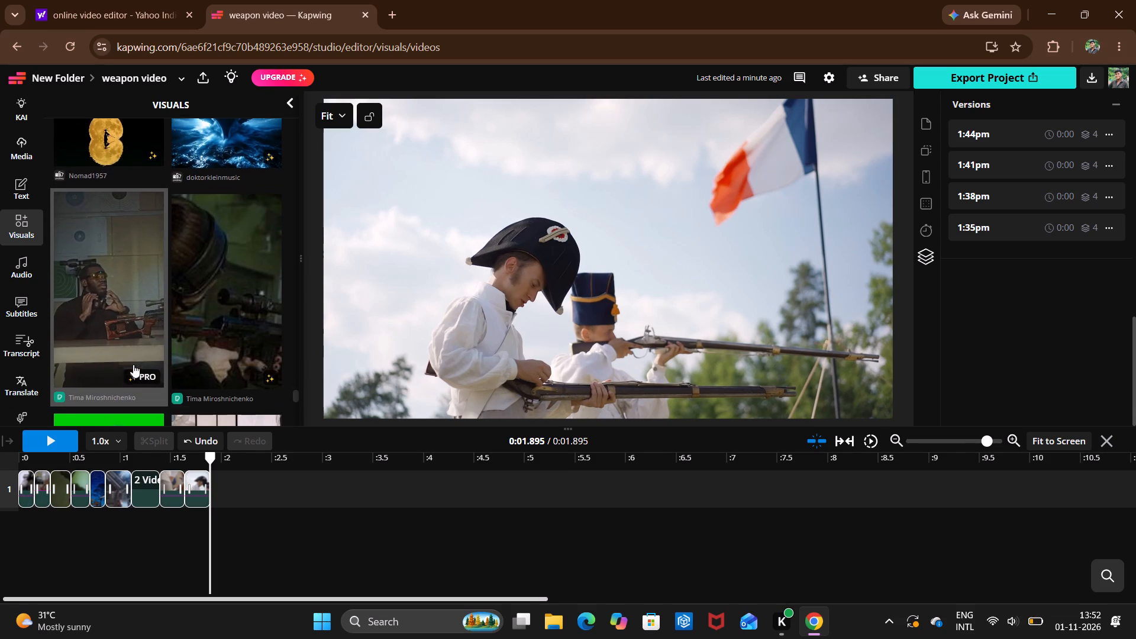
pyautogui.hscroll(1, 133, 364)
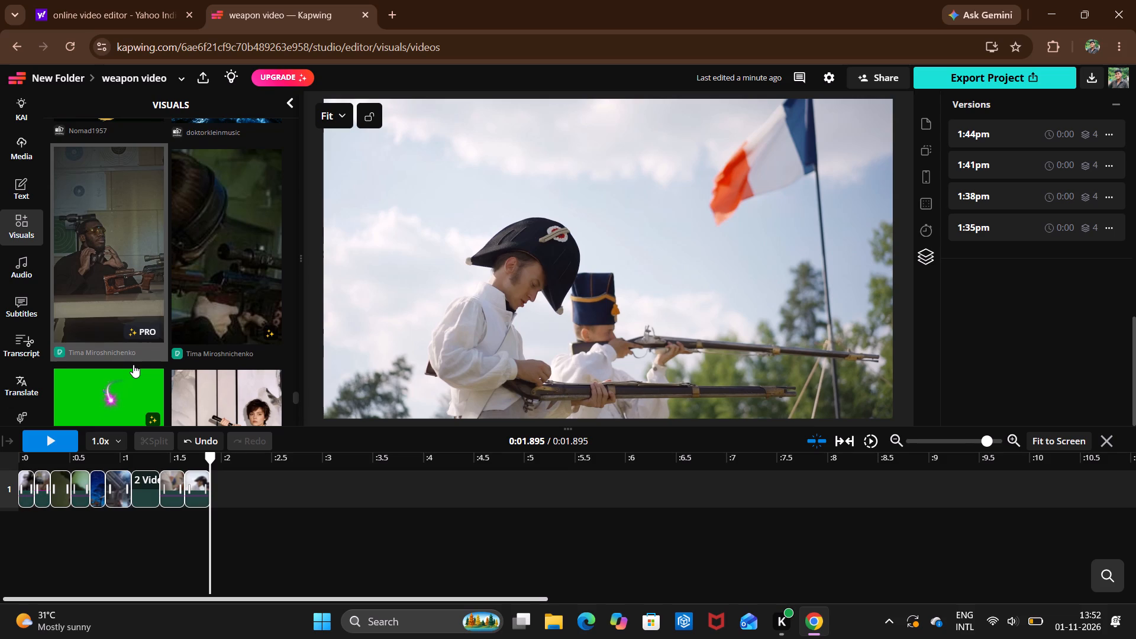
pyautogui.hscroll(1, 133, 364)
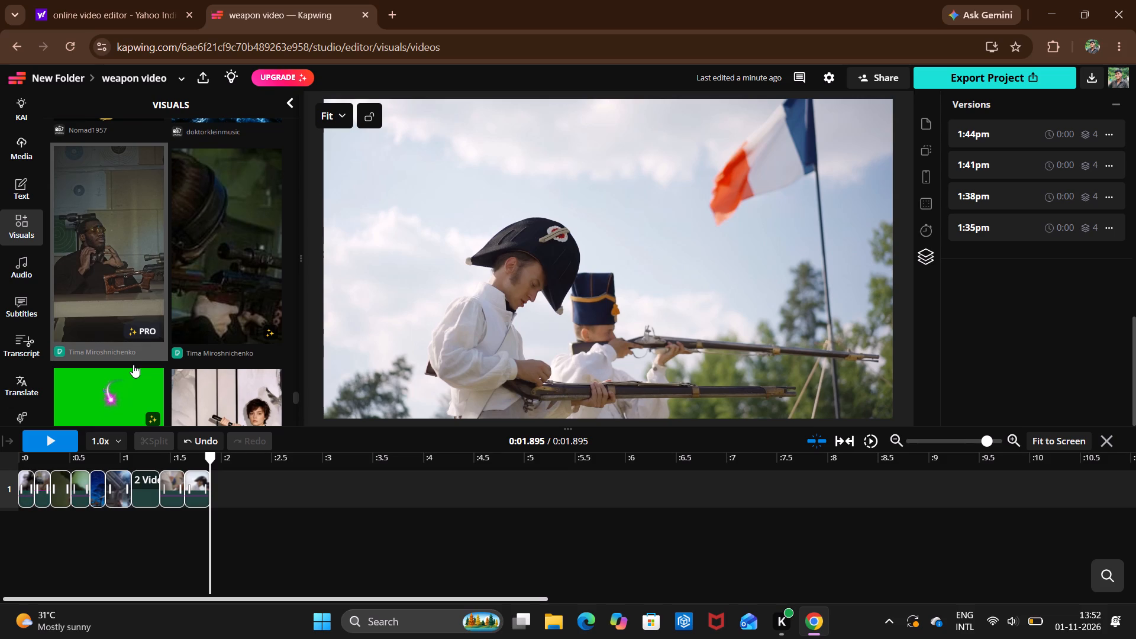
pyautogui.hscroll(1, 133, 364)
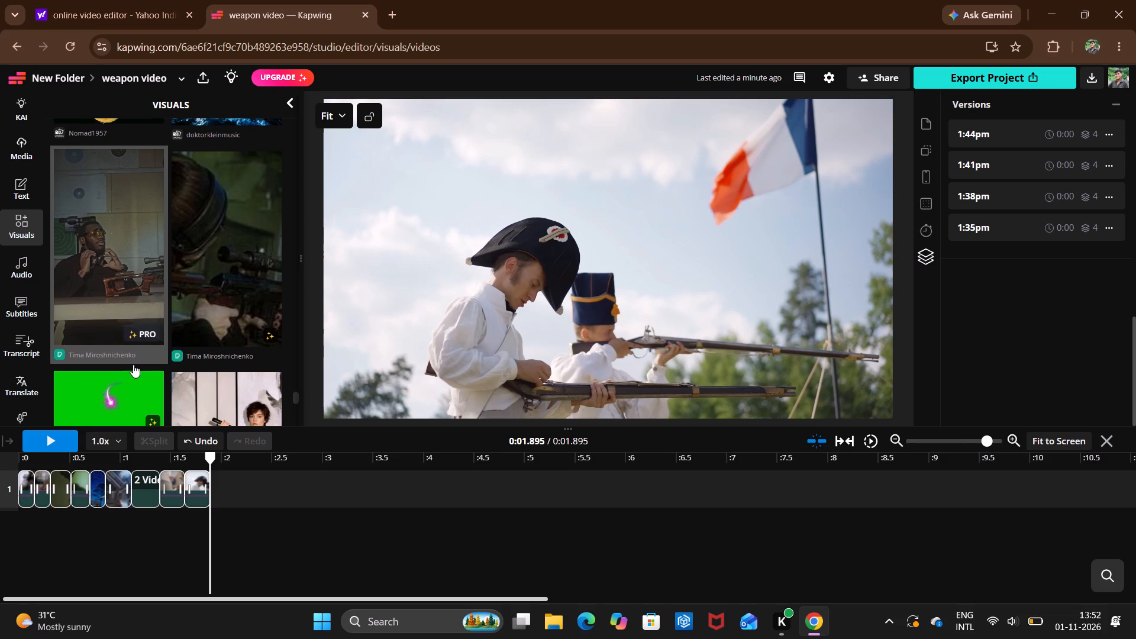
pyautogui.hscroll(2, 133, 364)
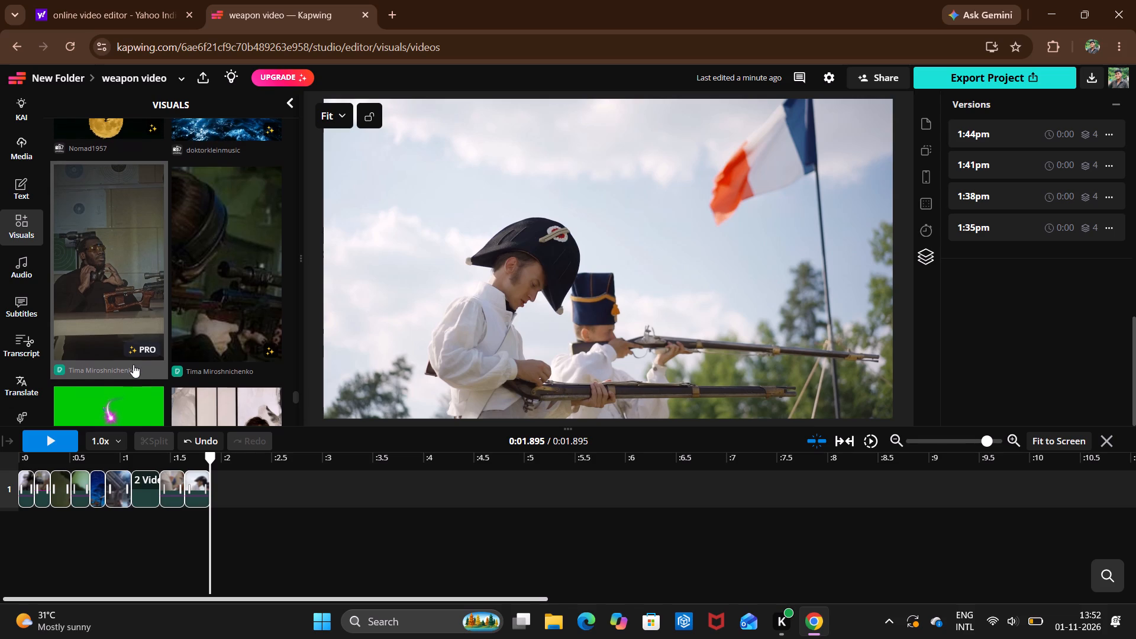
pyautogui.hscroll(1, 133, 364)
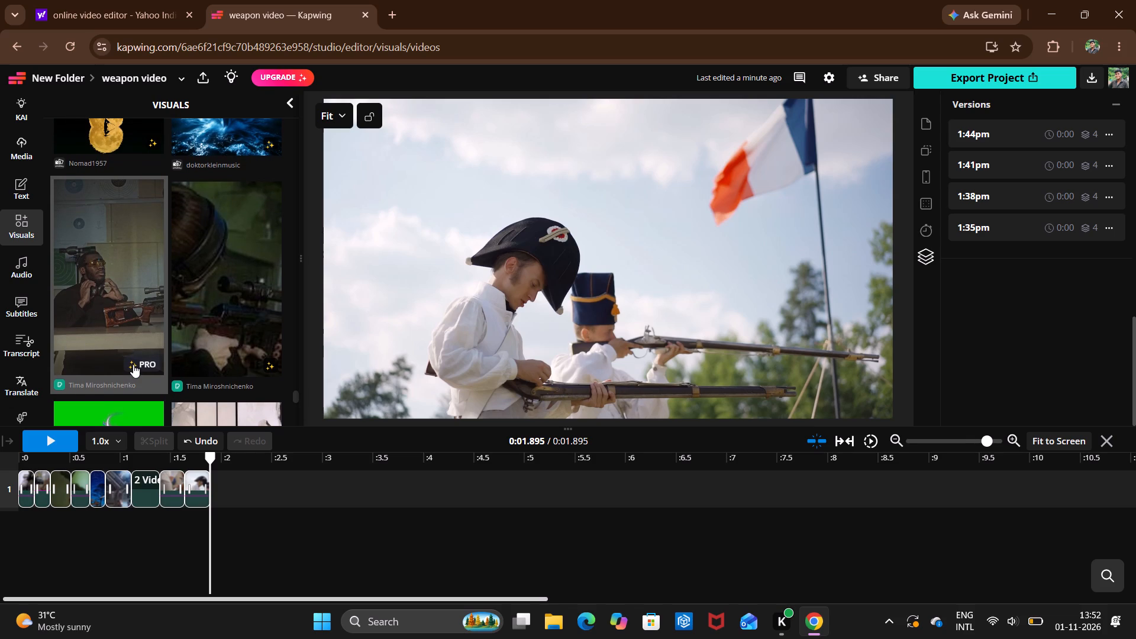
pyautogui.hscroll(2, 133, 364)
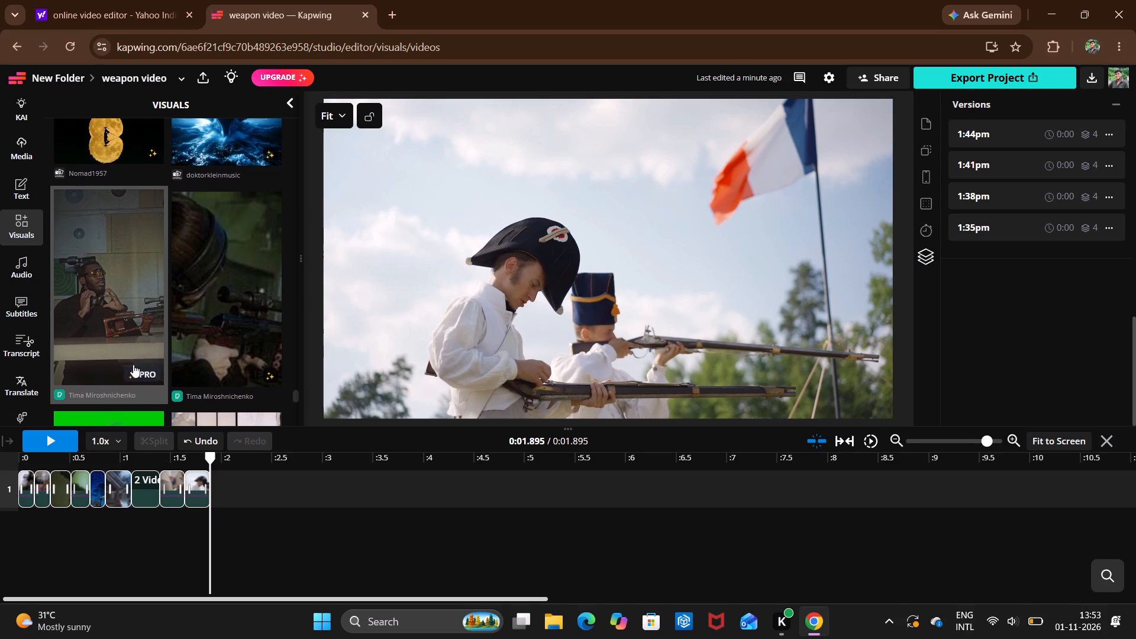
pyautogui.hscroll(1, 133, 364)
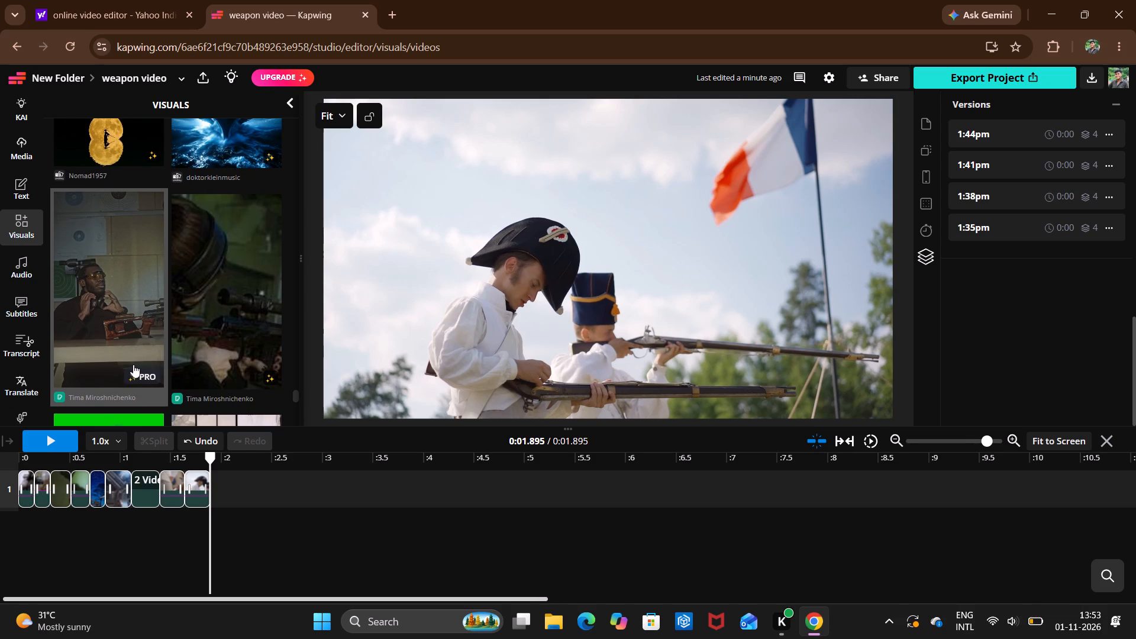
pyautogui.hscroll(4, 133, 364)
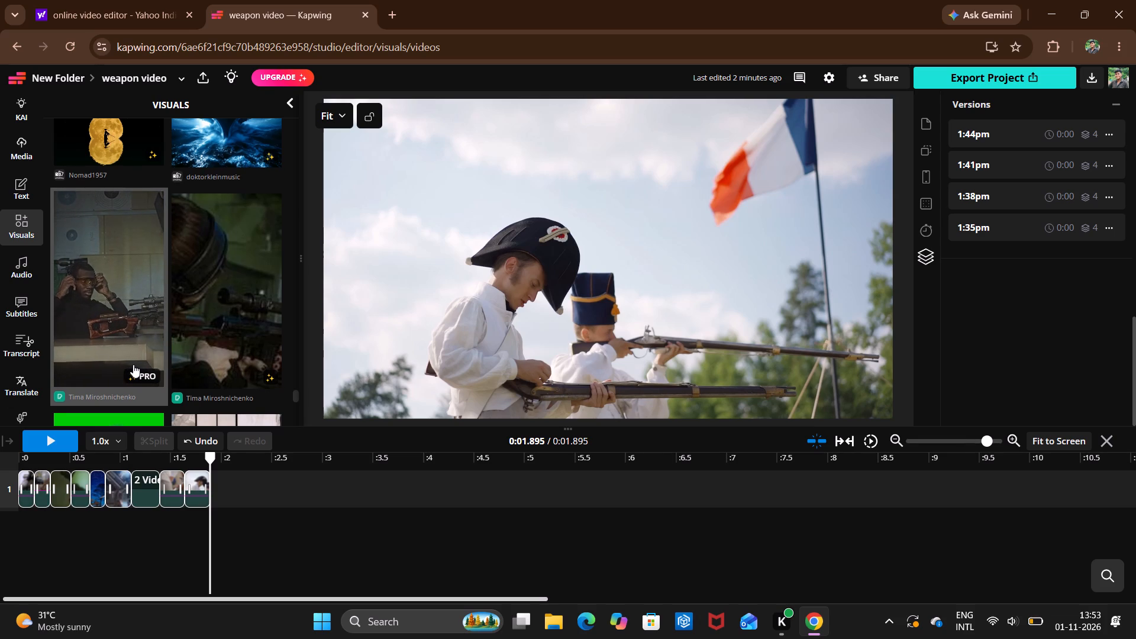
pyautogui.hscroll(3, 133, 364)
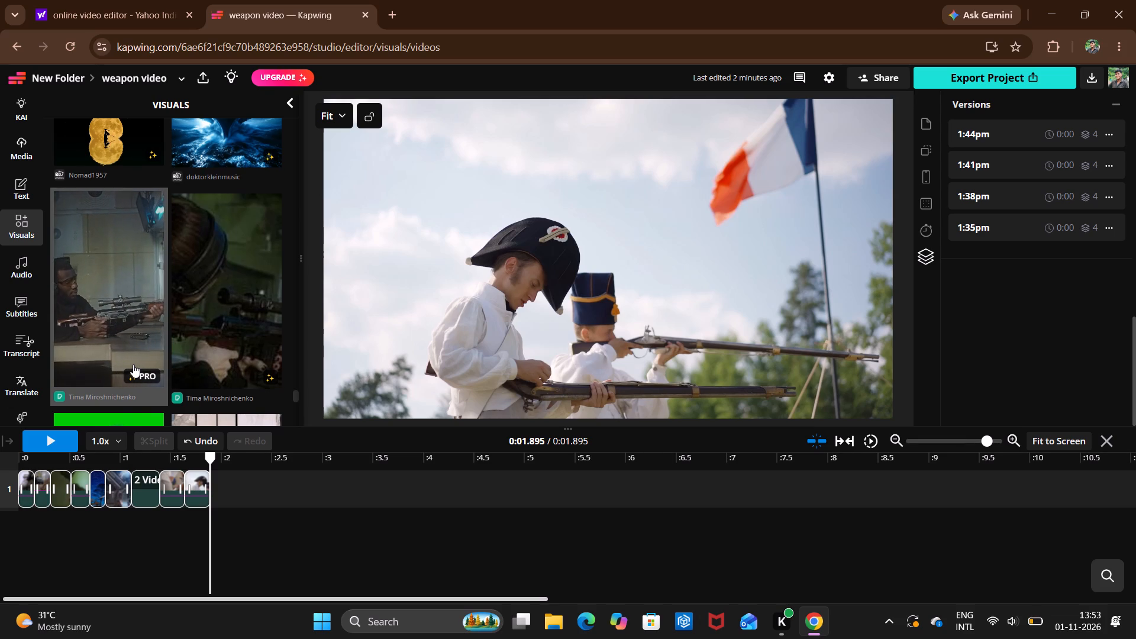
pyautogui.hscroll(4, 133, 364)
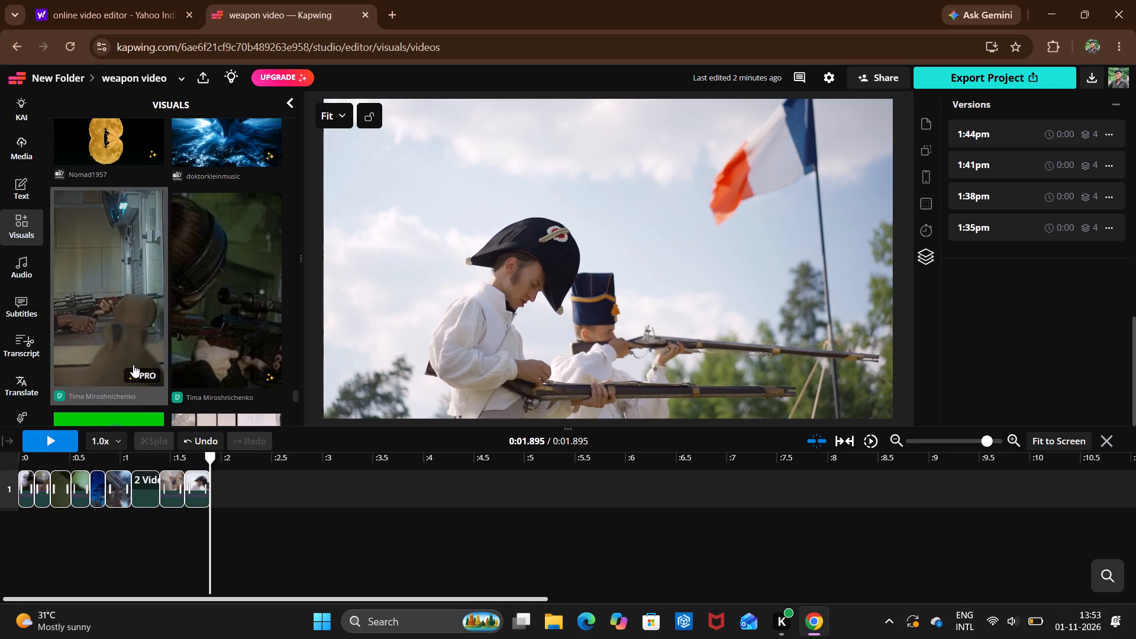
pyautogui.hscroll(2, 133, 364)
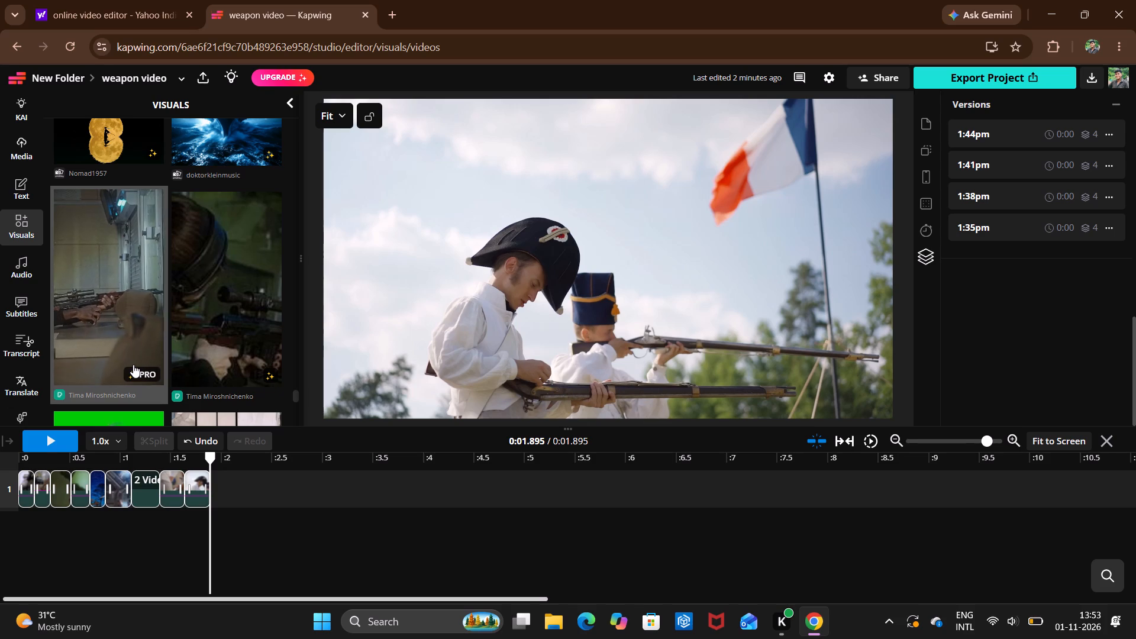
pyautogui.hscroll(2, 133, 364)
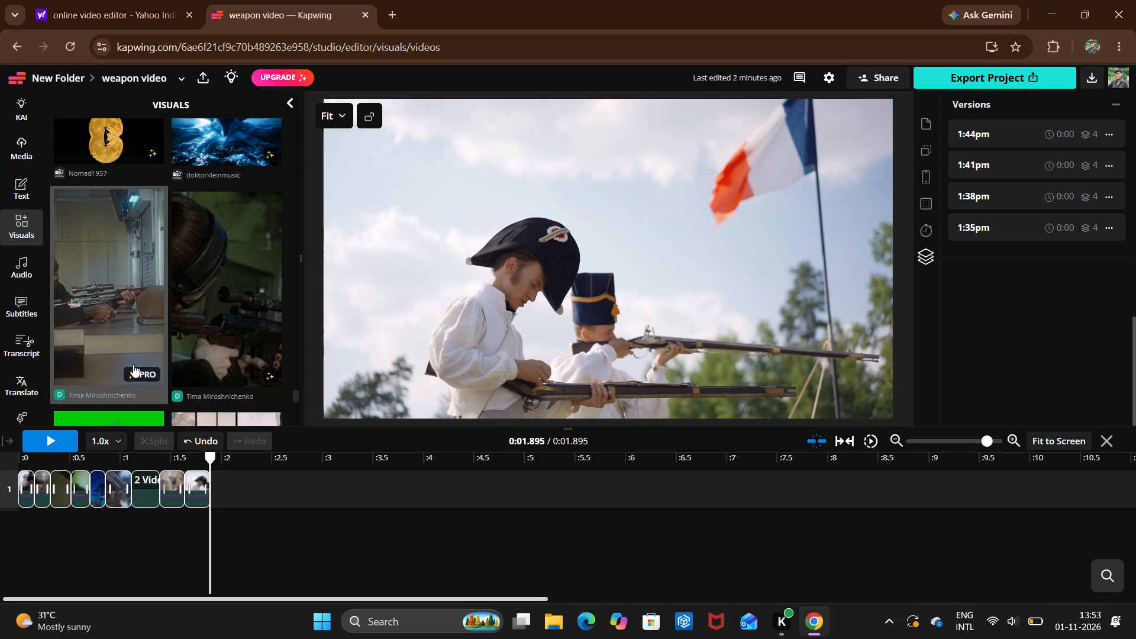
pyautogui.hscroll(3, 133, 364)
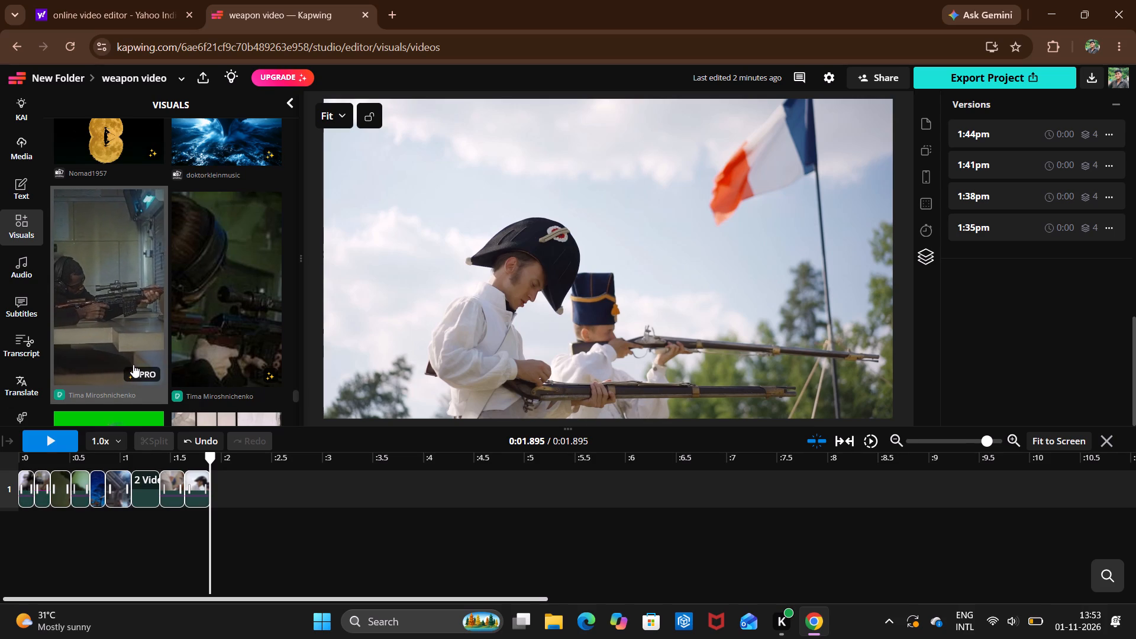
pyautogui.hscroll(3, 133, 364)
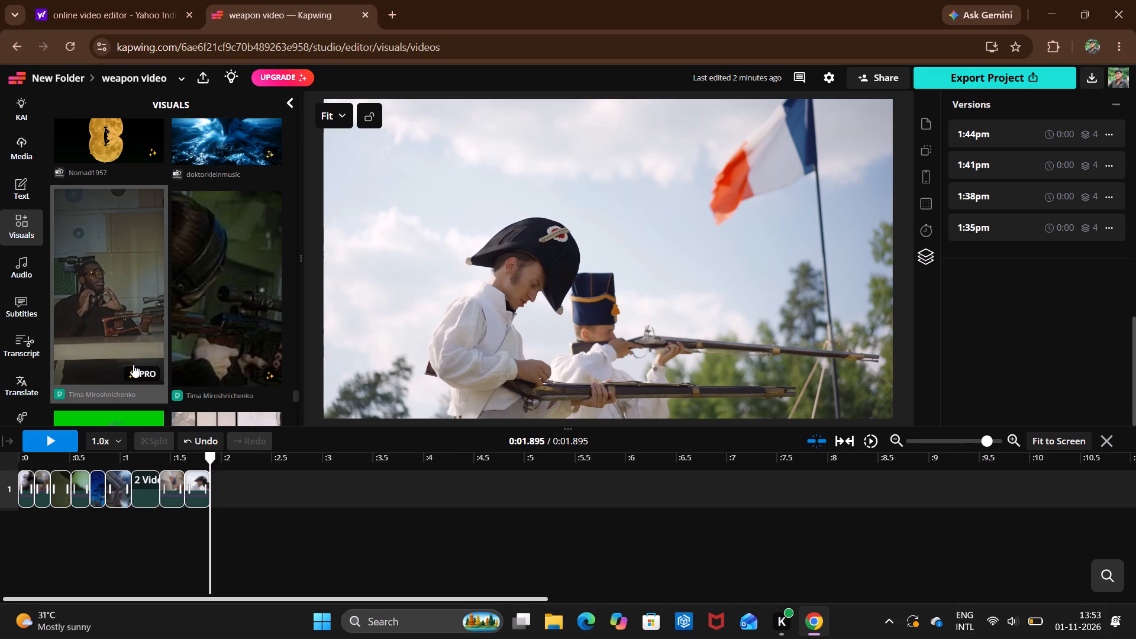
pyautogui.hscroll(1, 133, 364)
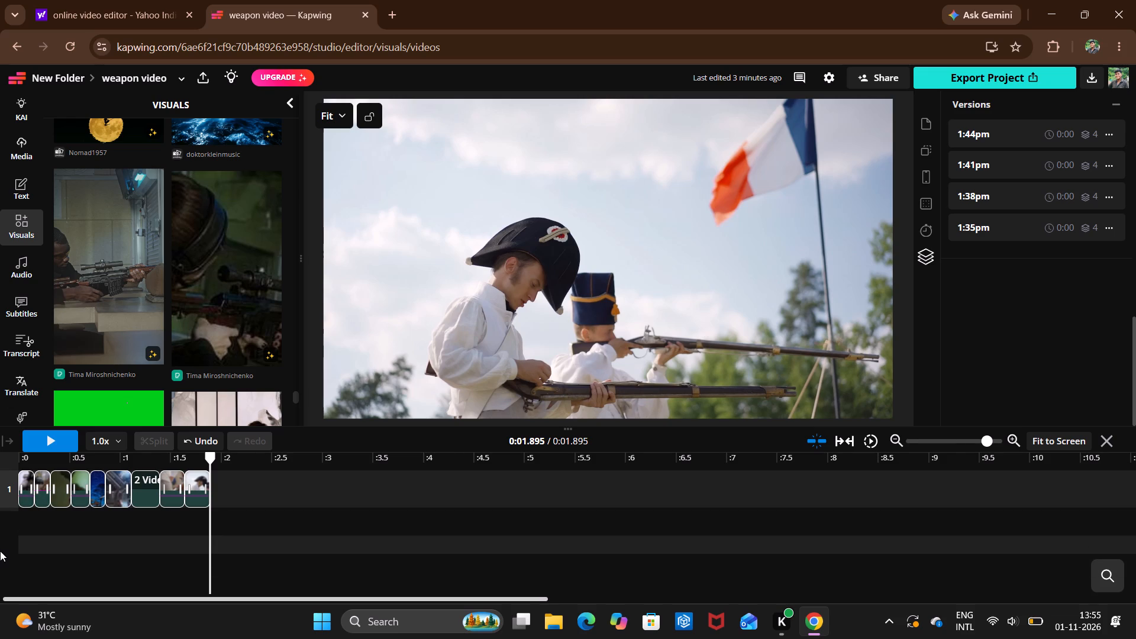
# Browse the weapon video results below the indoor sniper rifle videos for another clip to add.
pyautogui.scroll(-2, 120, 343)
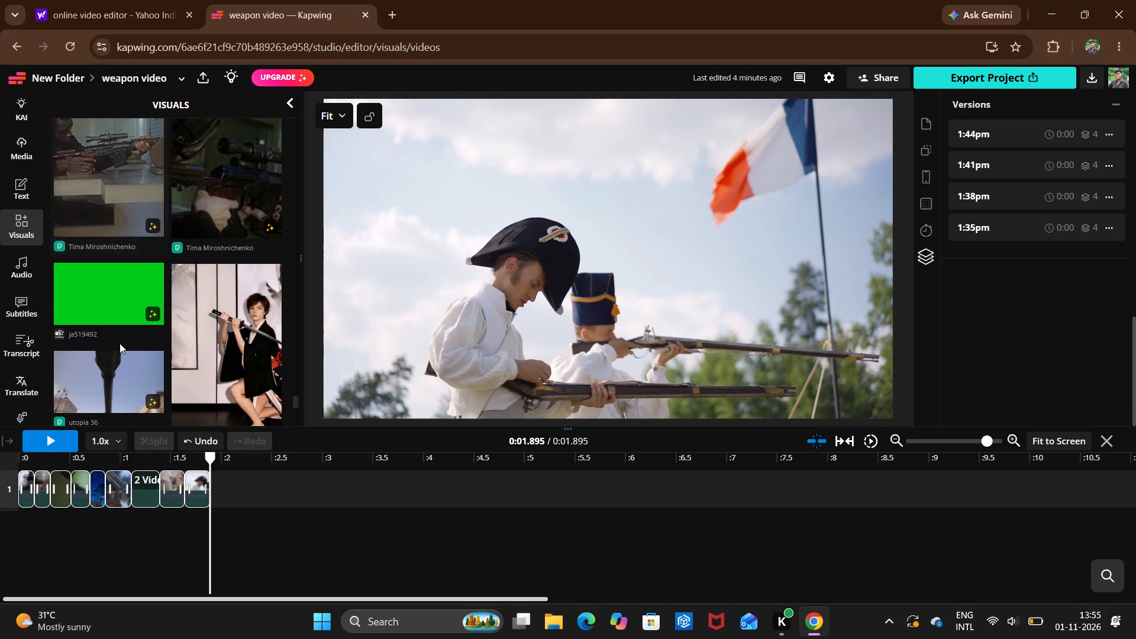
pyautogui.scroll(-3, 120, 343)
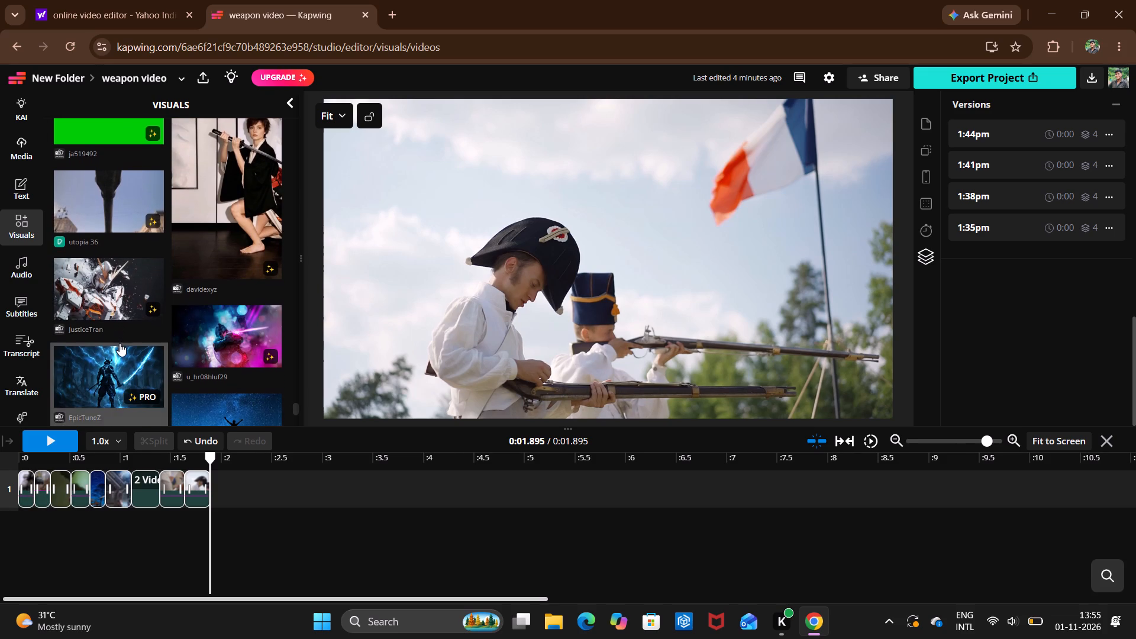
pyautogui.scroll(-3, 120, 343)
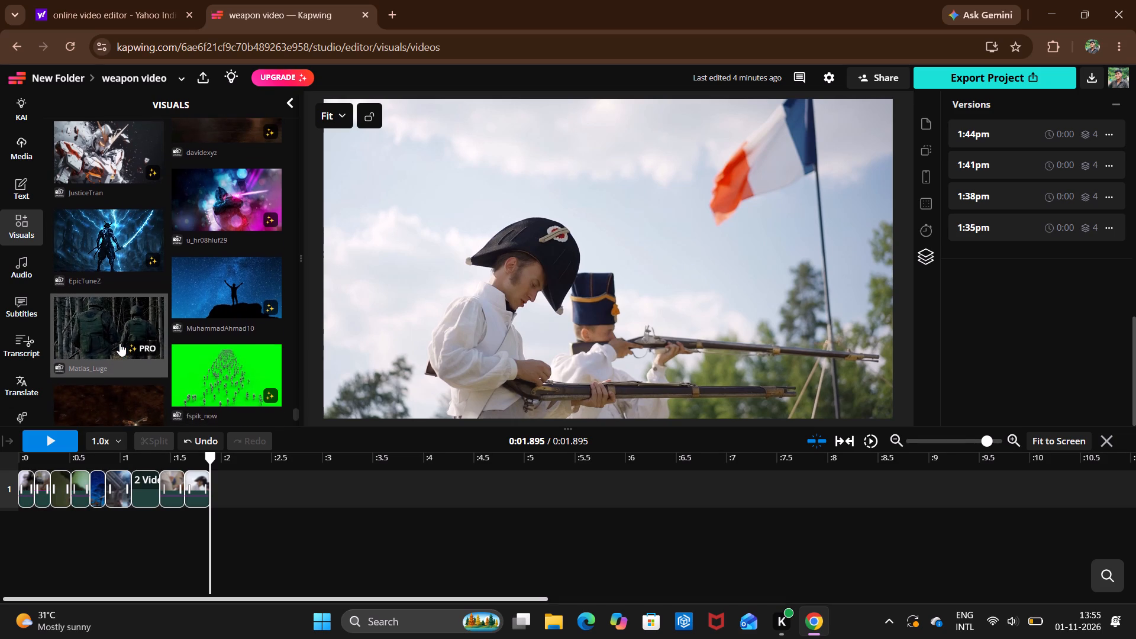
pyautogui.scroll(-3, 120, 343)
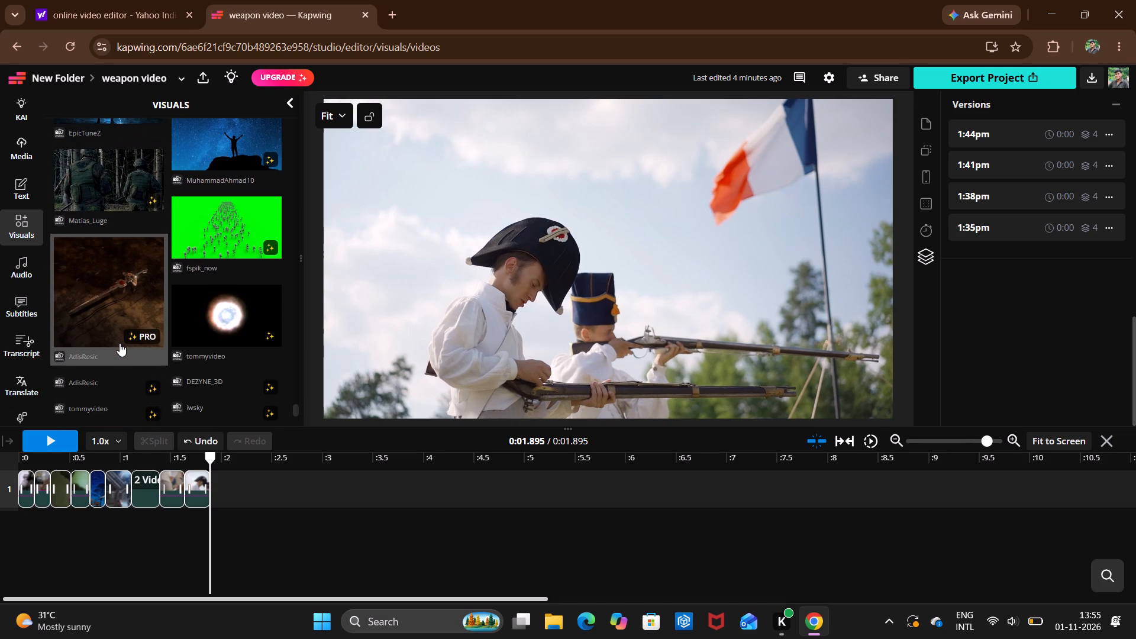
pyautogui.scroll(-2, 120, 343)
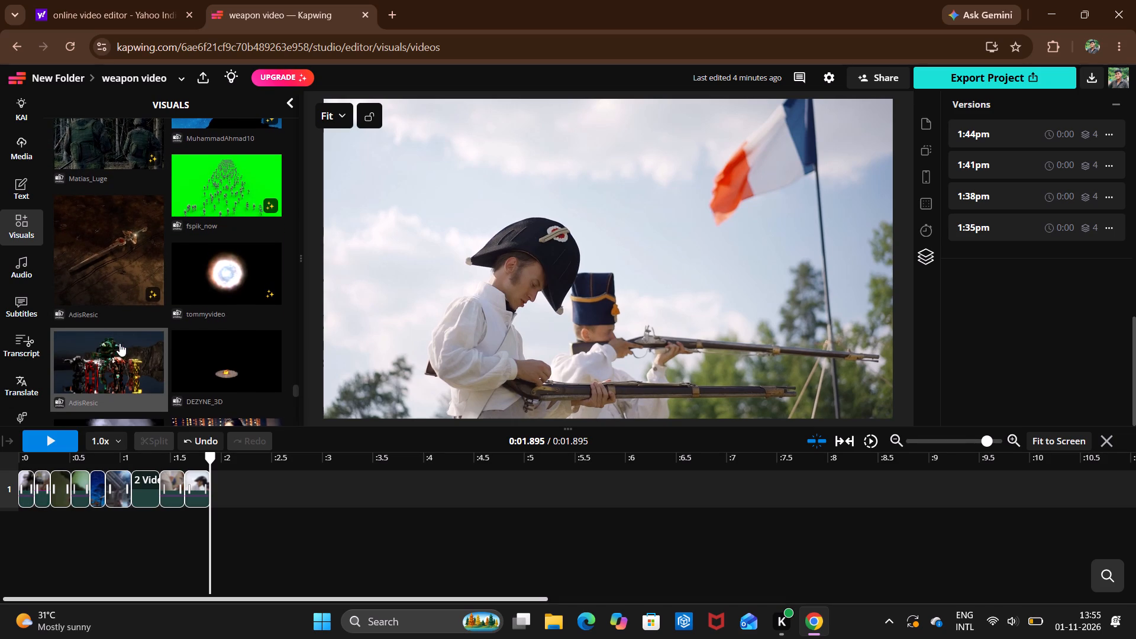
pyautogui.scroll(-1, 120, 343)
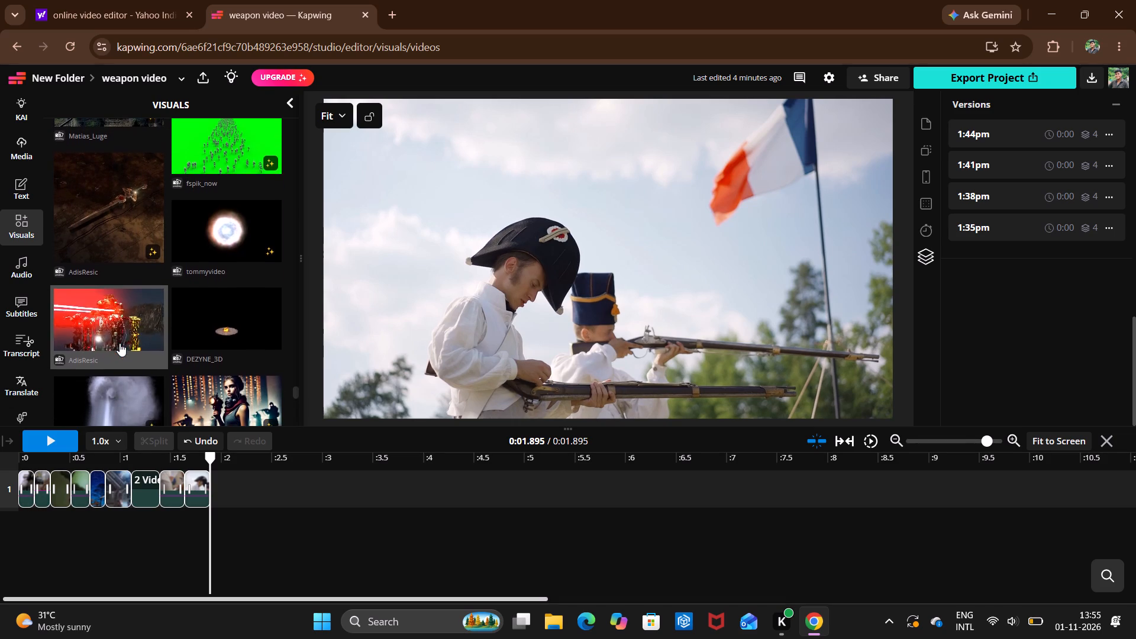
pyautogui.scroll(-2, 120, 343)
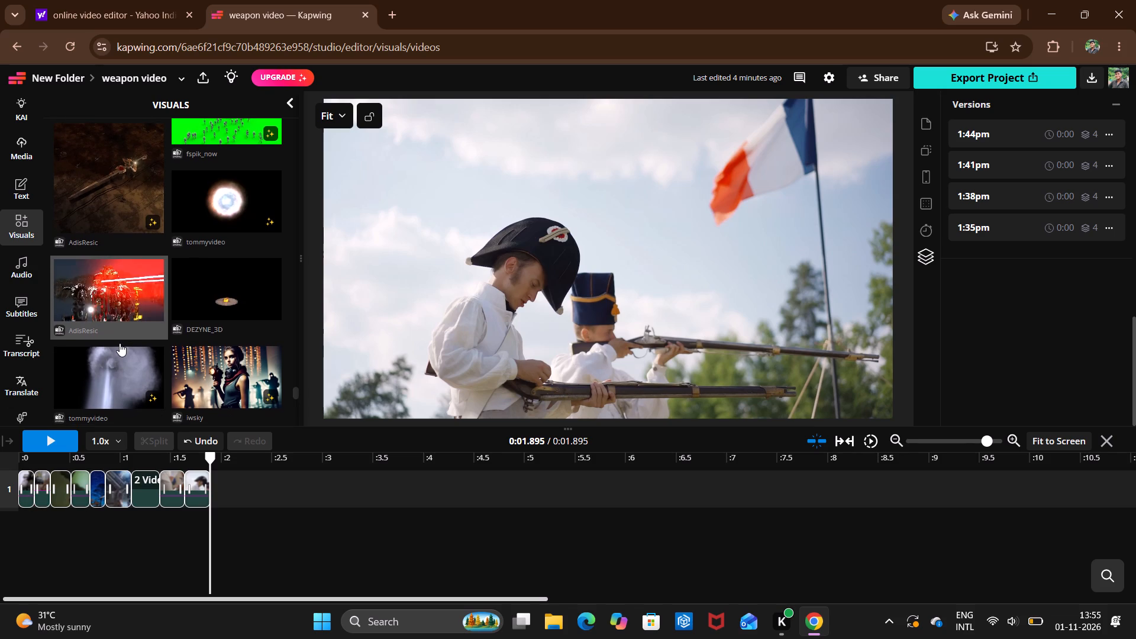
pyautogui.scroll(-3, 120, 343)
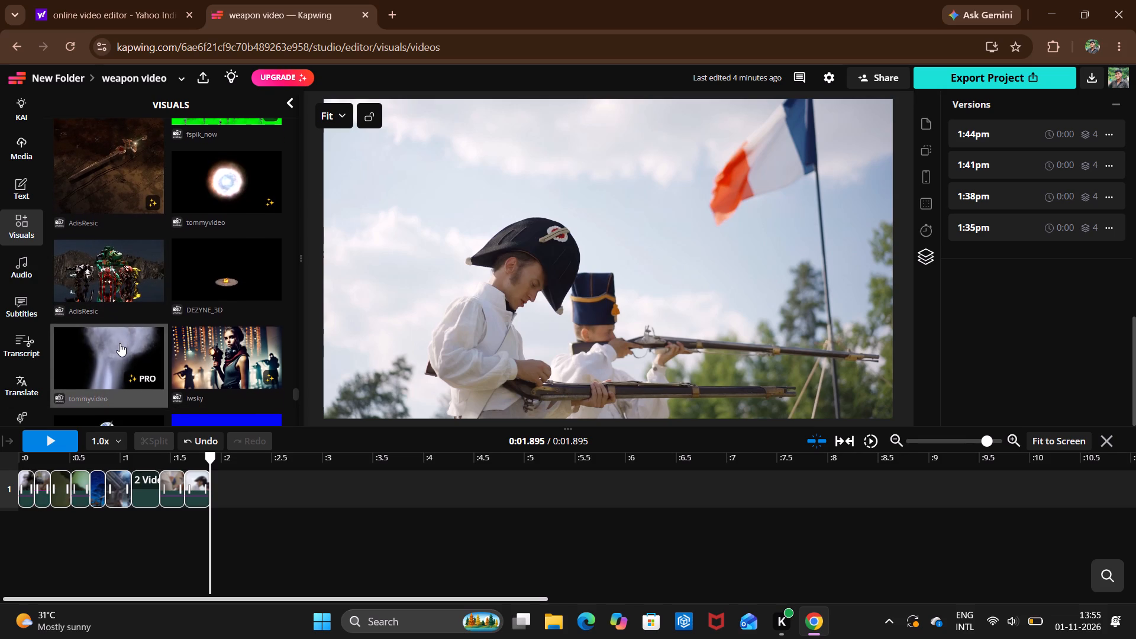
pyautogui.scroll(-2, 120, 343)
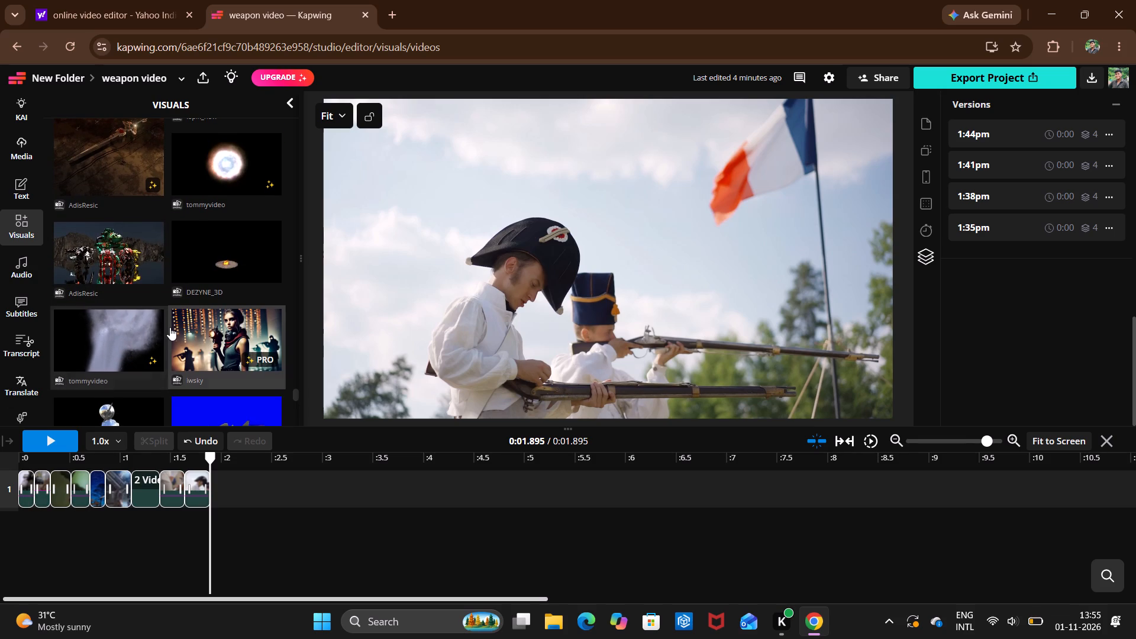
pyautogui.scroll(-1, 170, 327)
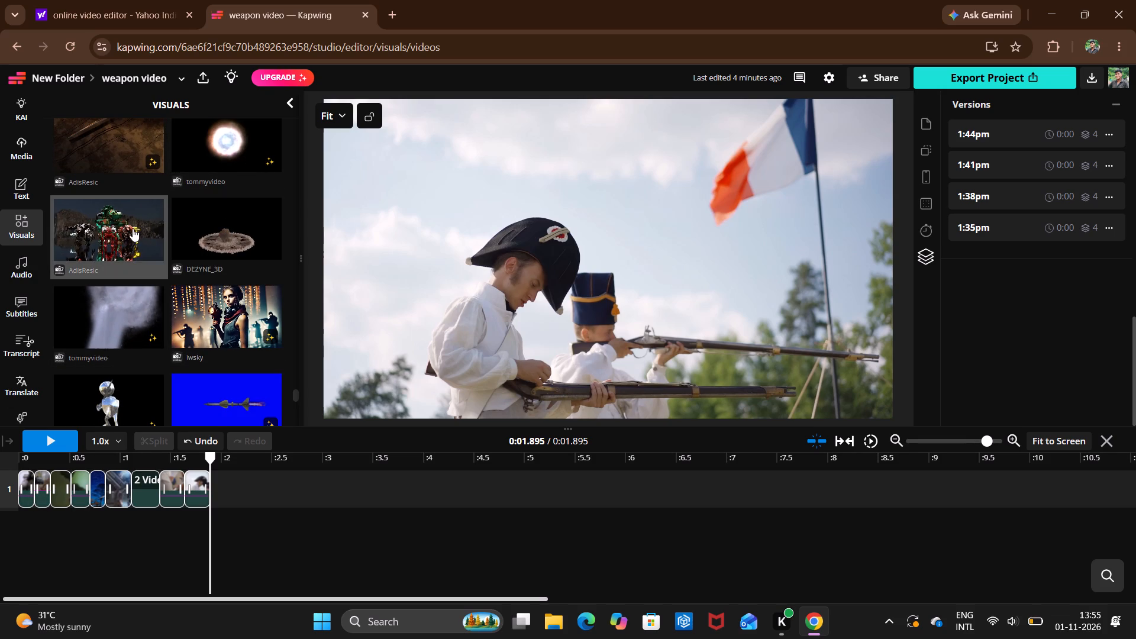
# Add the clip of the colourful battle robots at 0:01.895, cut to end at 0:02.070.
pyautogui.click(127, 229)
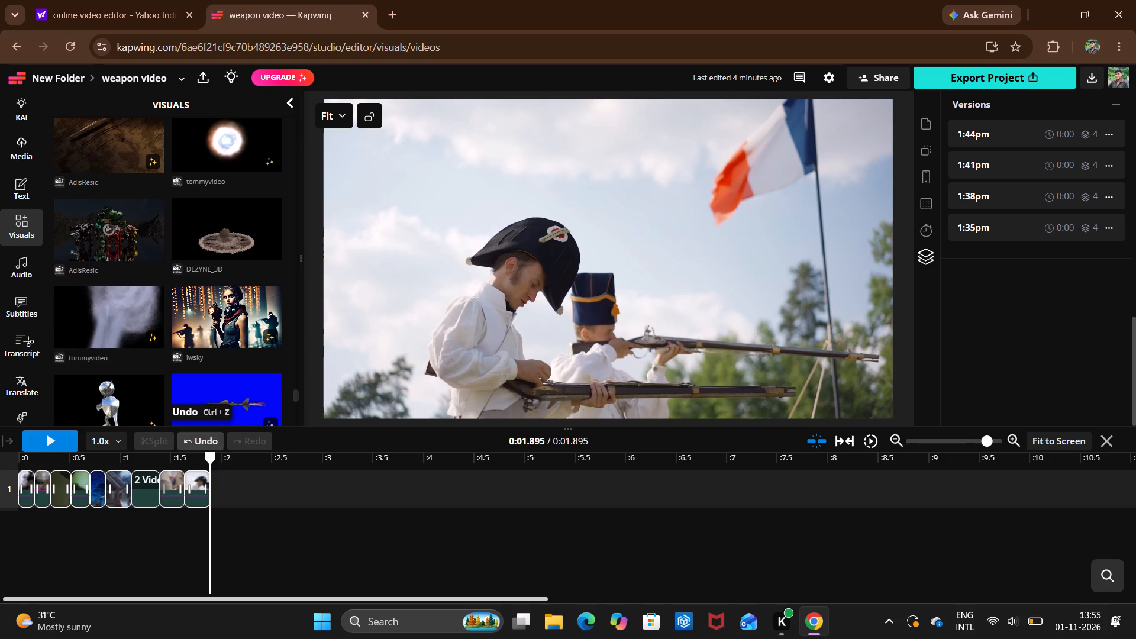
pyautogui.moveTo(218, 511); pyautogui.dragTo(243, 496)
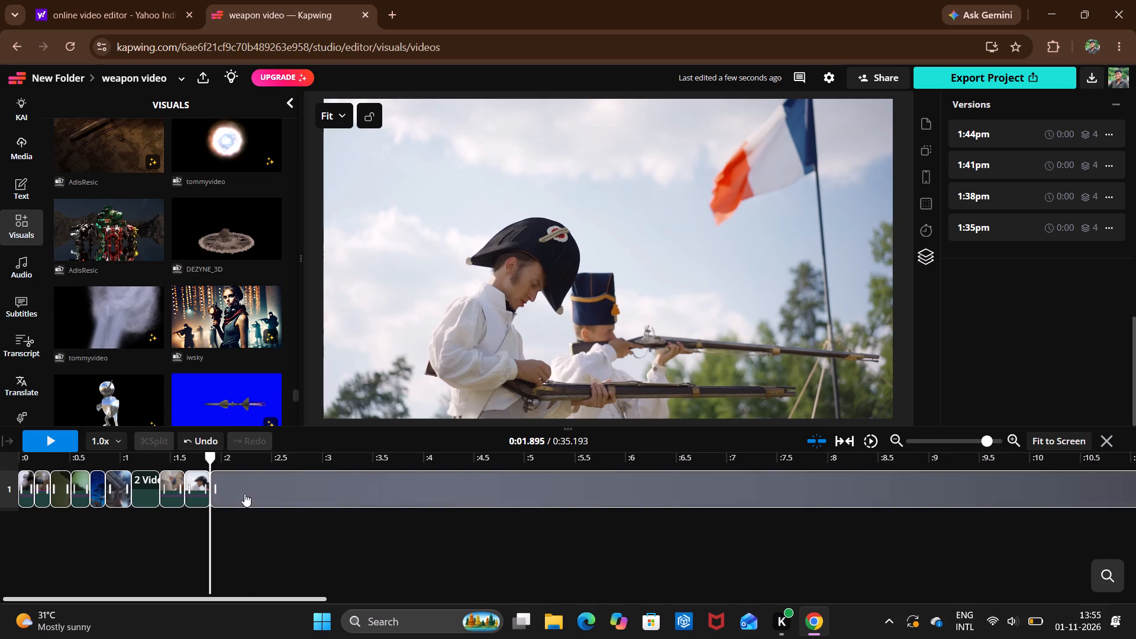
pyautogui.doubleClick(228, 498)
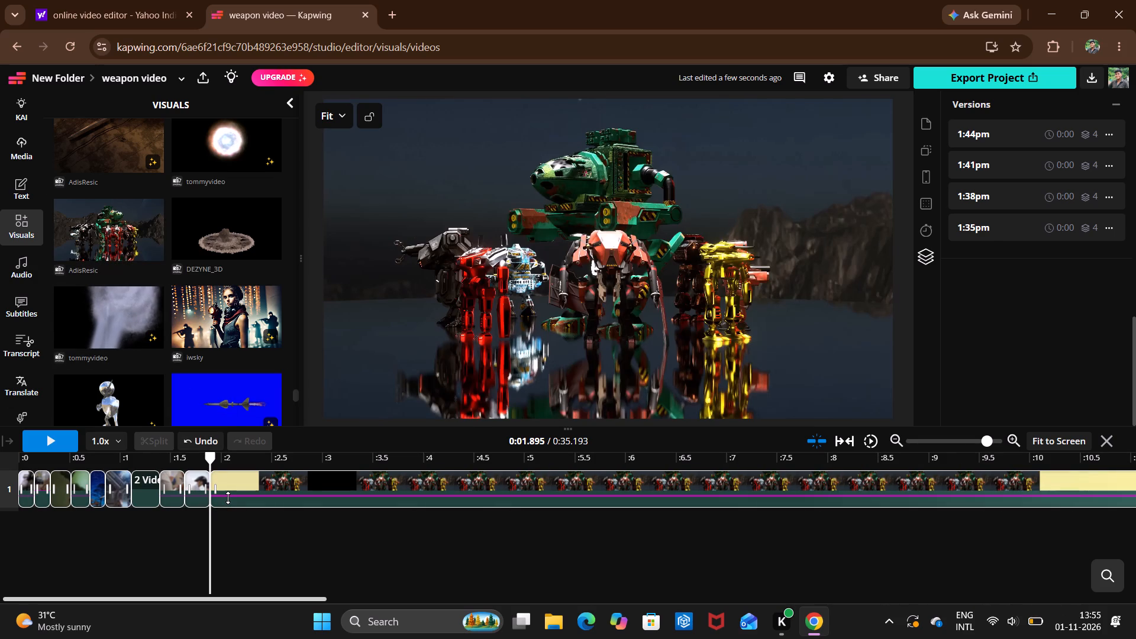
pyautogui.click(155, 446)
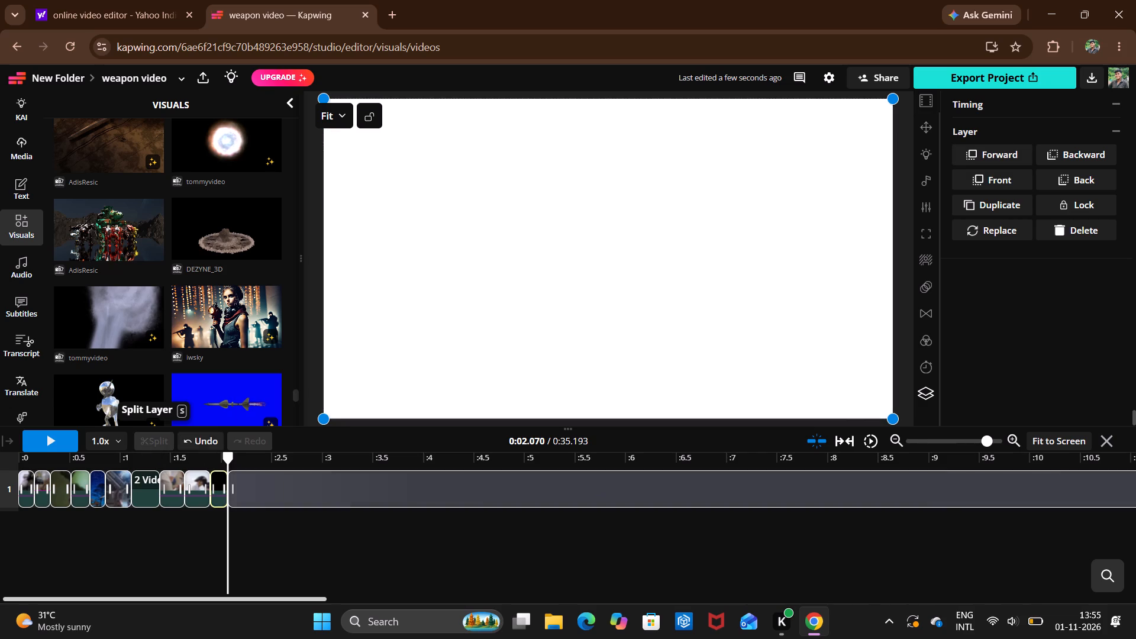
pyautogui.click(370, 498)
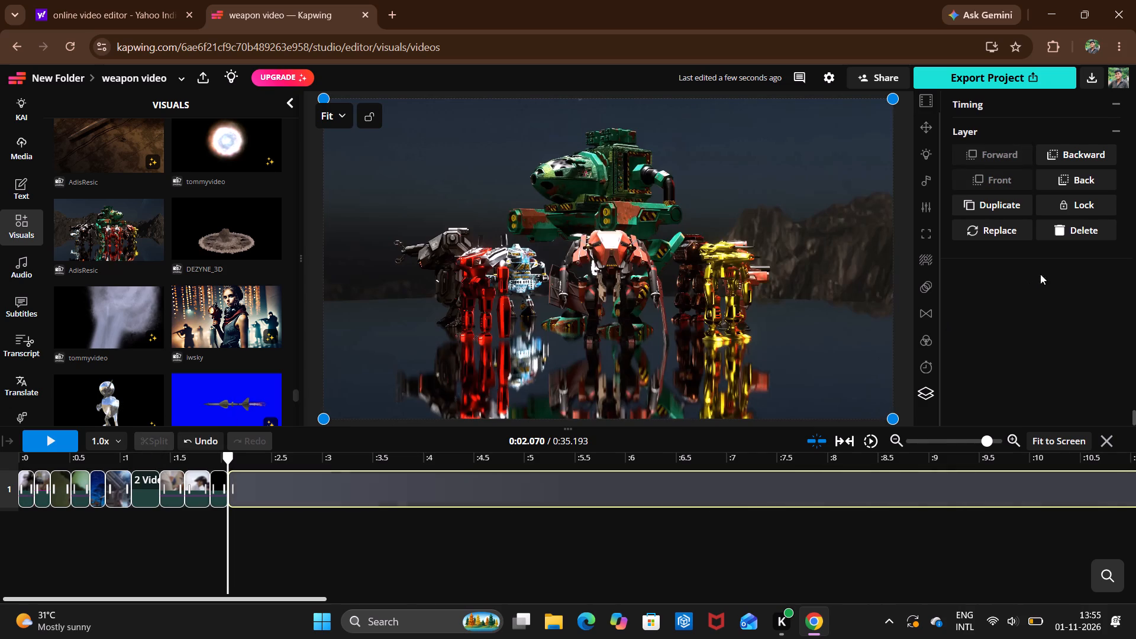
pyautogui.click(1076, 231)
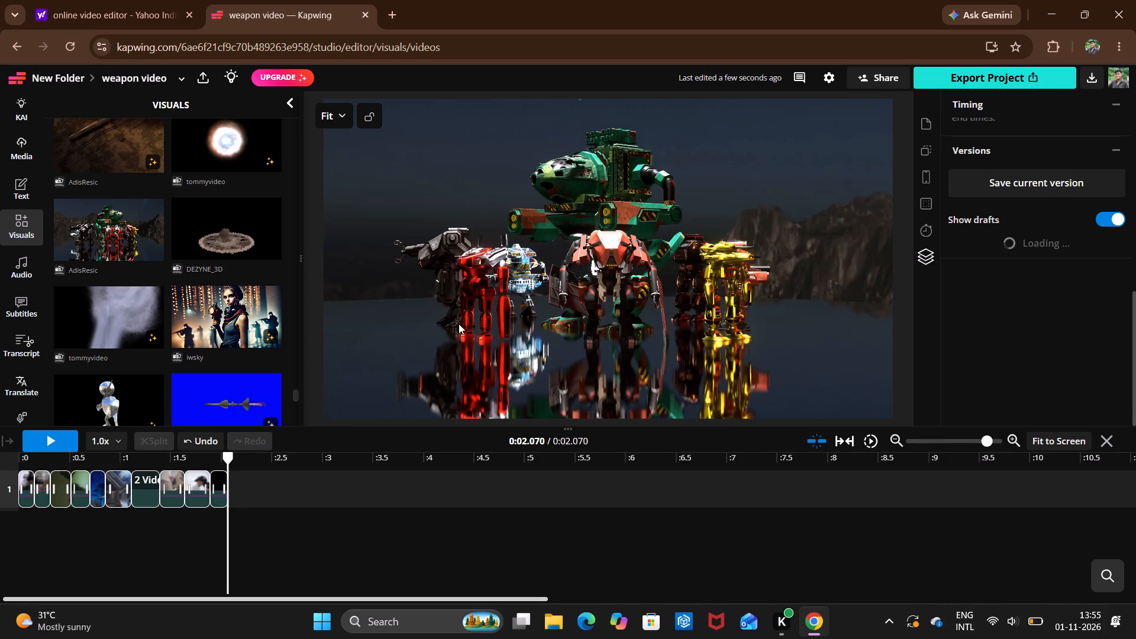
# Add the DEZYNE_3D clip of a fire on a round stone disc at 0:02.070, cut to end at 0:02.239.
pyautogui.click(207, 214)
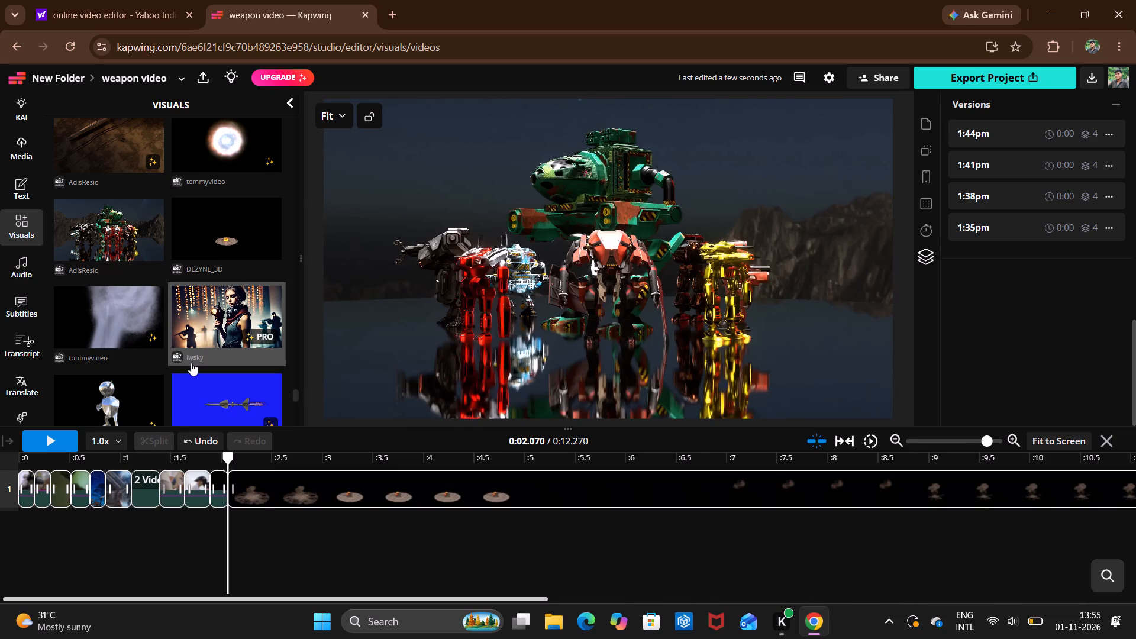
pyautogui.doubleClick(245, 483)
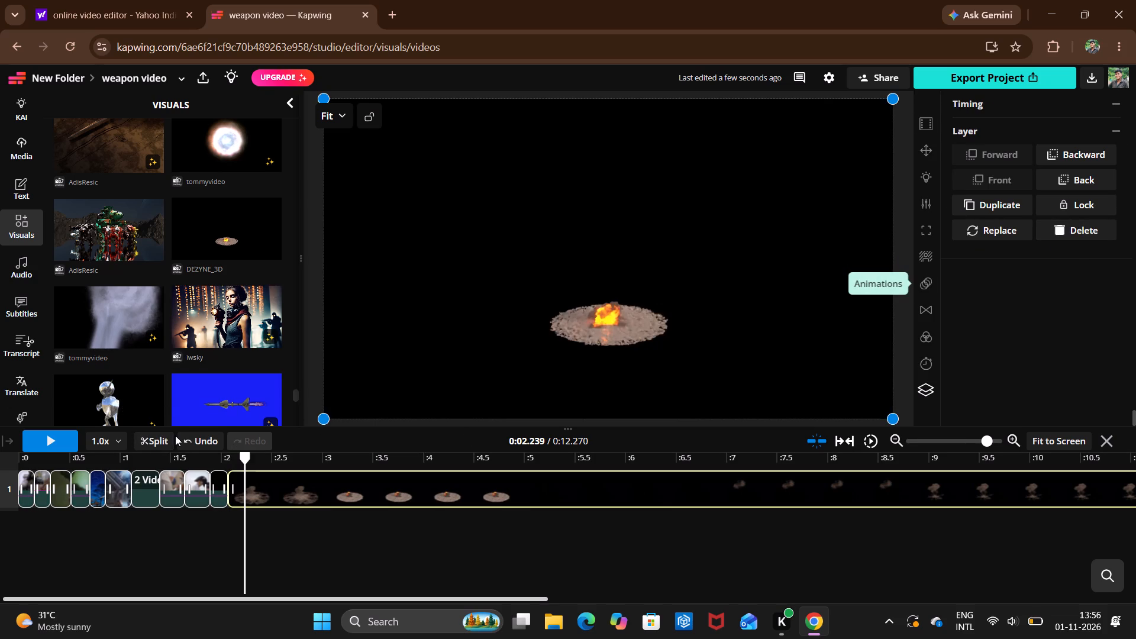
pyautogui.click(157, 440)
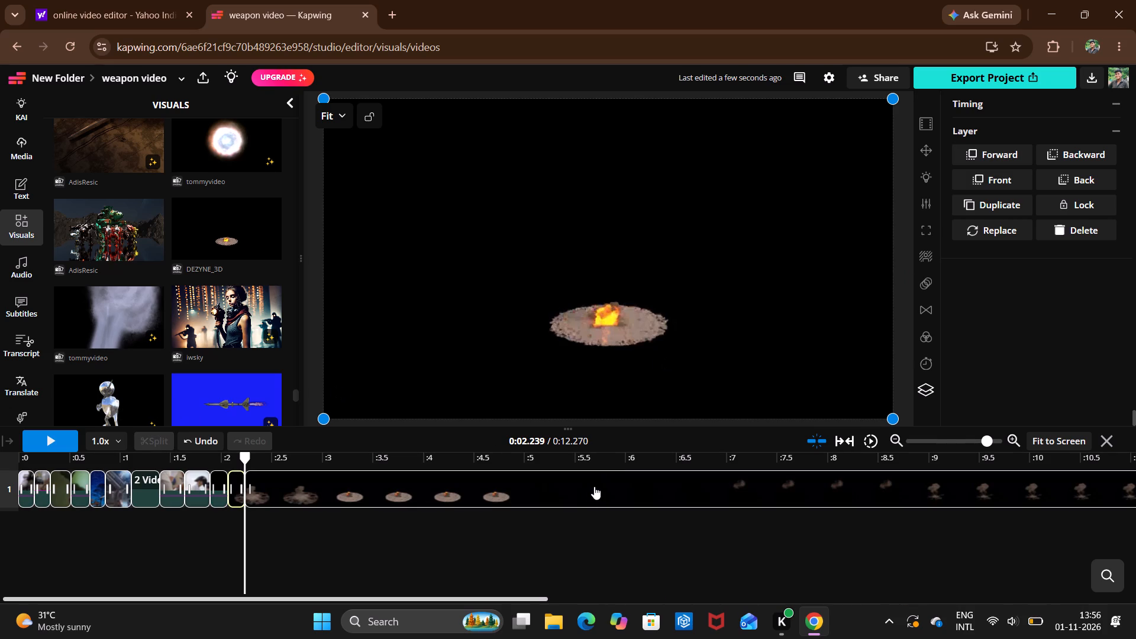
pyautogui.moveTo(596, 486); pyautogui.dragTo(915, 334)
pyautogui.click(1066, 233)
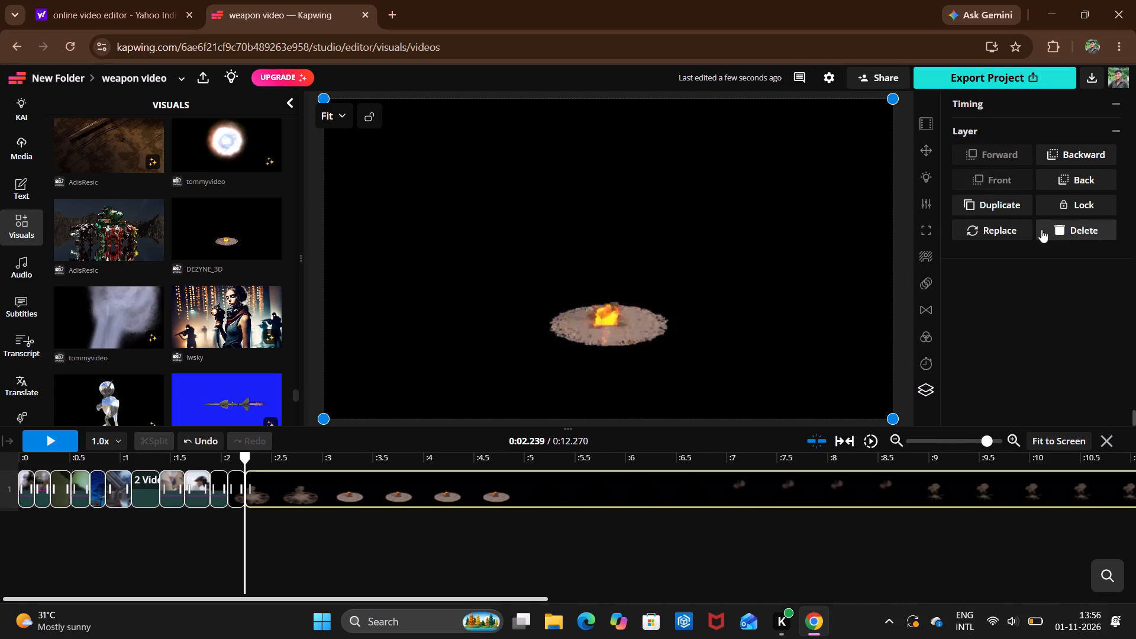
# Browse the weapon video results below the DEZYNE_3D fire disc clip for another clip to add.
pyautogui.scroll(-1, 207, 298)
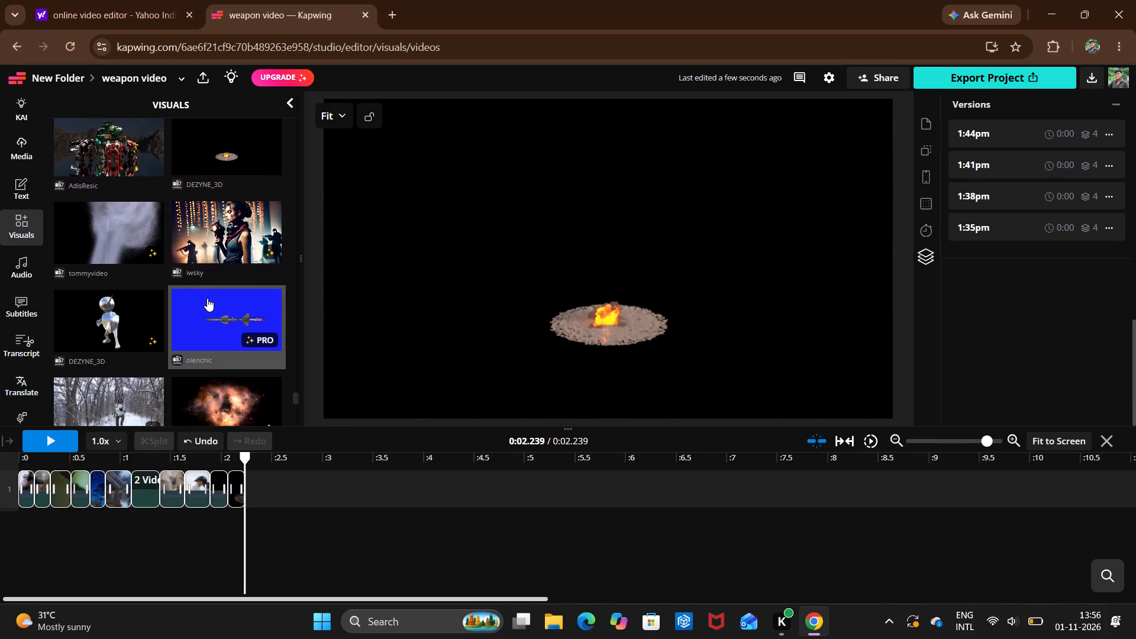
pyautogui.scroll(-3, 207, 298)
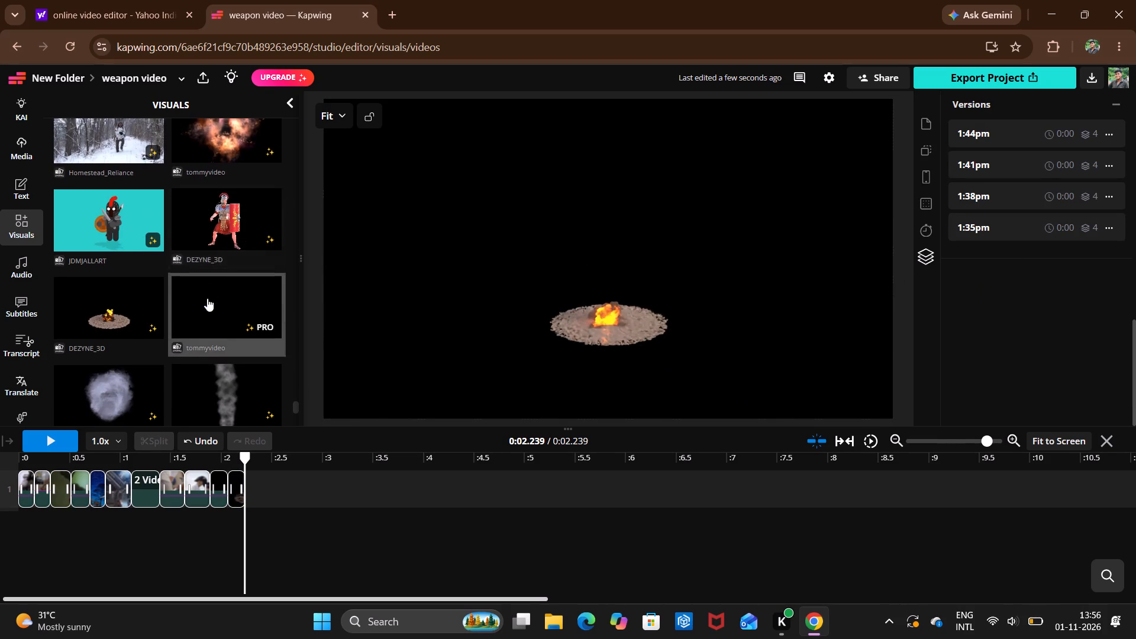
pyautogui.scroll(-3, 207, 298)
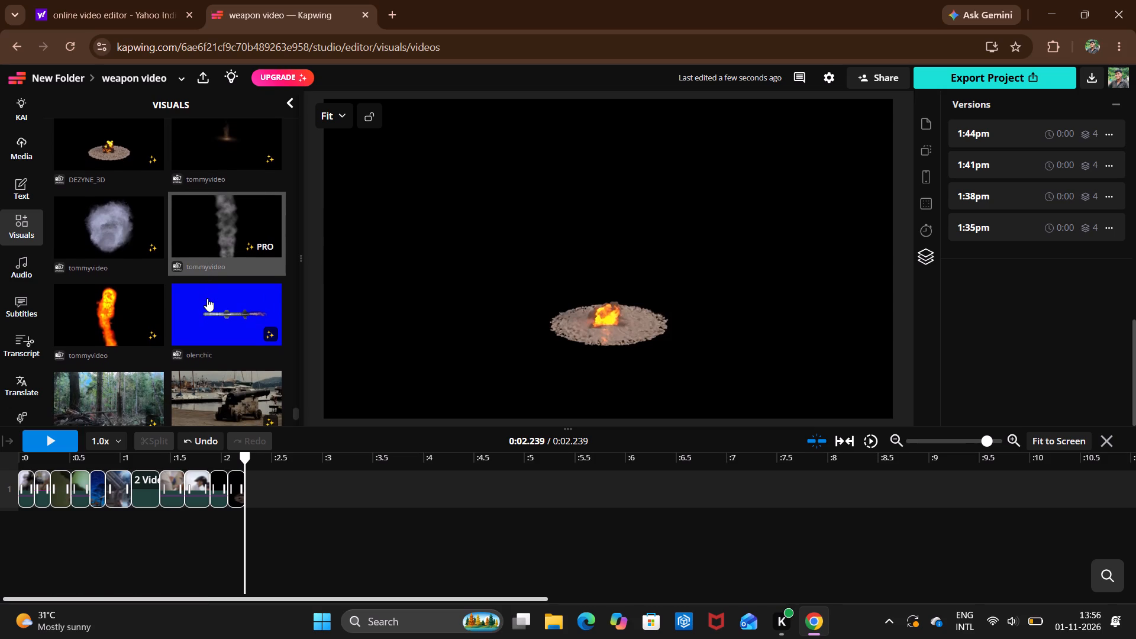
pyautogui.scroll(-2, 207, 298)
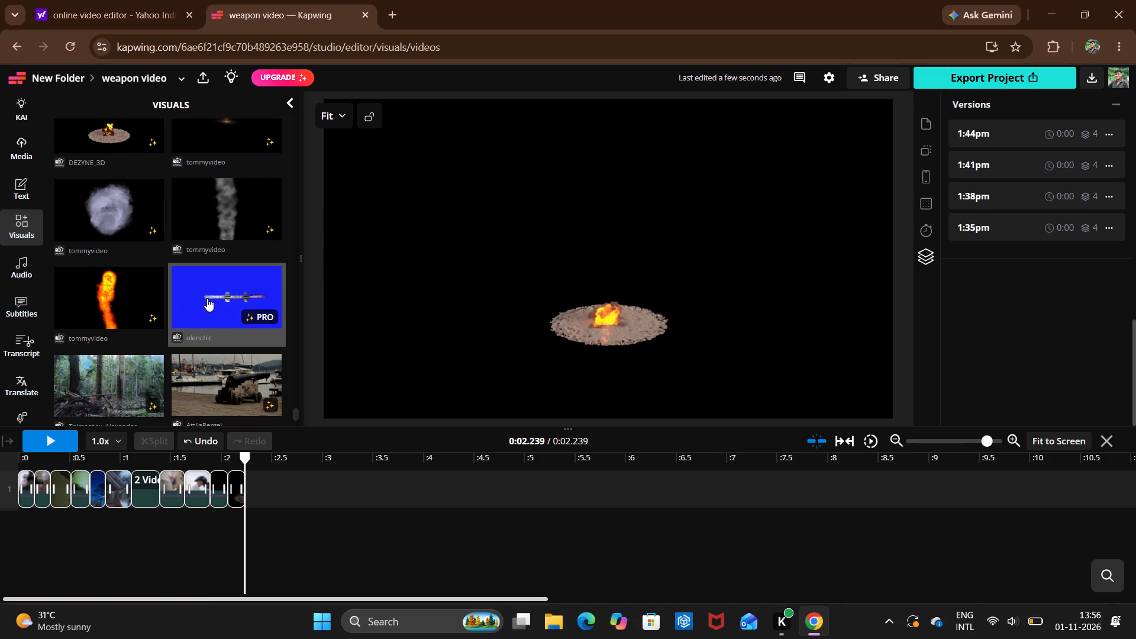
pyautogui.scroll(-2, 207, 298)
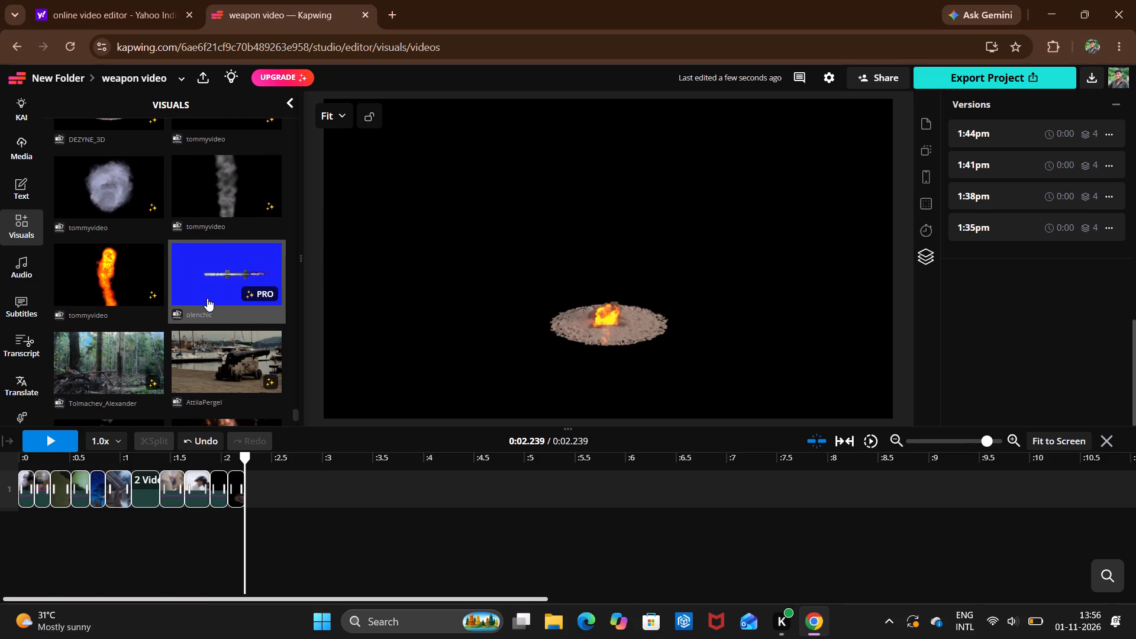
pyautogui.scroll(-2, 207, 298)
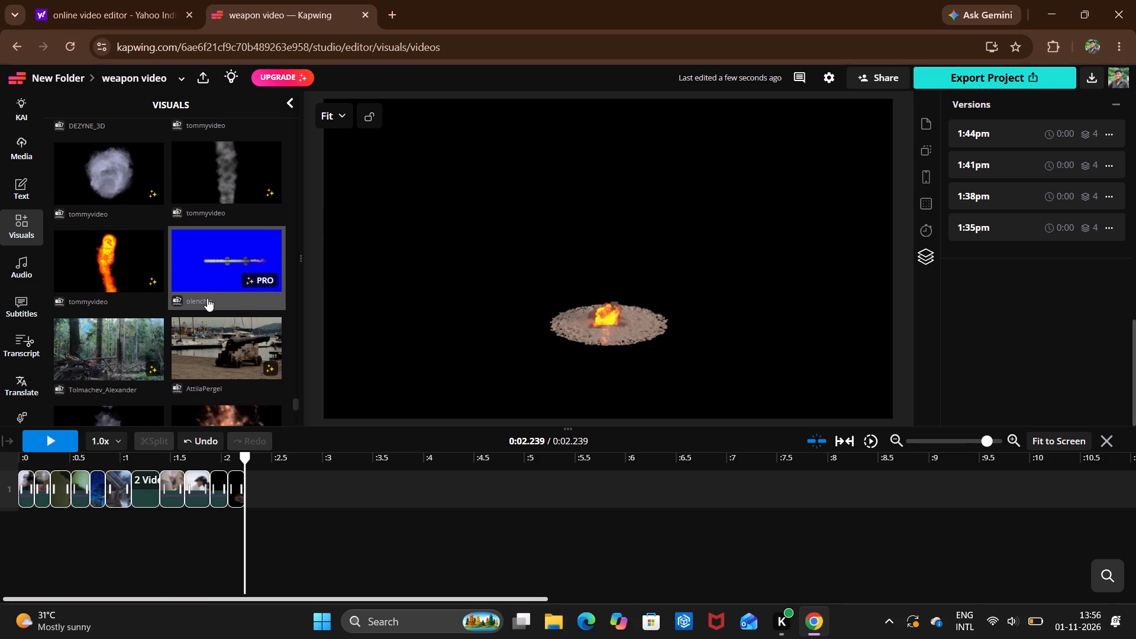
pyautogui.scroll(-2, 207, 298)
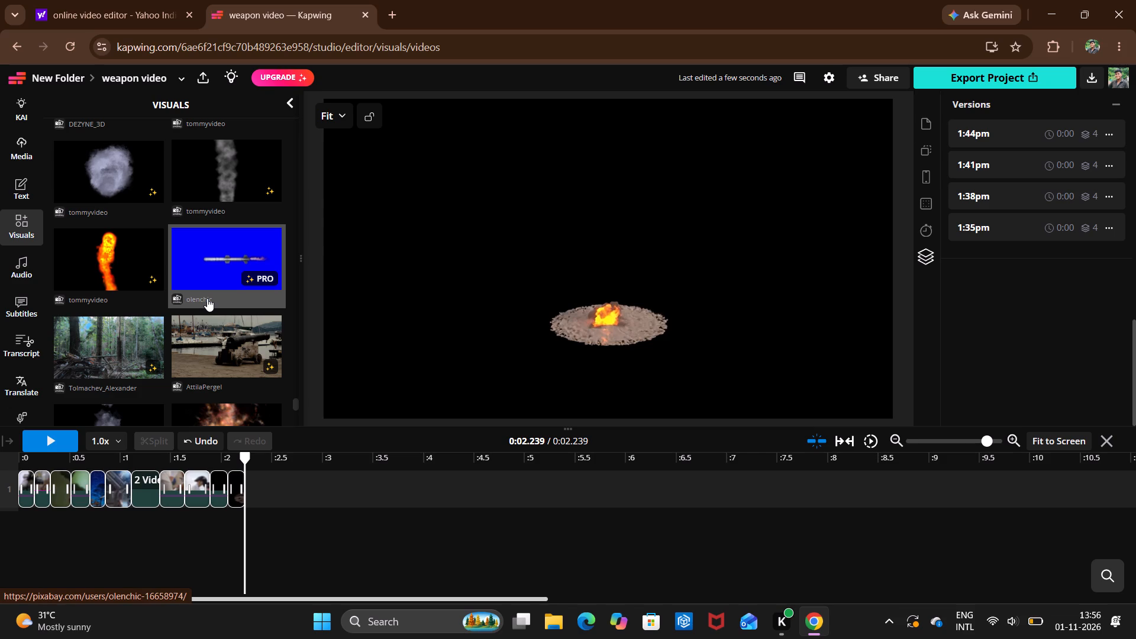
pyautogui.scroll(-4, 207, 298)
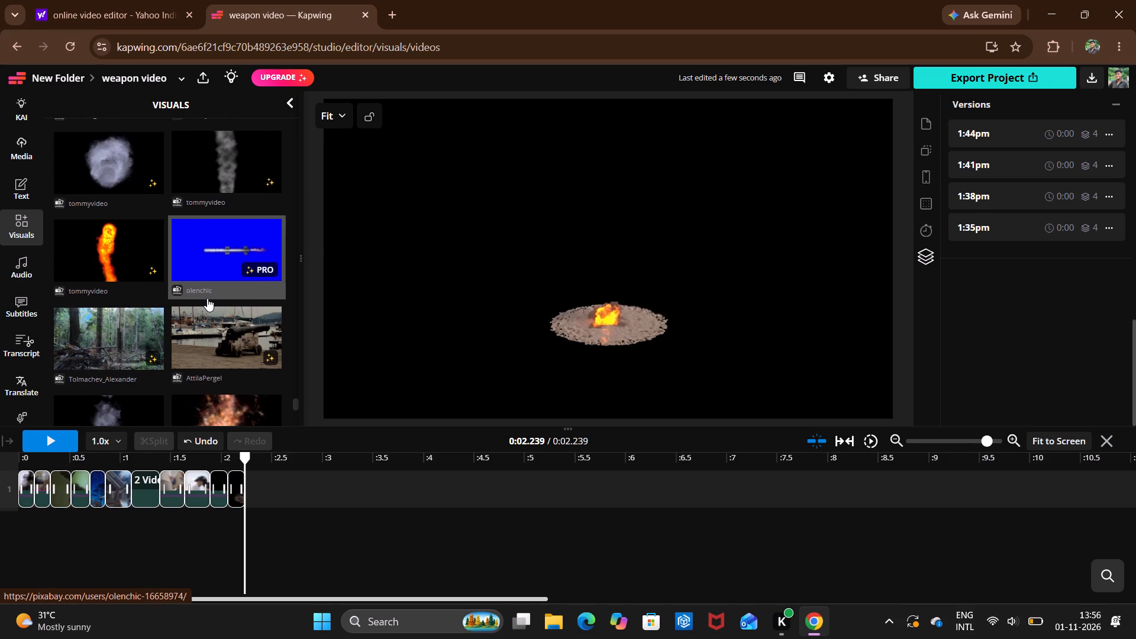
pyautogui.scroll(-1, 207, 298)
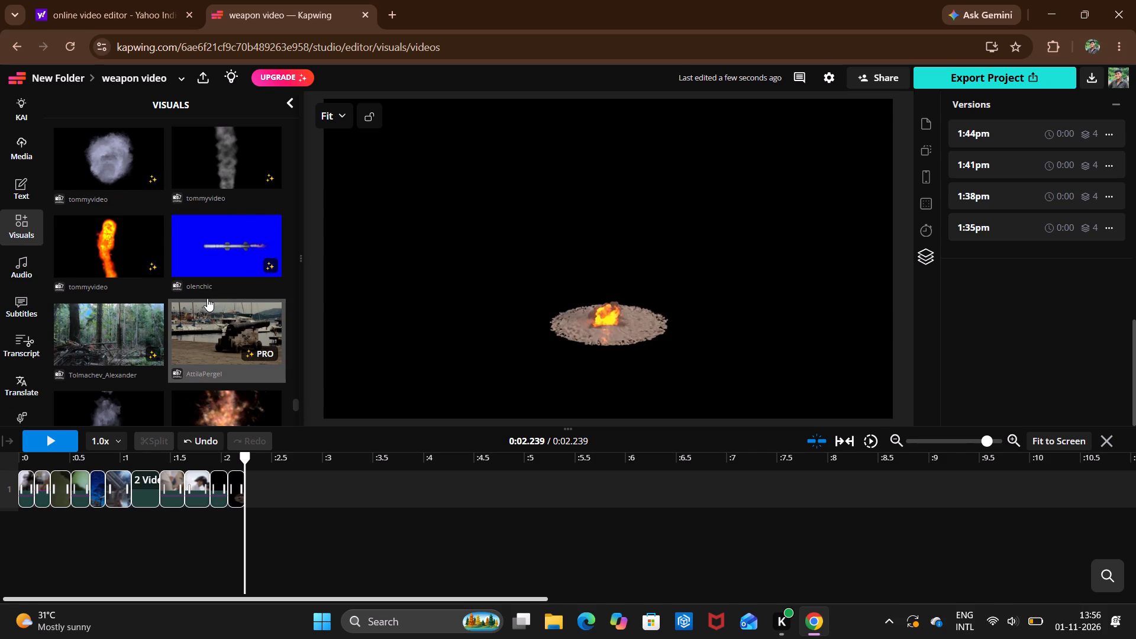
pyautogui.hscroll(1, 207, 298)
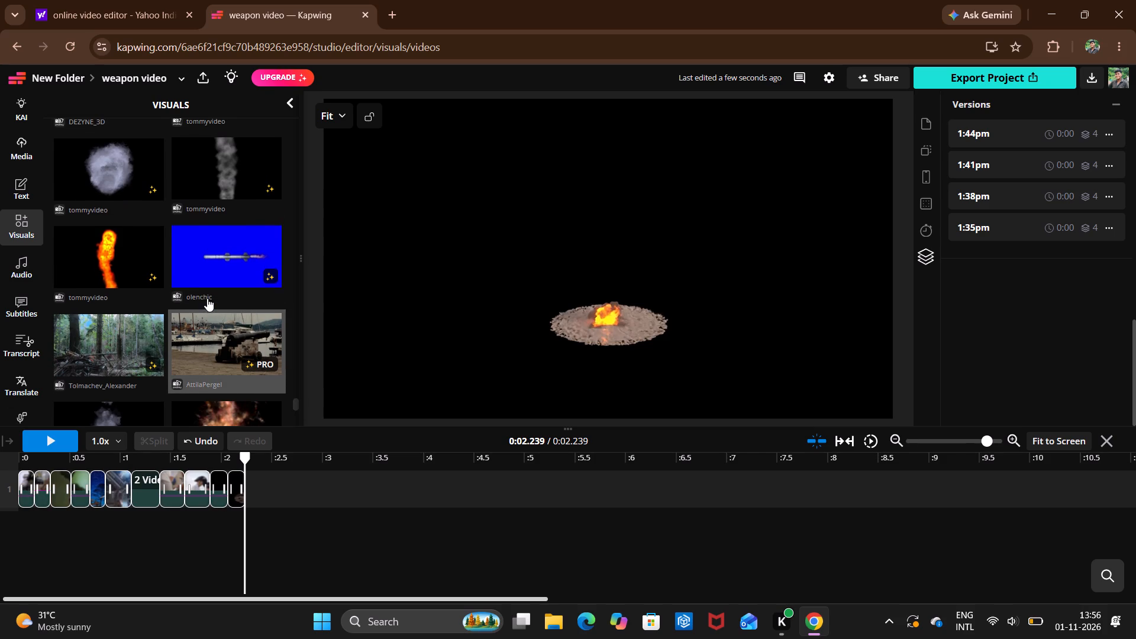
pyautogui.hscroll(2, 207, 298)
pyautogui.scroll(-1, 207, 298)
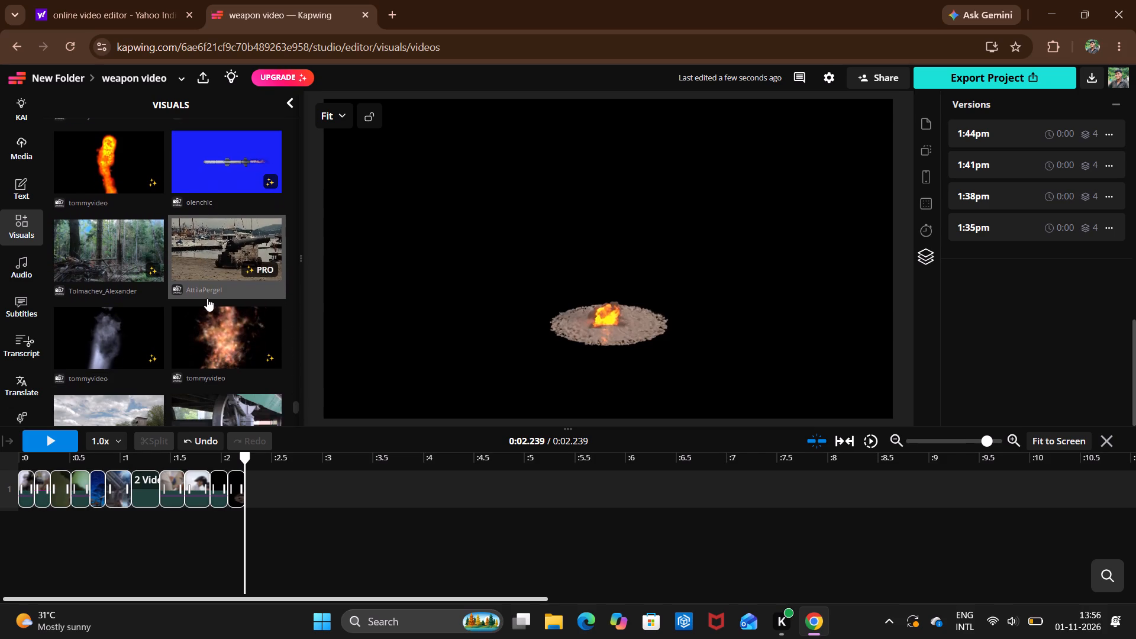
pyautogui.scroll(-3, 207, 298)
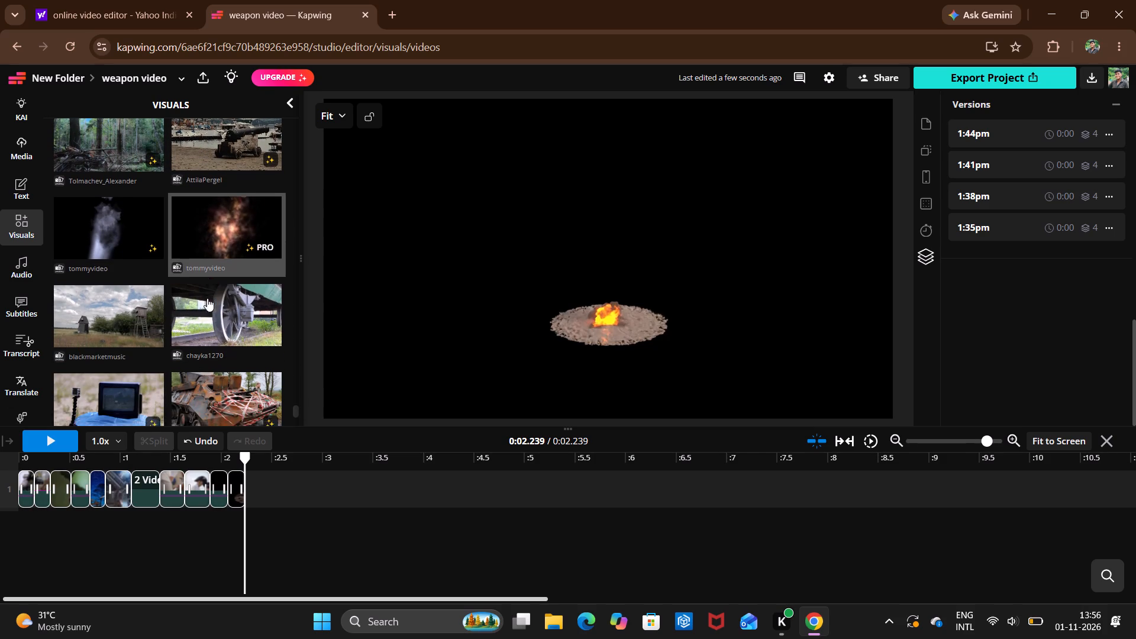
pyautogui.scroll(-1, 207, 298)
# Add the clip of the wooden windmill and watchtower at 0:02.239, split it at 0:02.422 and delete the short part before the split.
pyautogui.click(108, 324)
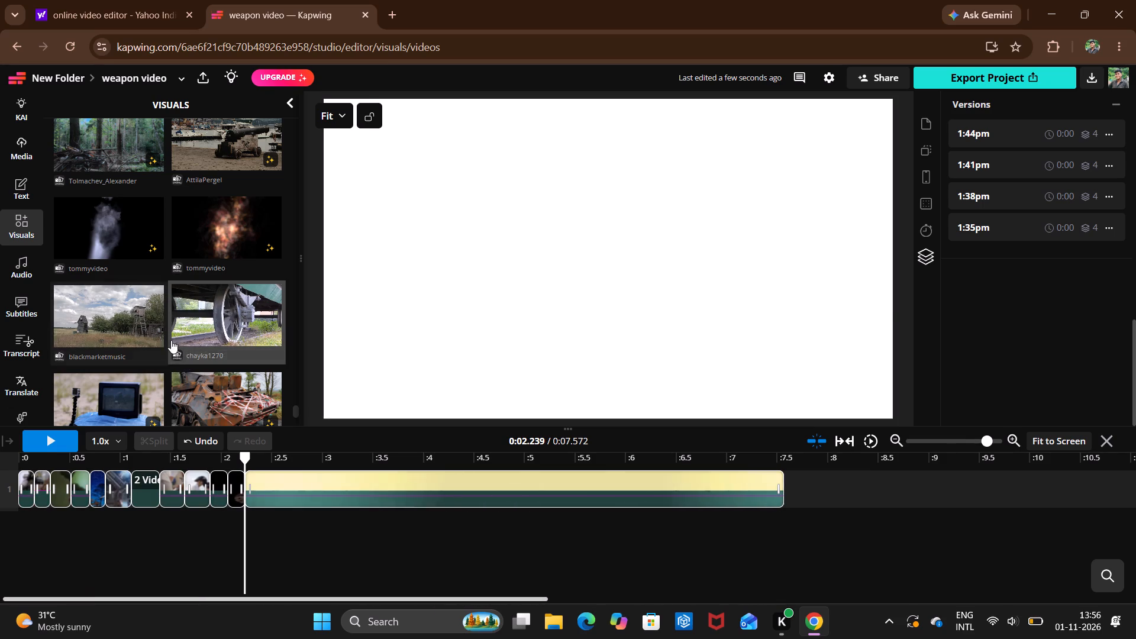
pyautogui.doubleClick(264, 483)
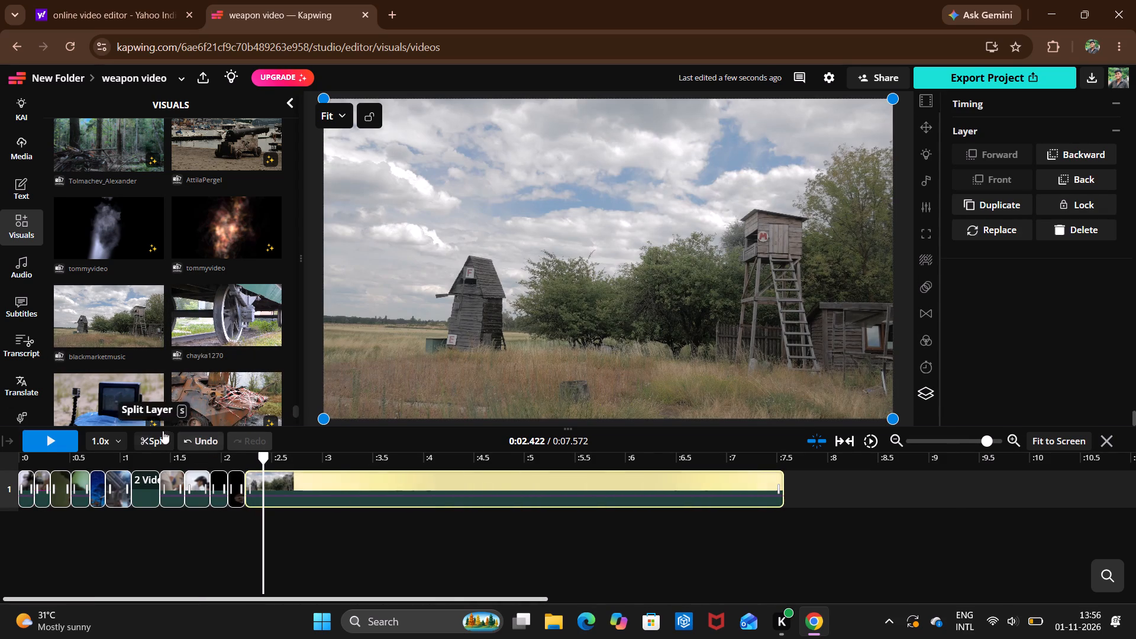
pyautogui.click(154, 435)
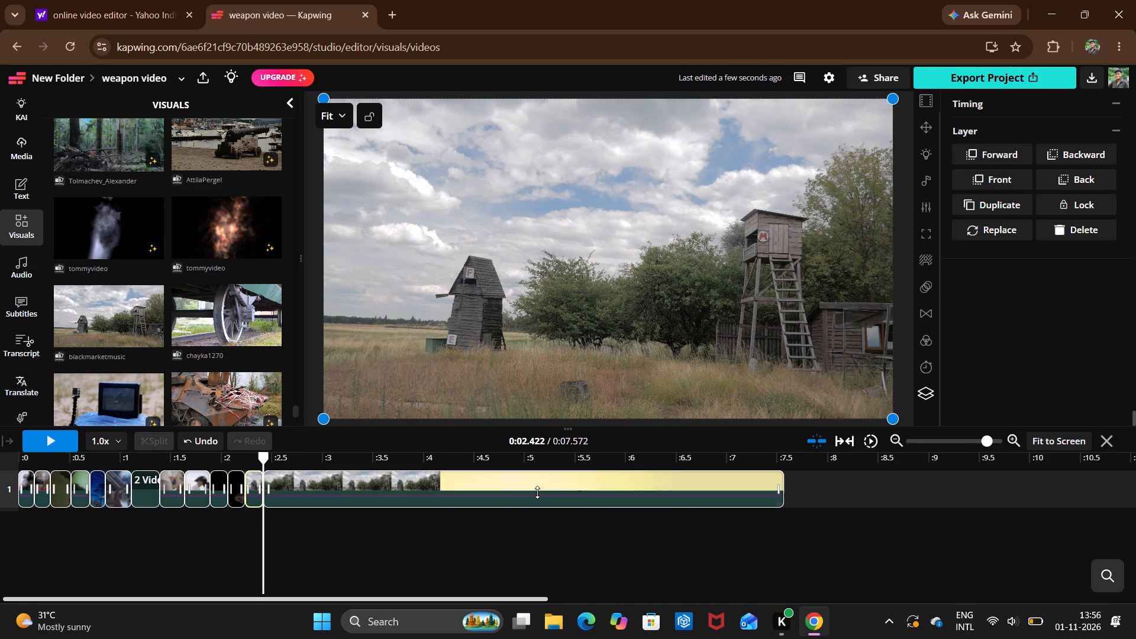
pyautogui.click(537, 492)
pyautogui.click(1069, 234)
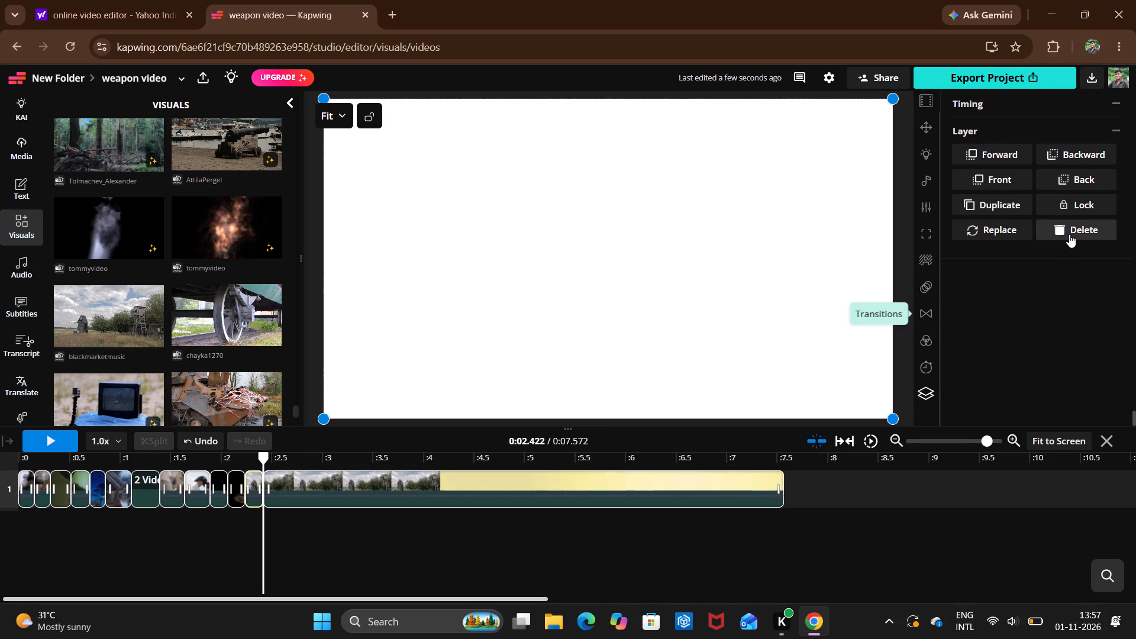
# Add the clip of the spoked train wheel at 0:02.422.
pyautogui.click(215, 328)
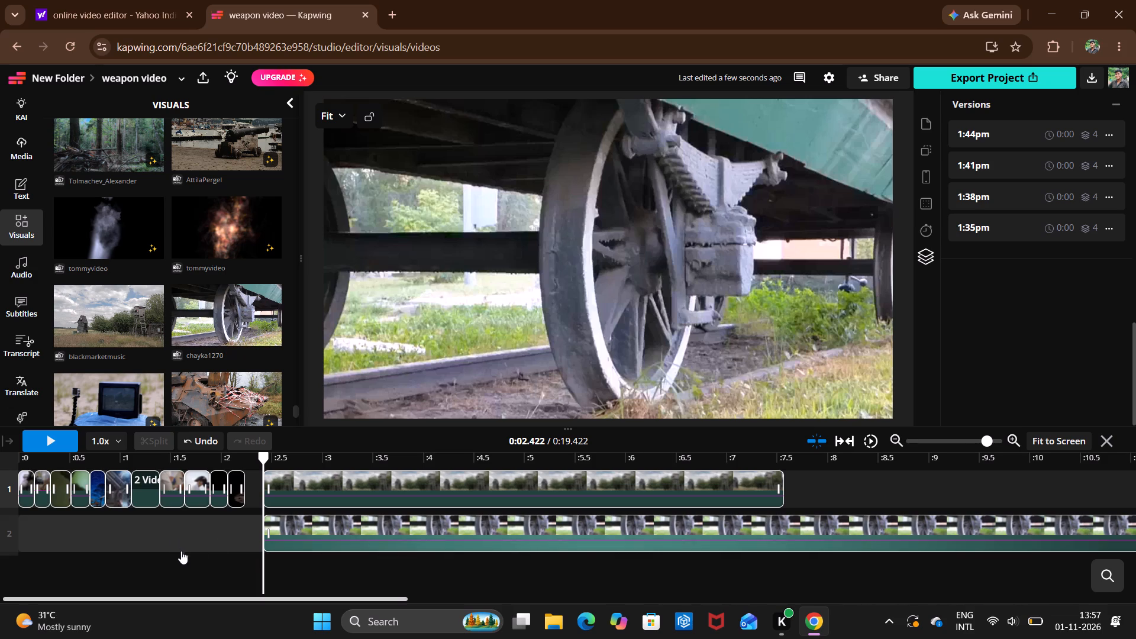
# Extend the start of the windmill and watchtower clip back to 0:02.239, against the end of the fire disc clip.
pyautogui.doubleClick(295, 485)
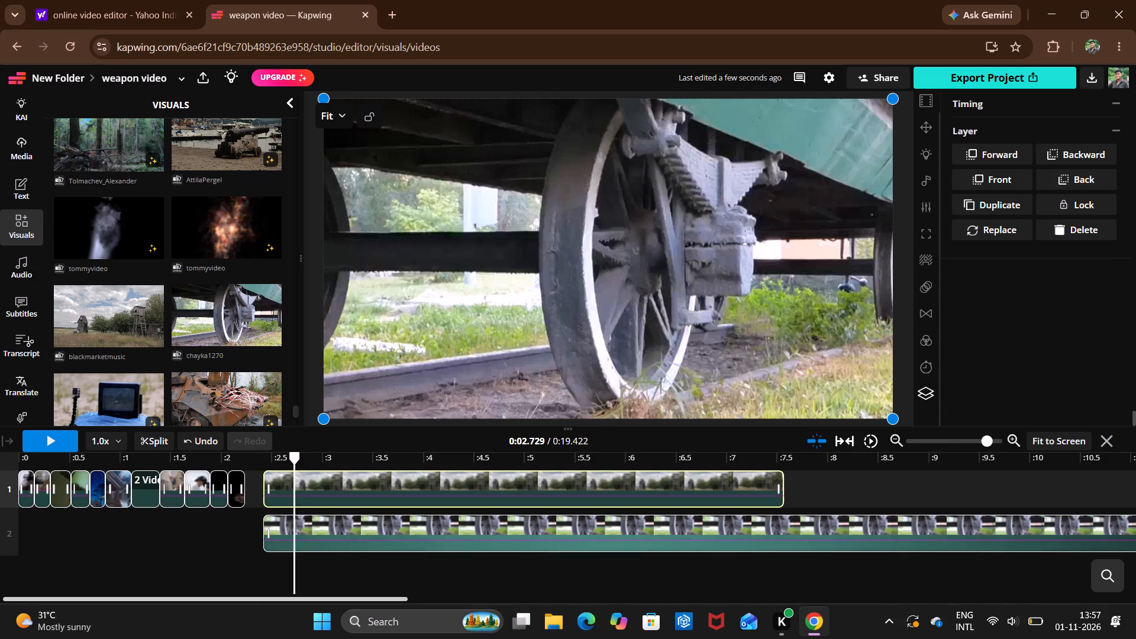
pyautogui.click(287, 485)
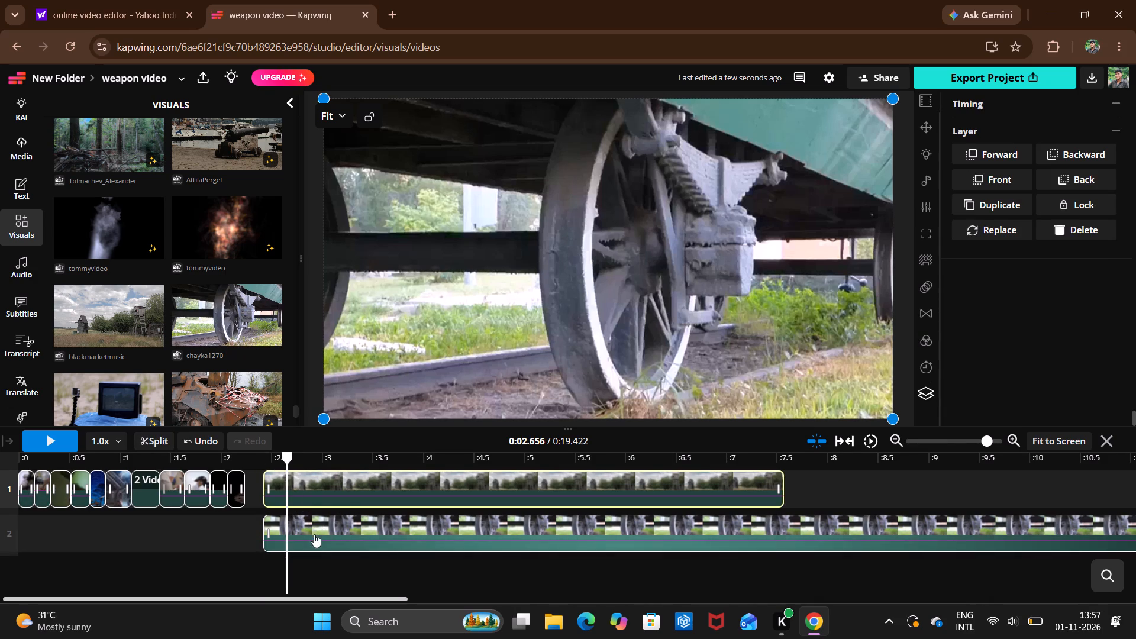
pyautogui.click(328, 486)
pyautogui.click(262, 492)
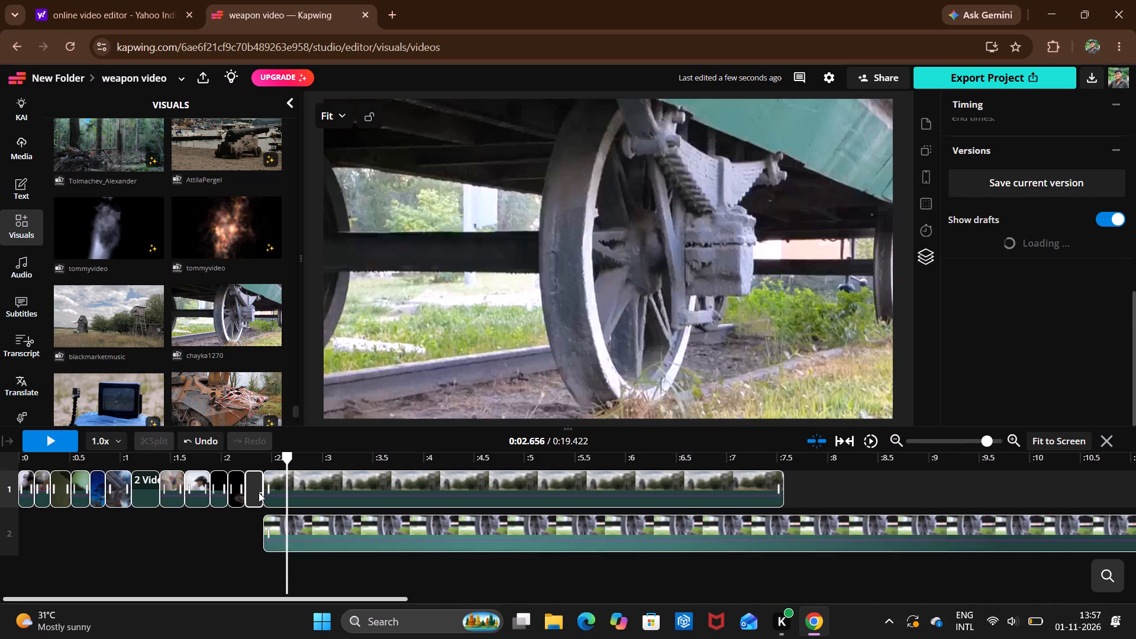
pyautogui.moveTo(269, 493); pyautogui.dragTo(268, 495)
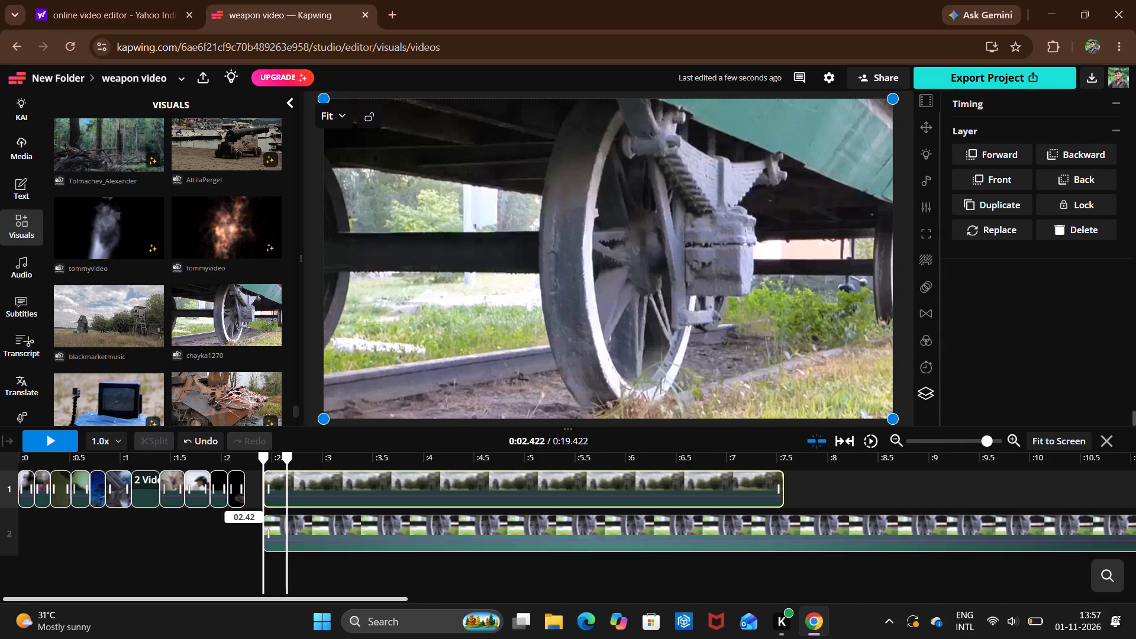
pyautogui.moveTo(268, 495); pyautogui.dragTo(256, 499)
pyautogui.doubleClick(271, 493)
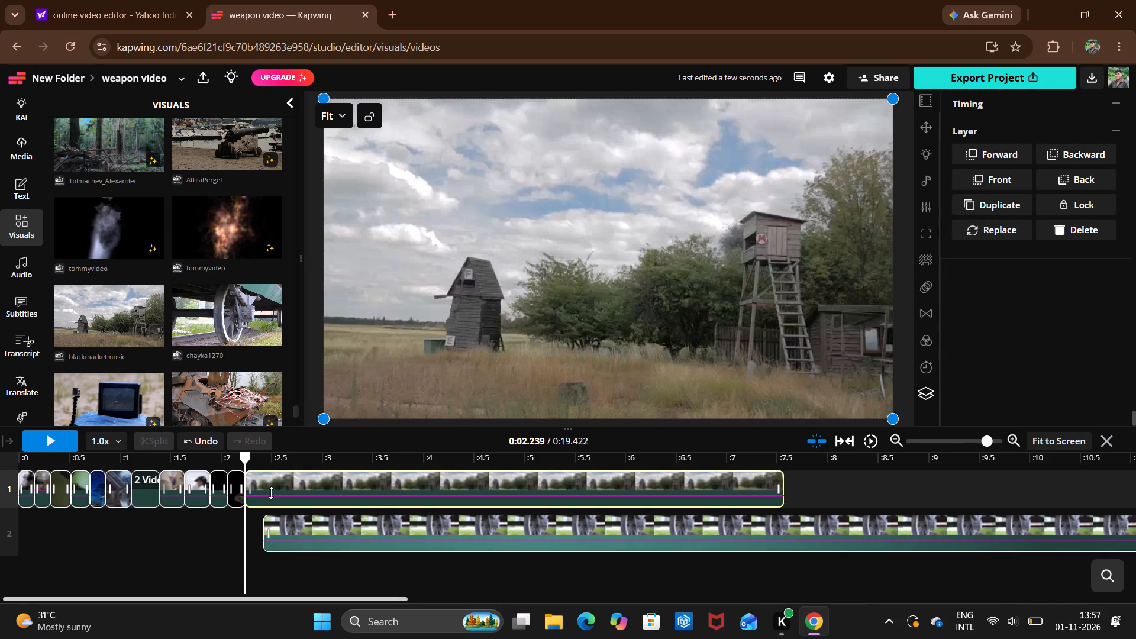
# Split the windmill and watchtower clip at 0:02.495 and delete the long part after the split.
pyautogui.click(146, 438)
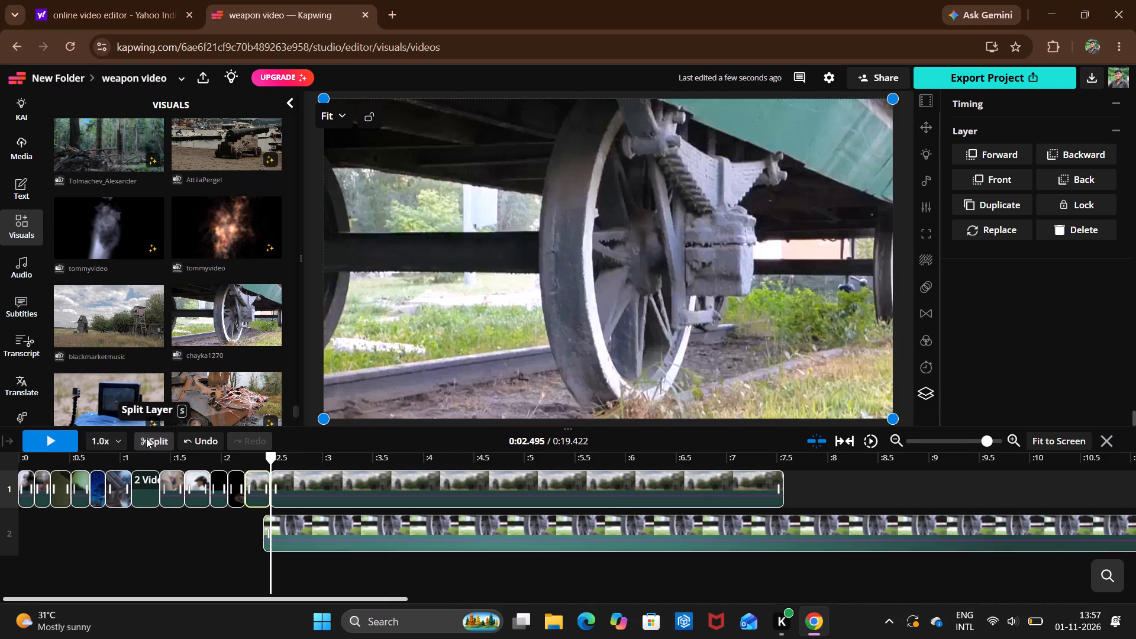
pyautogui.click(350, 498)
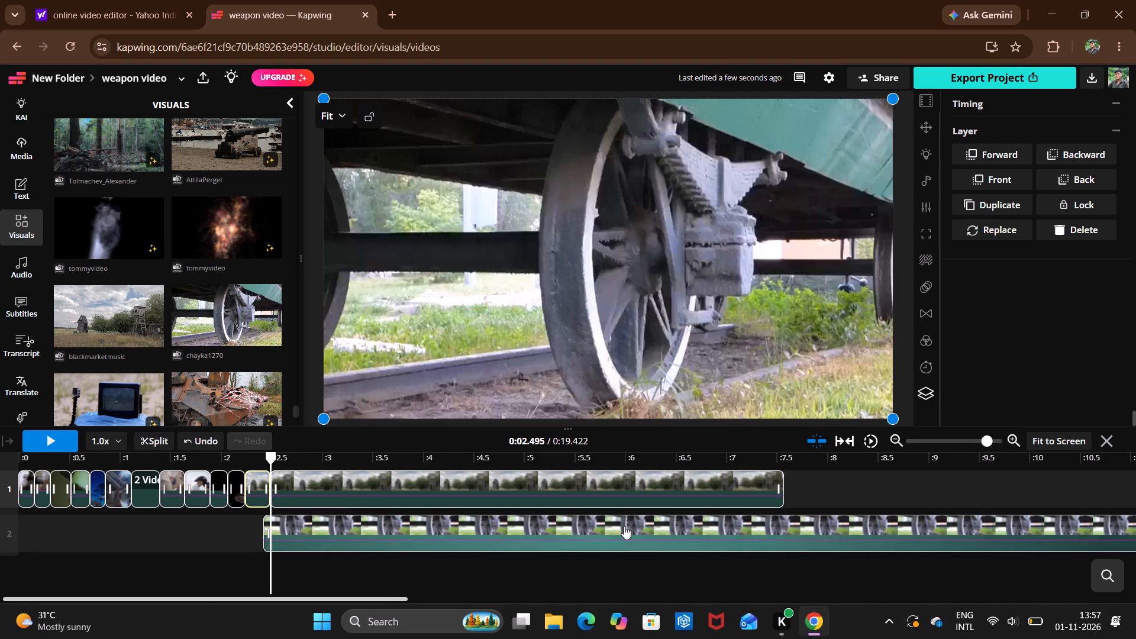
pyautogui.click(722, 492)
pyautogui.click(576, 496)
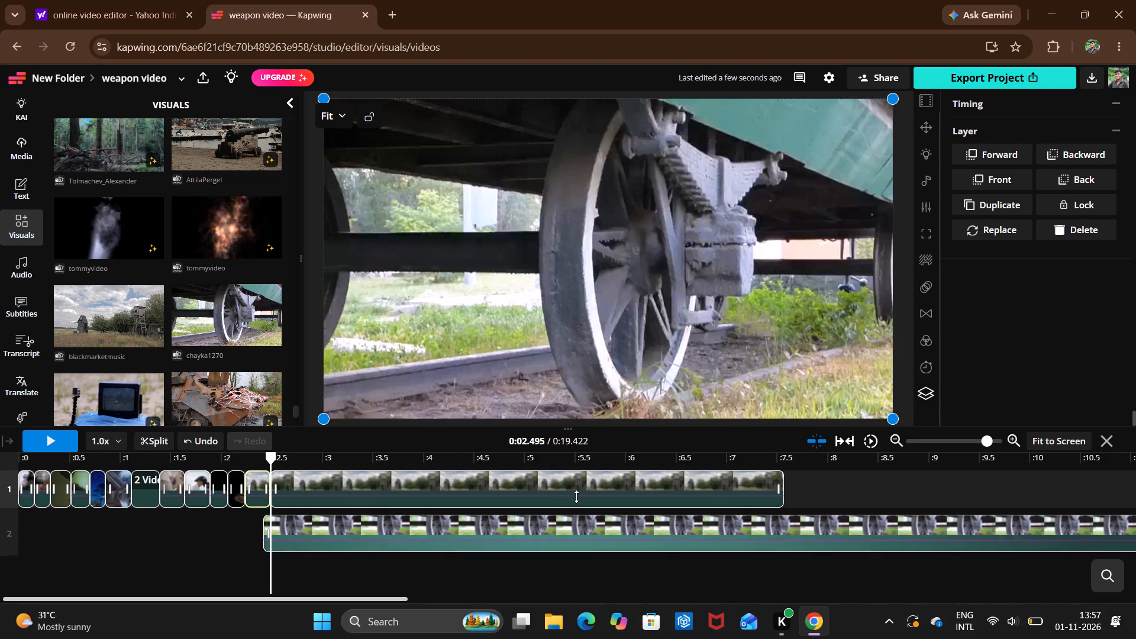
pyautogui.doubleClick(576, 496)
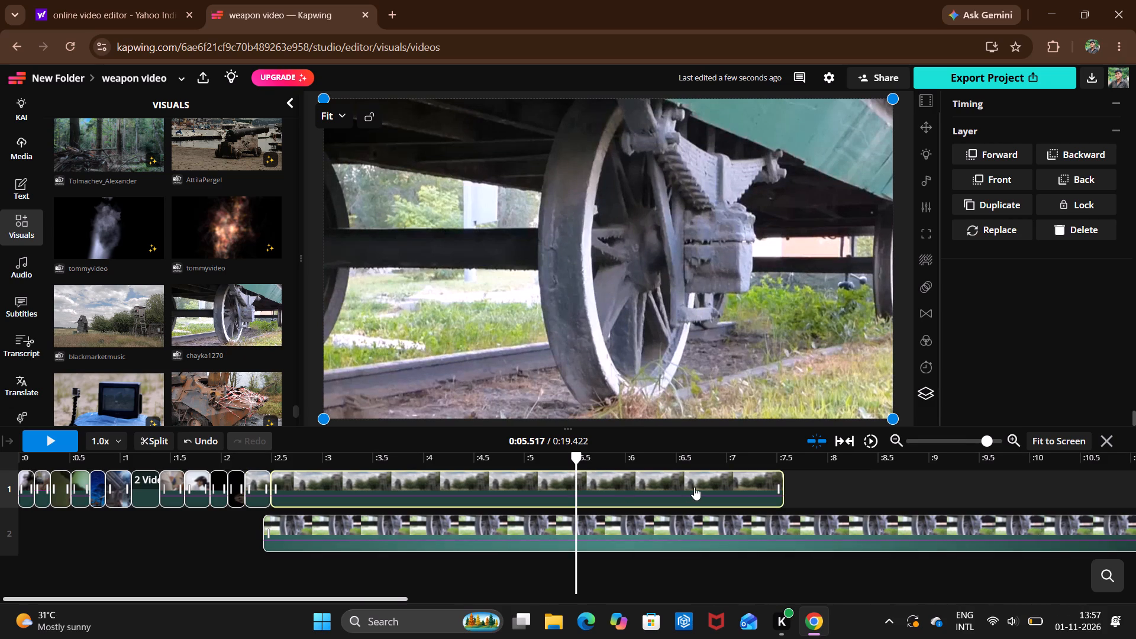
pyautogui.click(1083, 225)
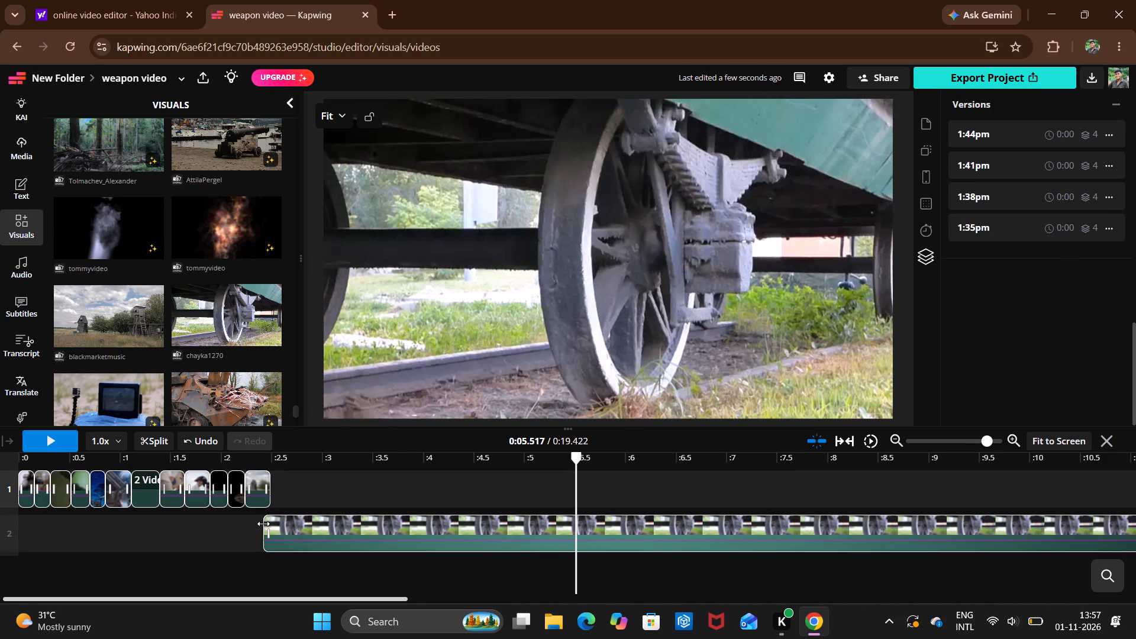
# Trim the start of the spoked train wheel clip to 0:02.495, against the end of the windmill clip.
pyautogui.moveTo(266, 522); pyautogui.dragTo(277, 530)
# Split the train wheel clip at 0:02.779 and delete the long part after the split.
pyautogui.doubleClick(299, 528)
pyautogui.click(299, 528)
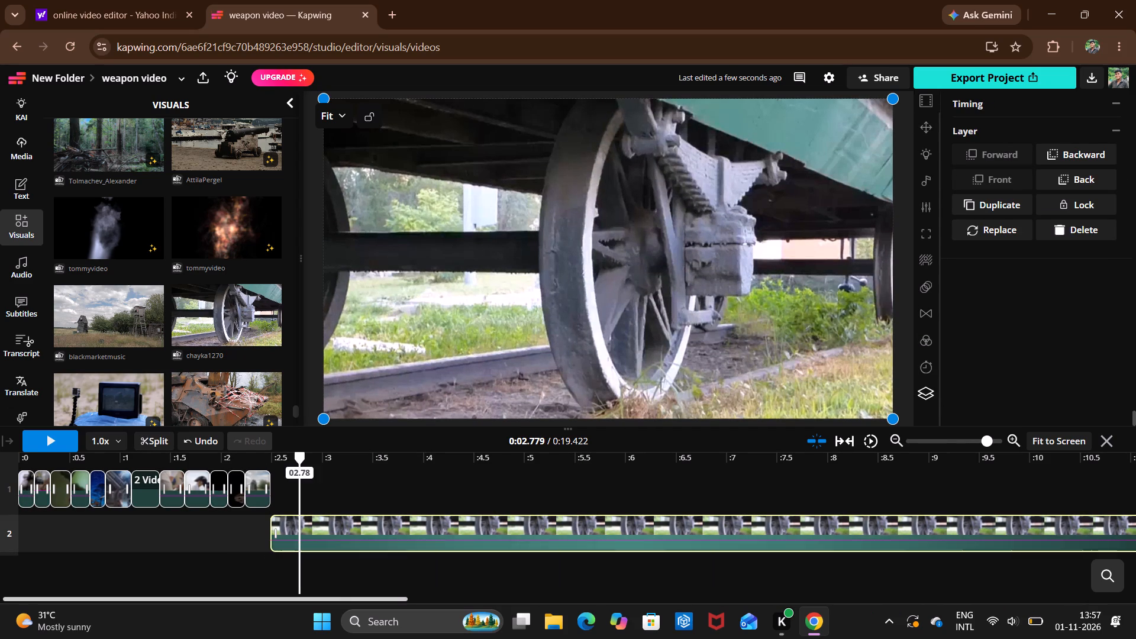
pyautogui.click(150, 432)
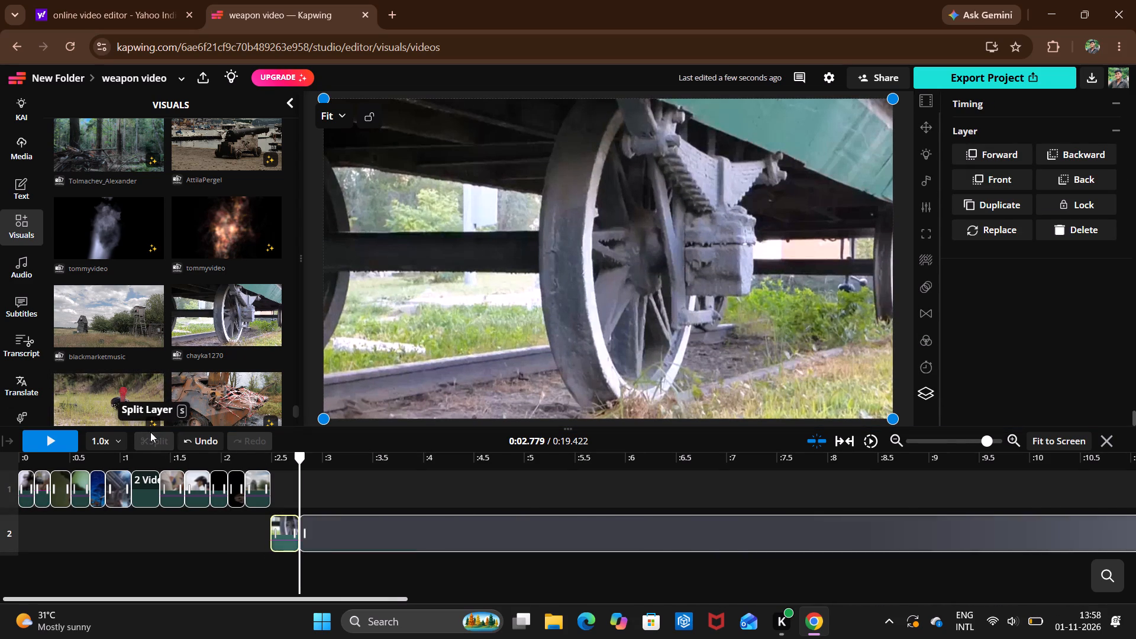
pyautogui.click(535, 534)
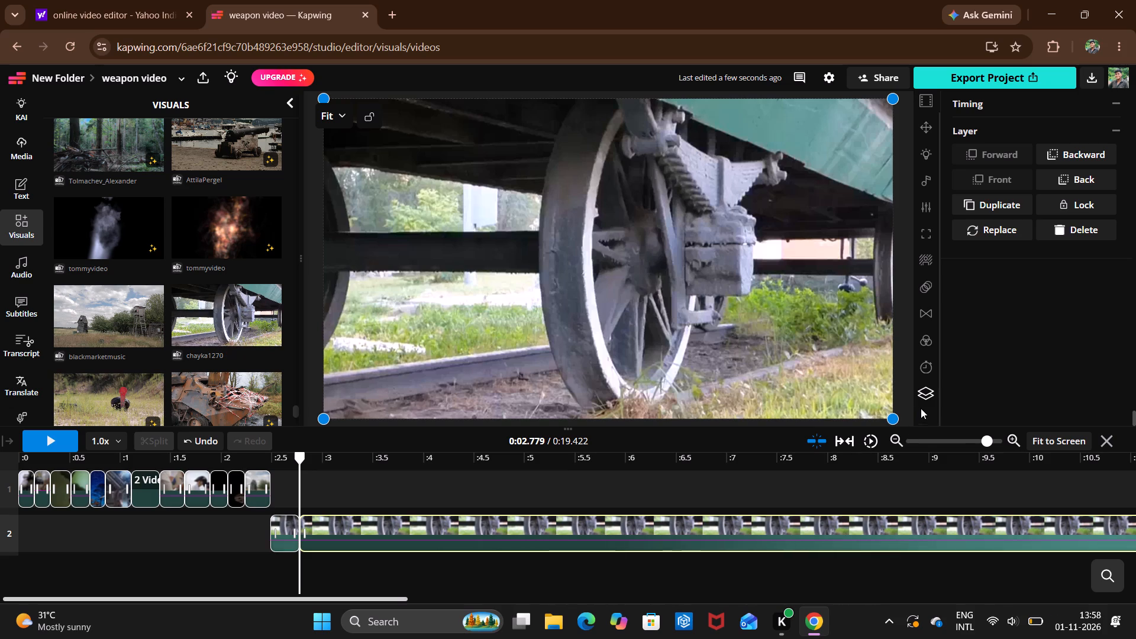
pyautogui.click(1087, 221)
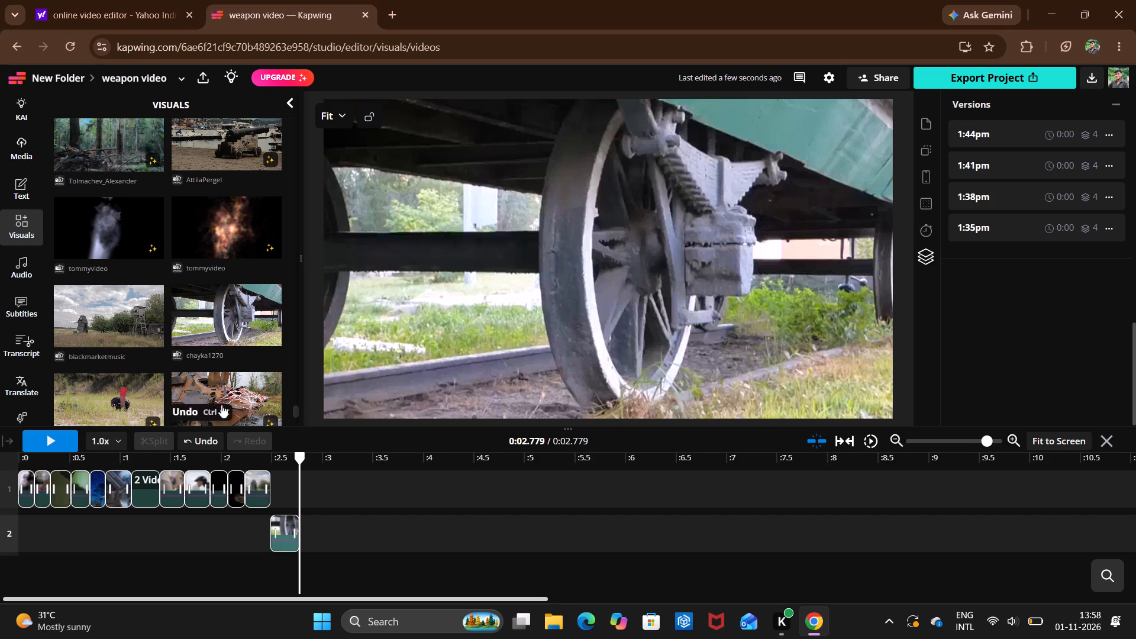
# Browse the remaining weapon video results down to the end of the list for another clip to add.
pyautogui.scroll(-3, 221, 370)
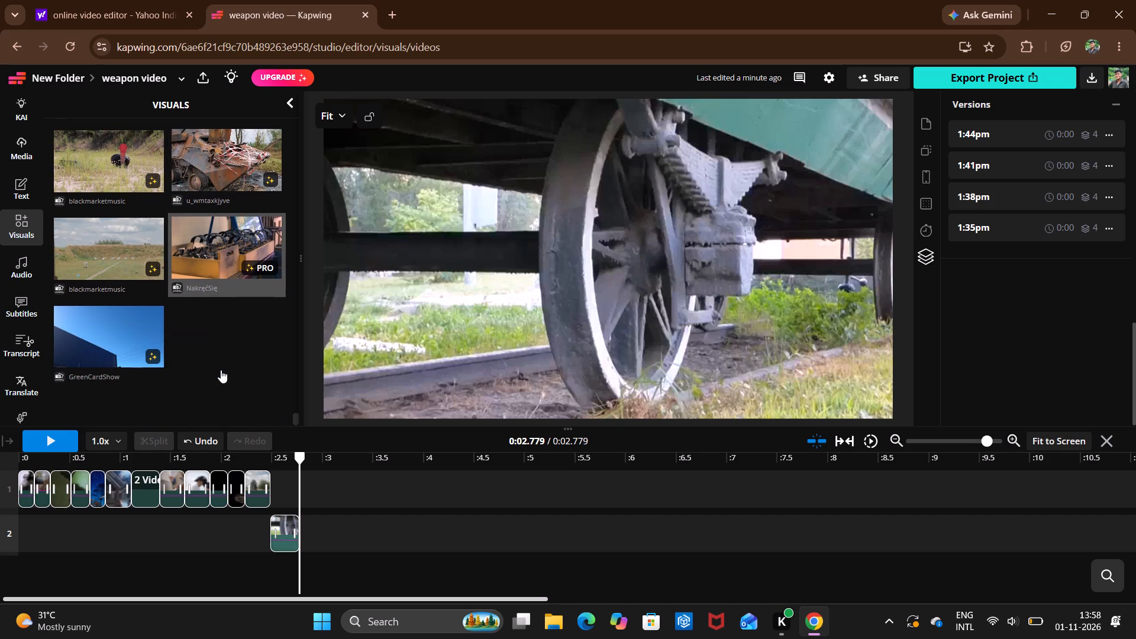
pyautogui.scroll(-1, 221, 370)
pyautogui.hscroll(2, 221, 370)
pyautogui.scroll(-1, 221, 370)
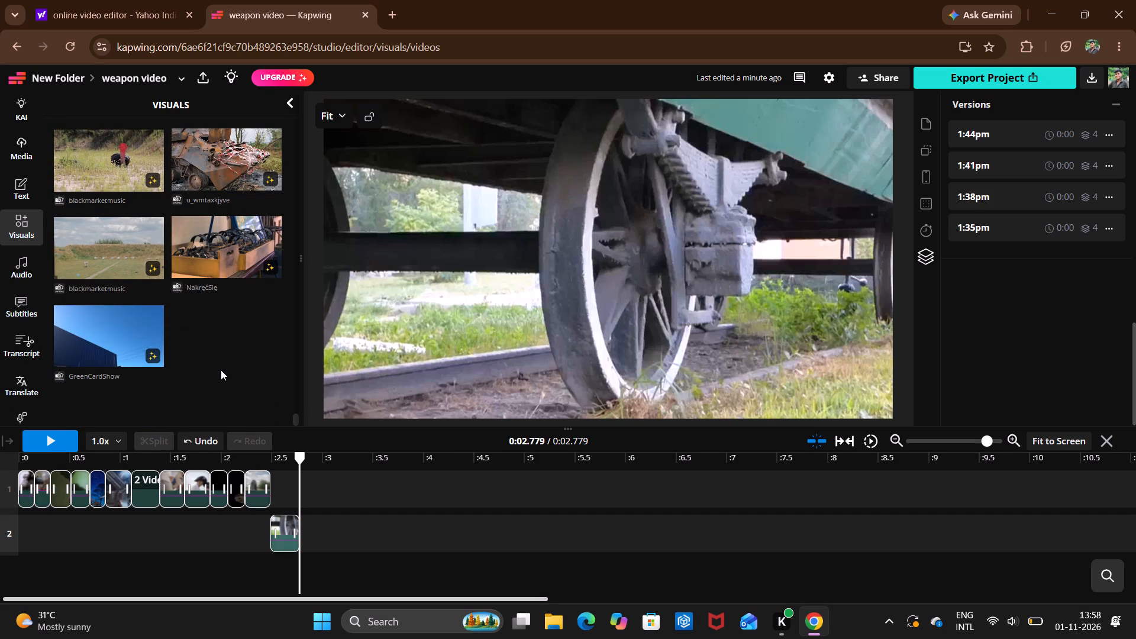
pyautogui.scroll(-5, 221, 370)
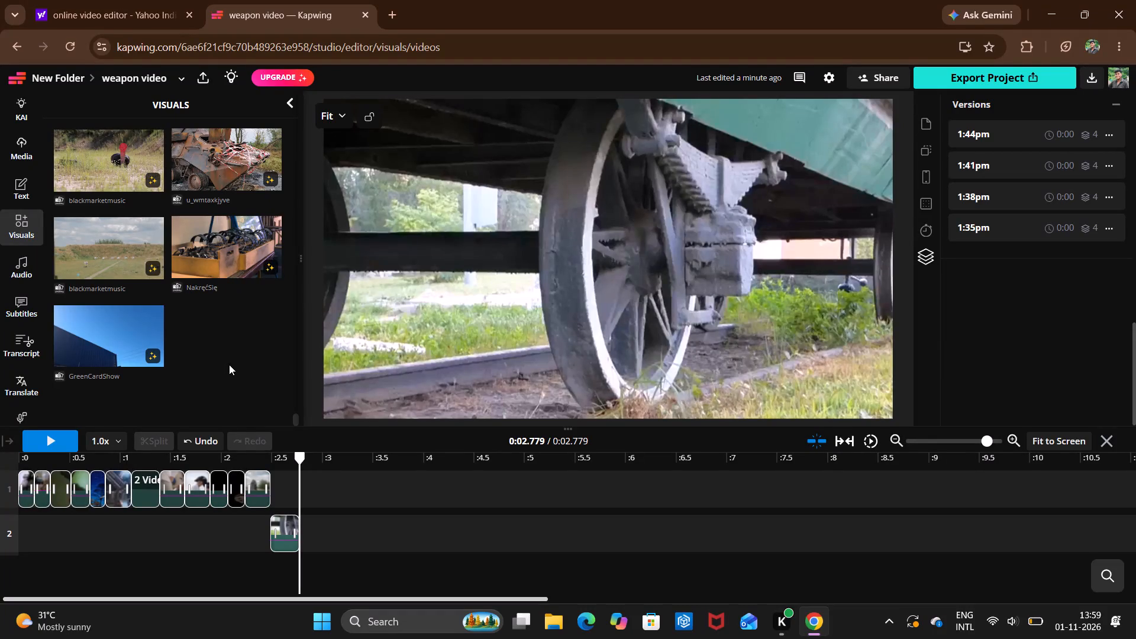
pyautogui.scroll(-1, 229, 364)
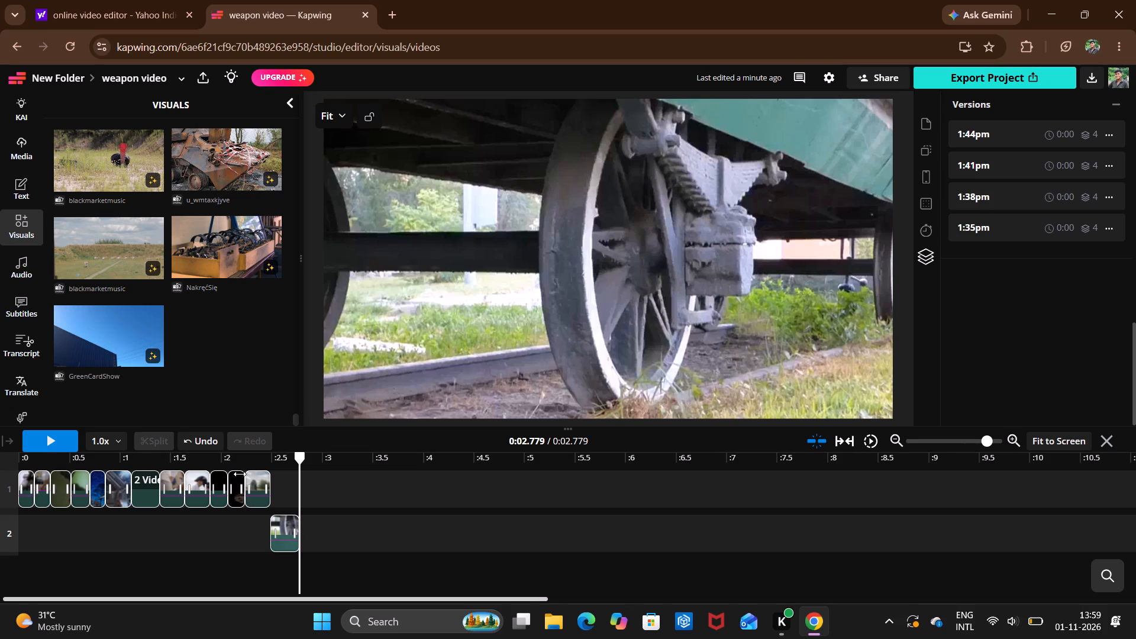
pyautogui.scroll(-1, 199, 472)
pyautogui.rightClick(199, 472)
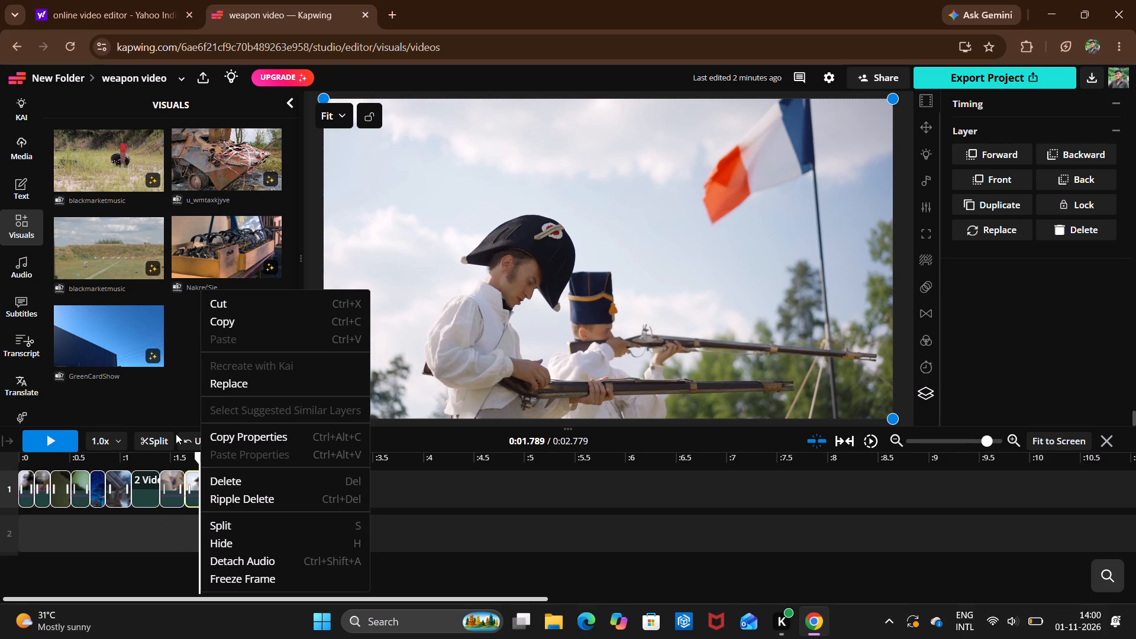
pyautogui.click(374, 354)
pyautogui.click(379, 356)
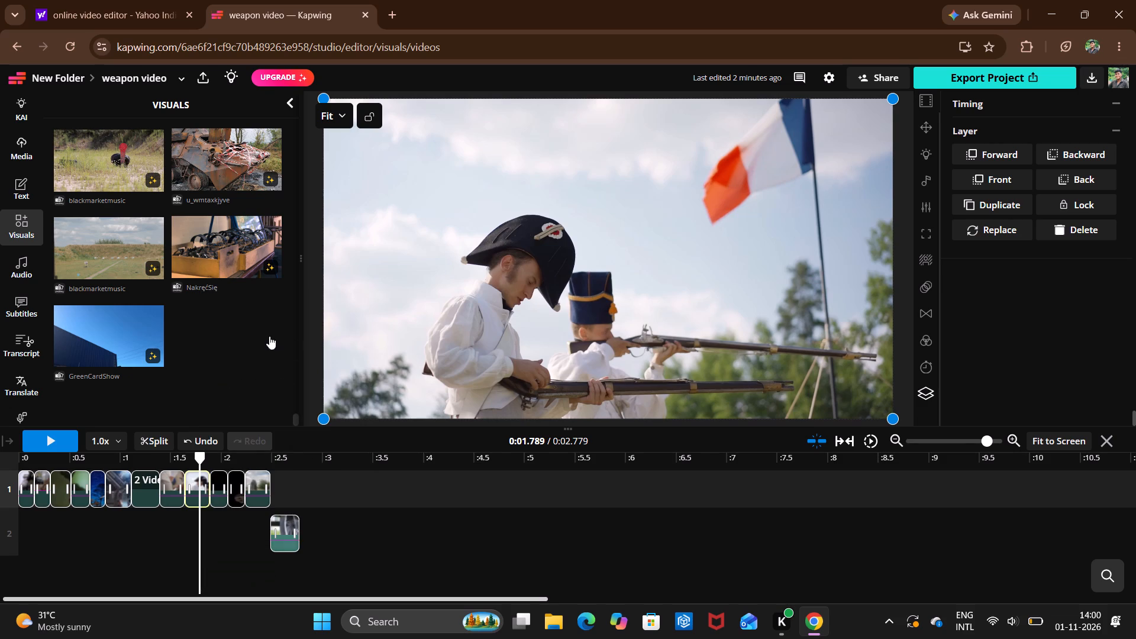
# Look back up through the weapon video results, from the end of the list to the olenchic missile clip, for another clip.
pyautogui.scroll(-2, 238, 333)
pyautogui.scroll(2, 238, 333)
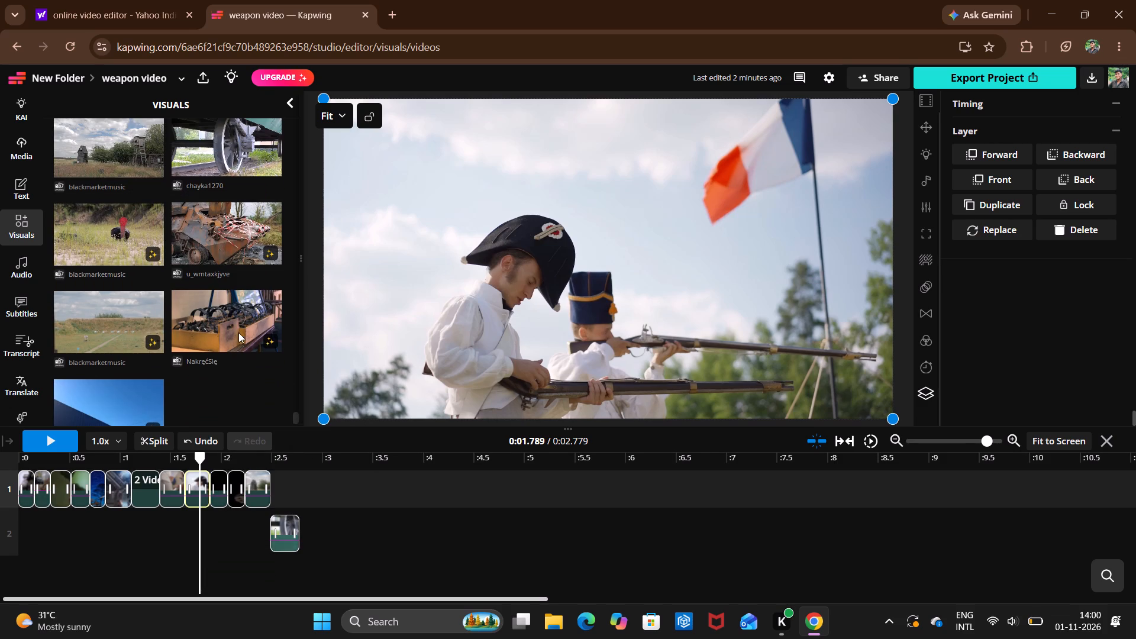
pyautogui.scroll(4, 238, 333)
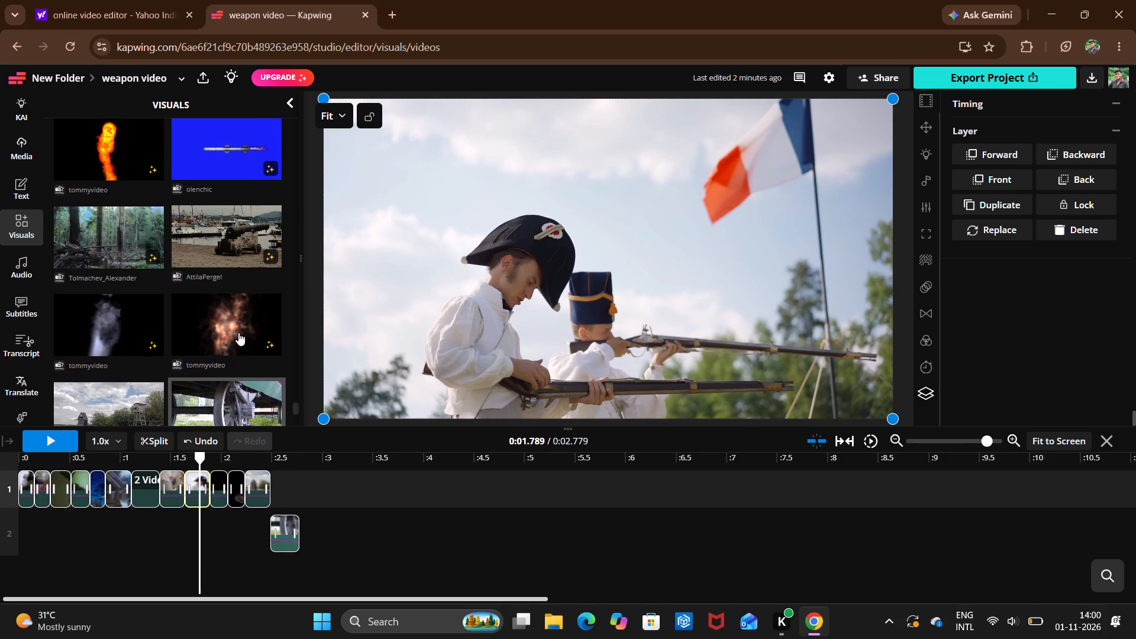
pyautogui.scroll(3, 238, 333)
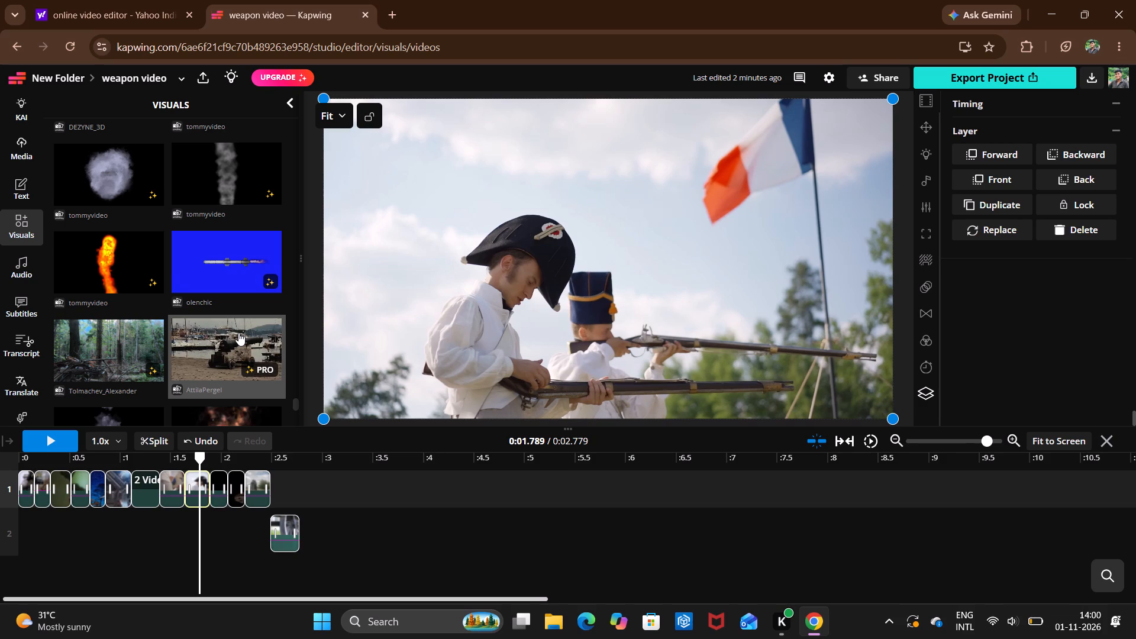
pyautogui.scroll(1, 238, 333)
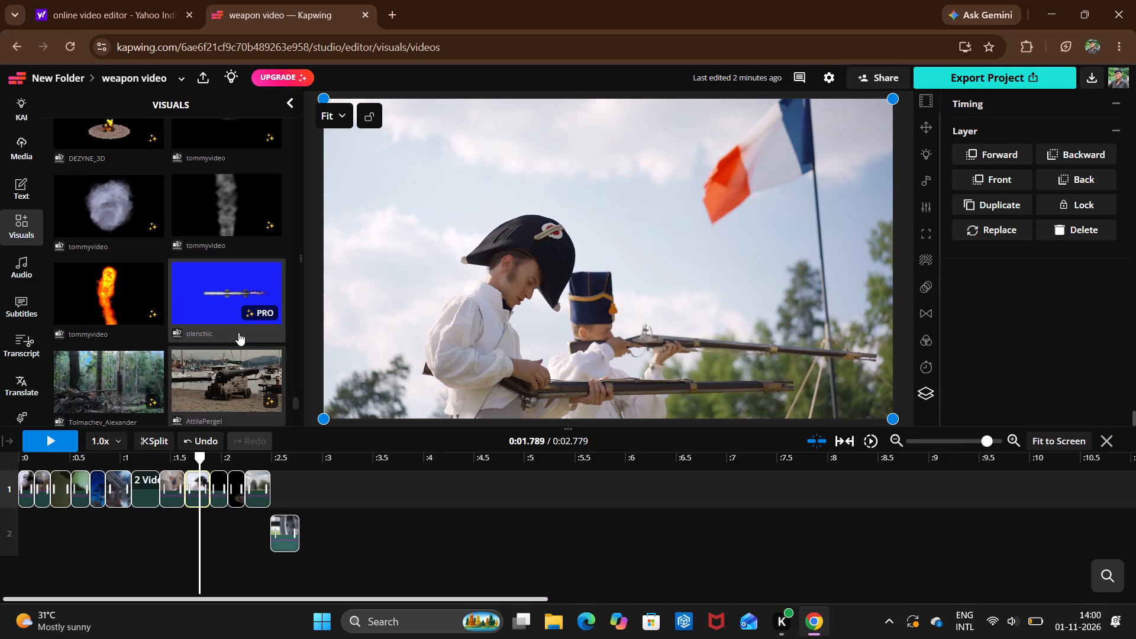
pyautogui.scroll(2, 238, 333)
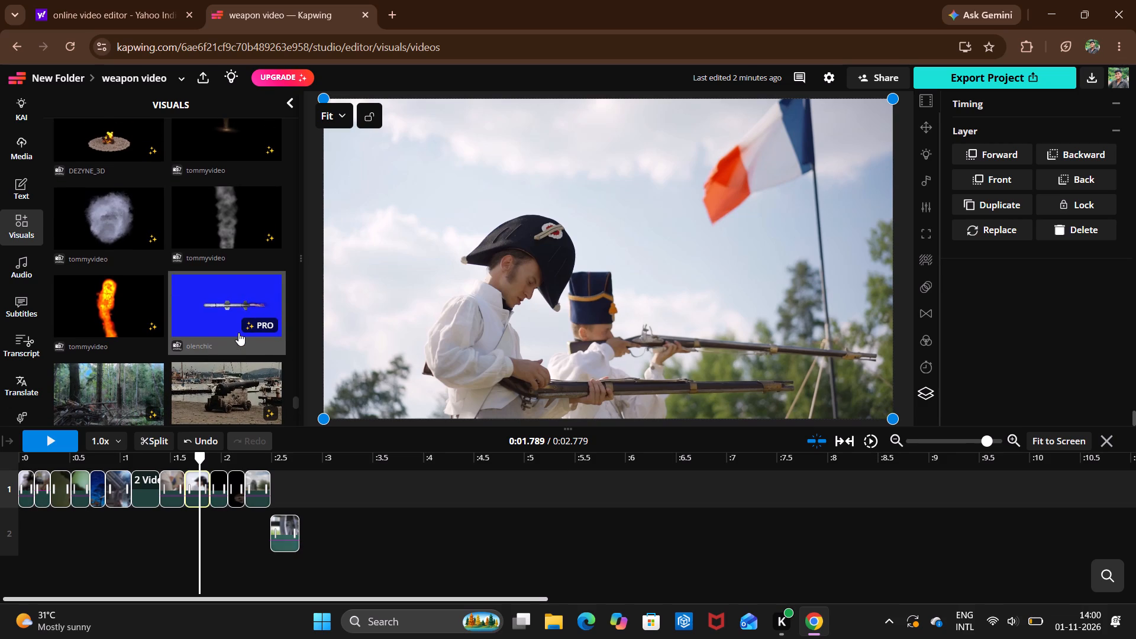
pyautogui.rightClick(238, 333)
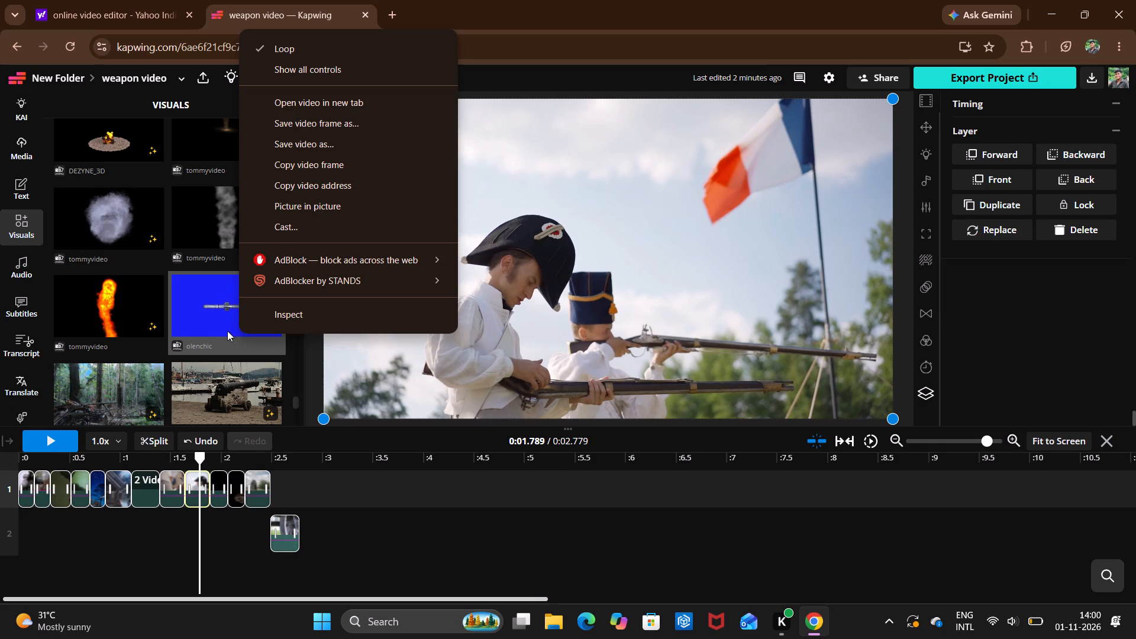
pyautogui.doubleClick(297, 504)
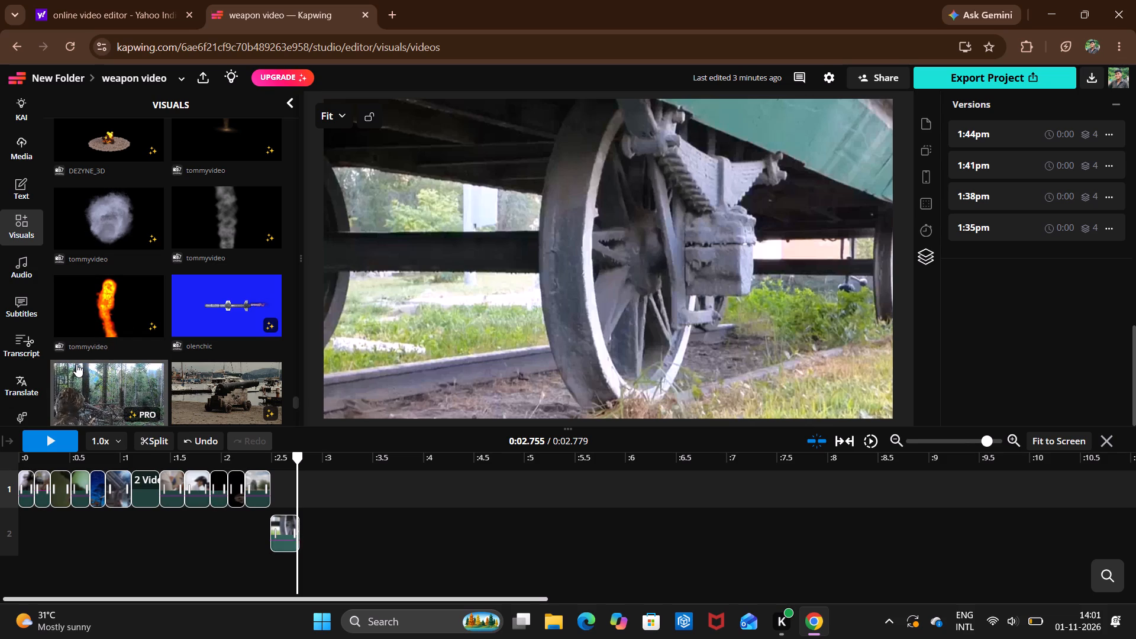
# Look further back up through the weapon video results, from the olenchic missile clip towards the start of the list, for another clip.
pyautogui.scroll(1, 109, 322)
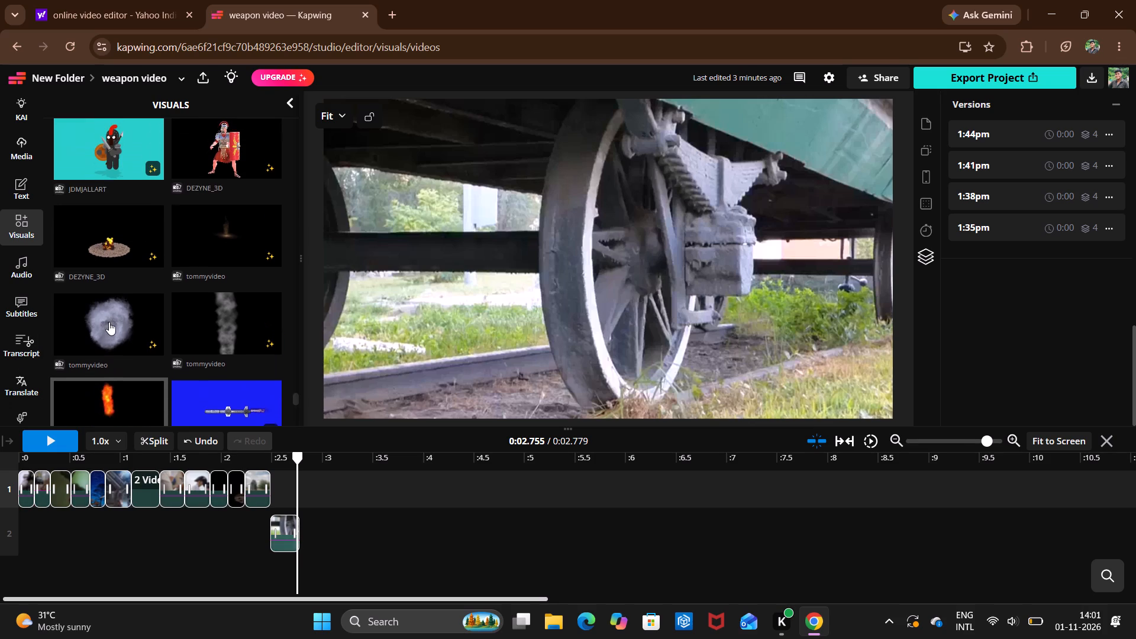
pyautogui.scroll(3, 109, 322)
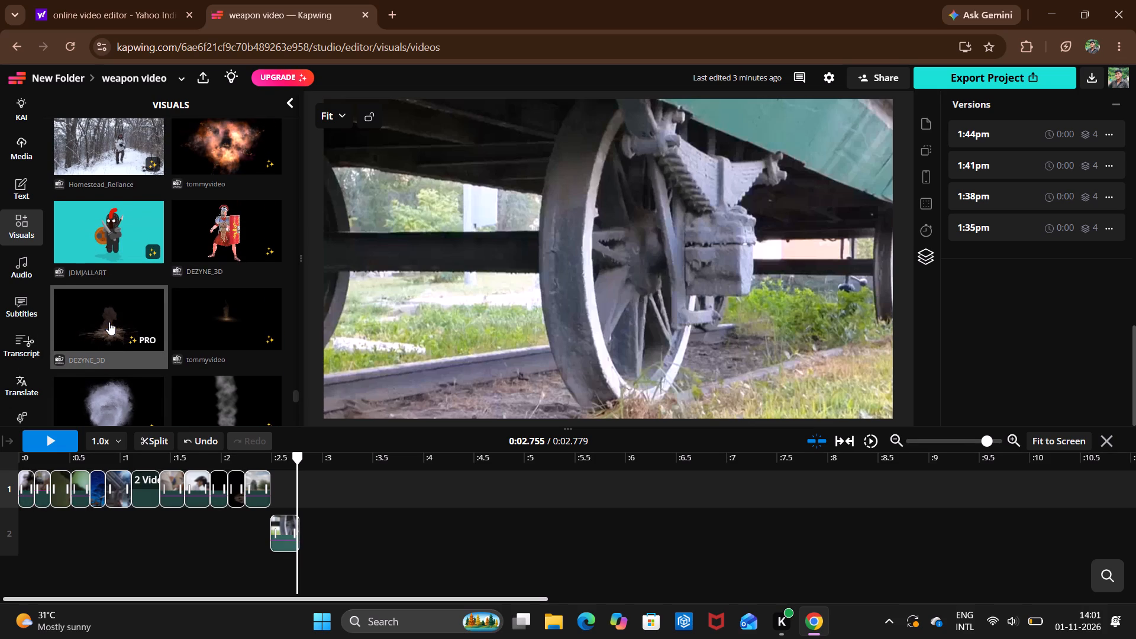
pyautogui.scroll(2, 109, 322)
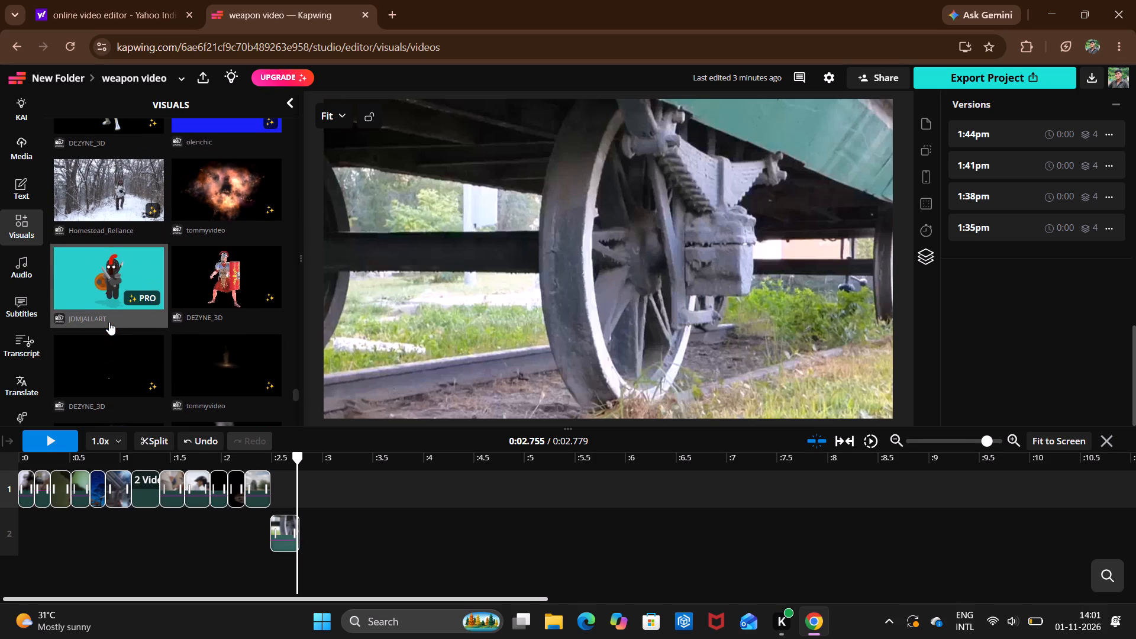
pyautogui.scroll(3, 109, 322)
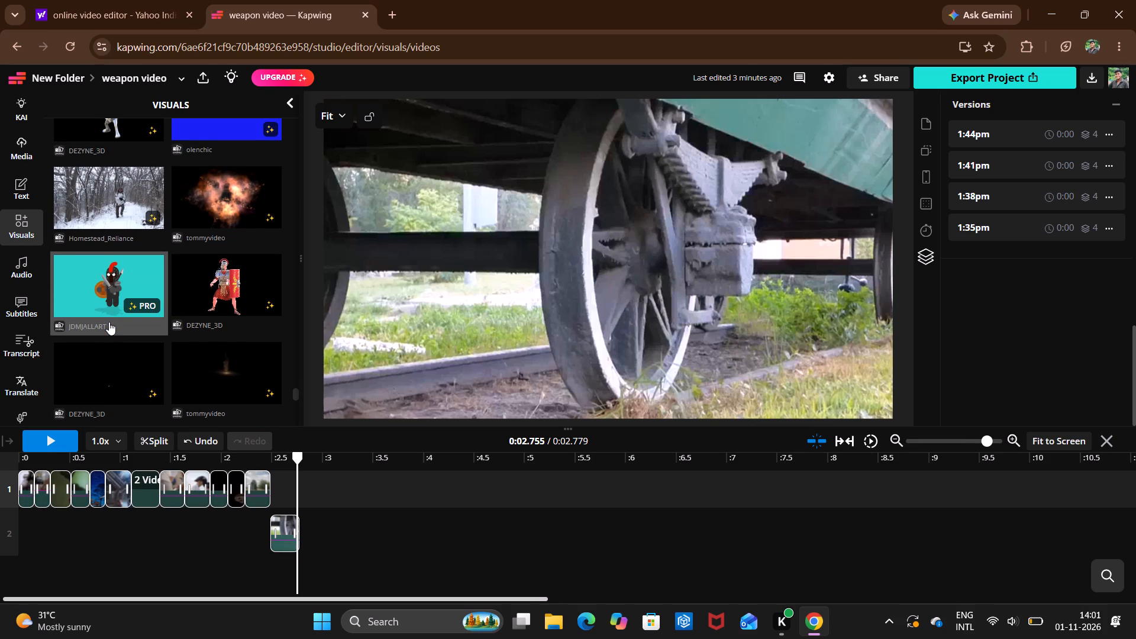
pyautogui.scroll(2, 109, 322)
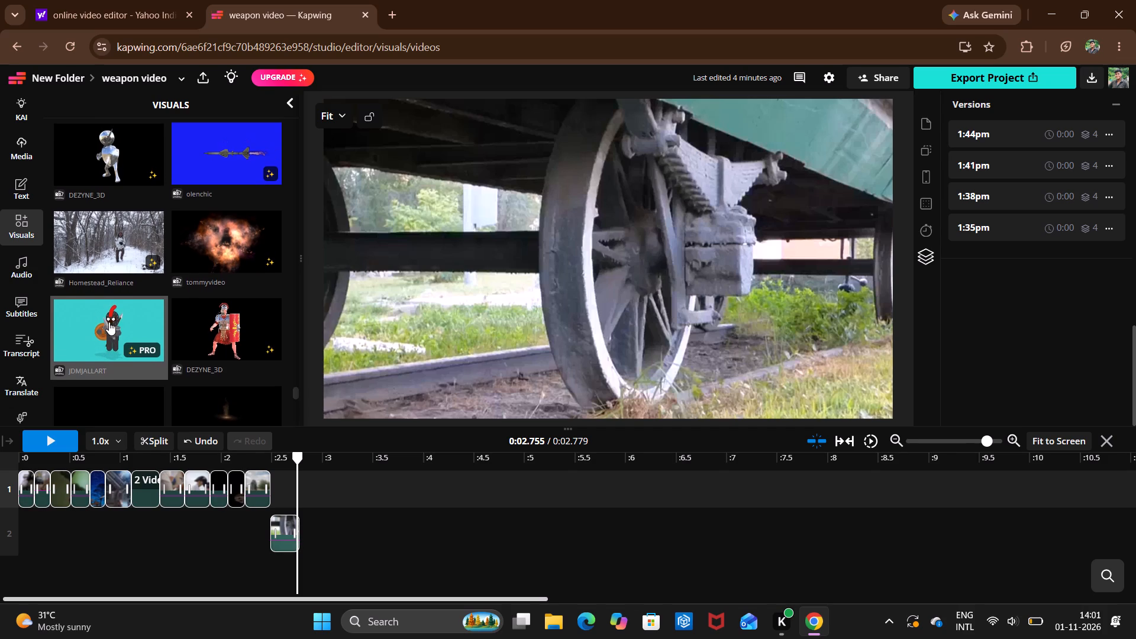
pyautogui.scroll(-1, 27, 327)
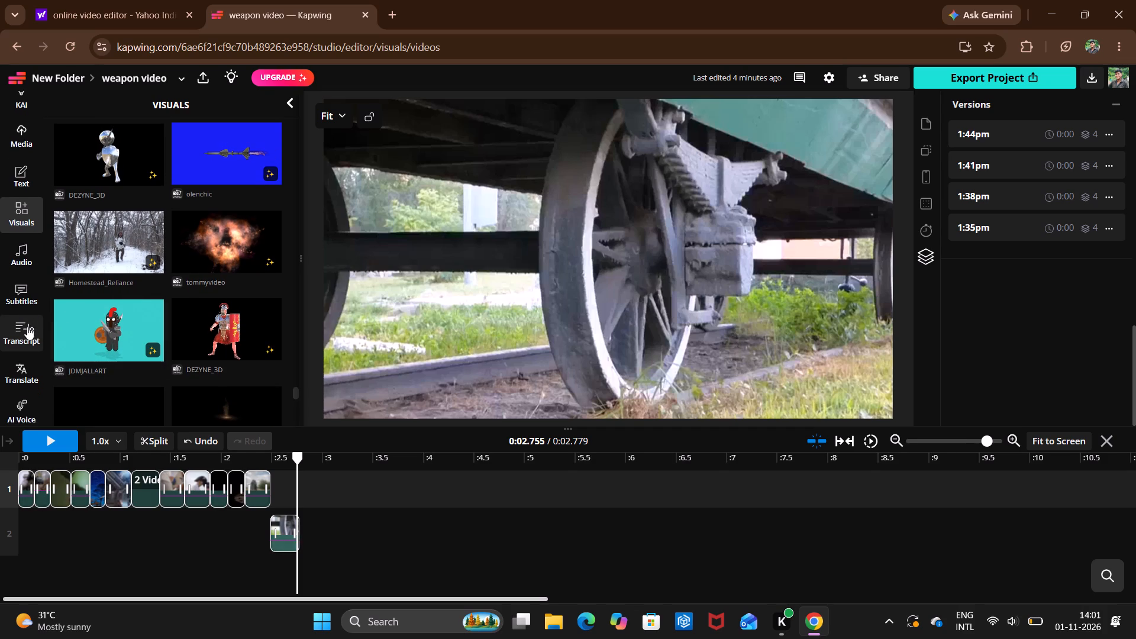
pyautogui.scroll(-1, 27, 327)
pyautogui.scroll(2, 229, 248)
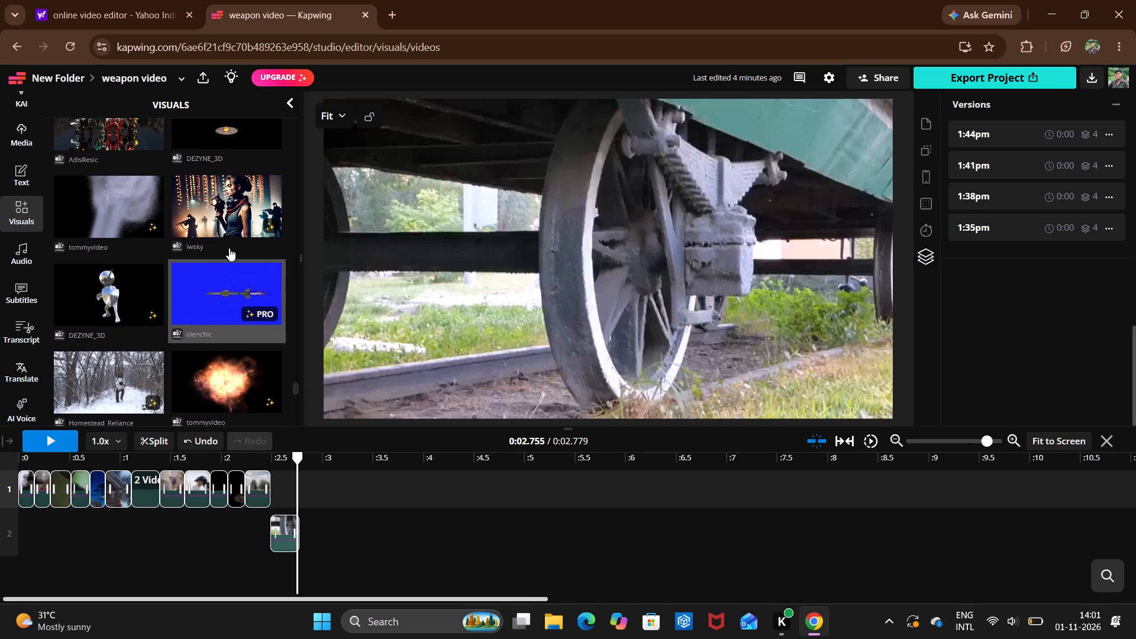
pyautogui.scroll(1, 229, 248)
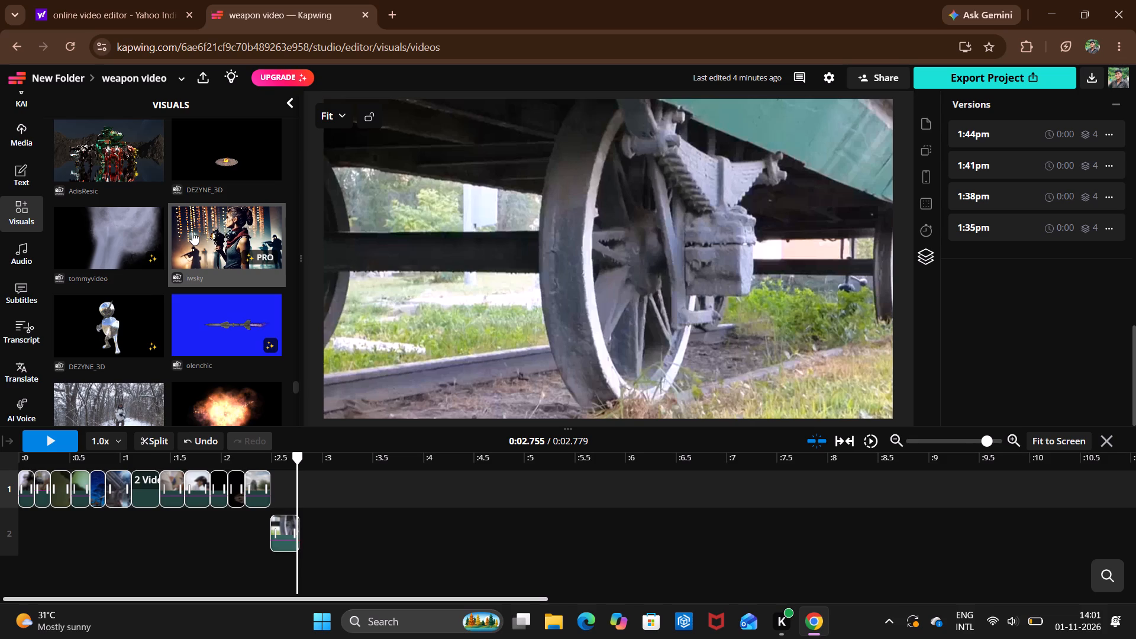
pyautogui.scroll(2, 192, 232)
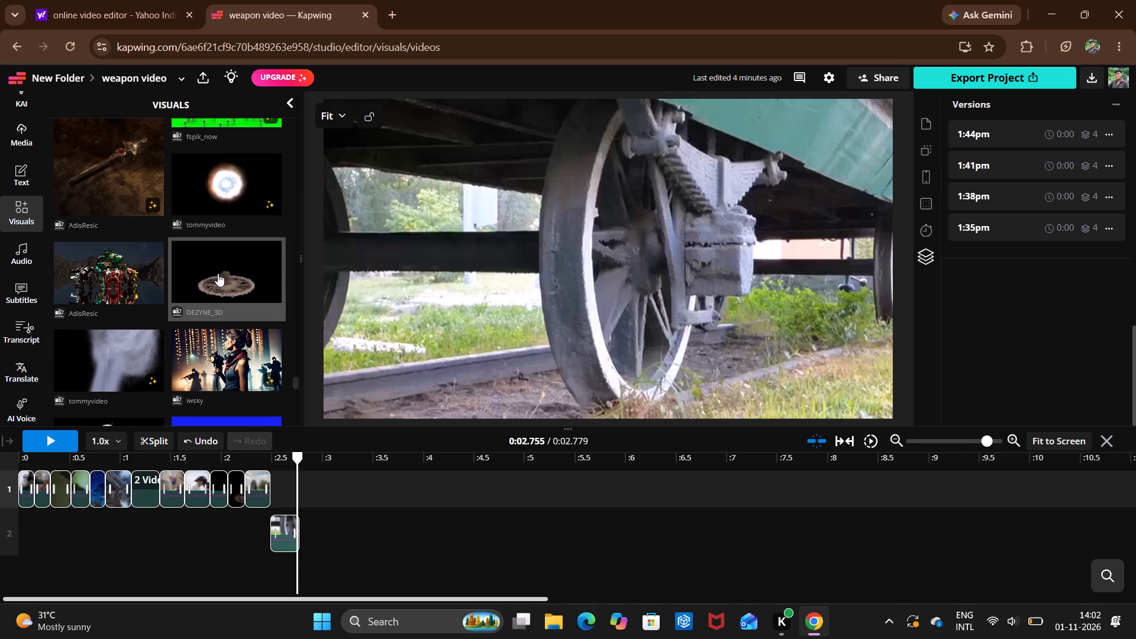
pyautogui.scroll(2, 218, 273)
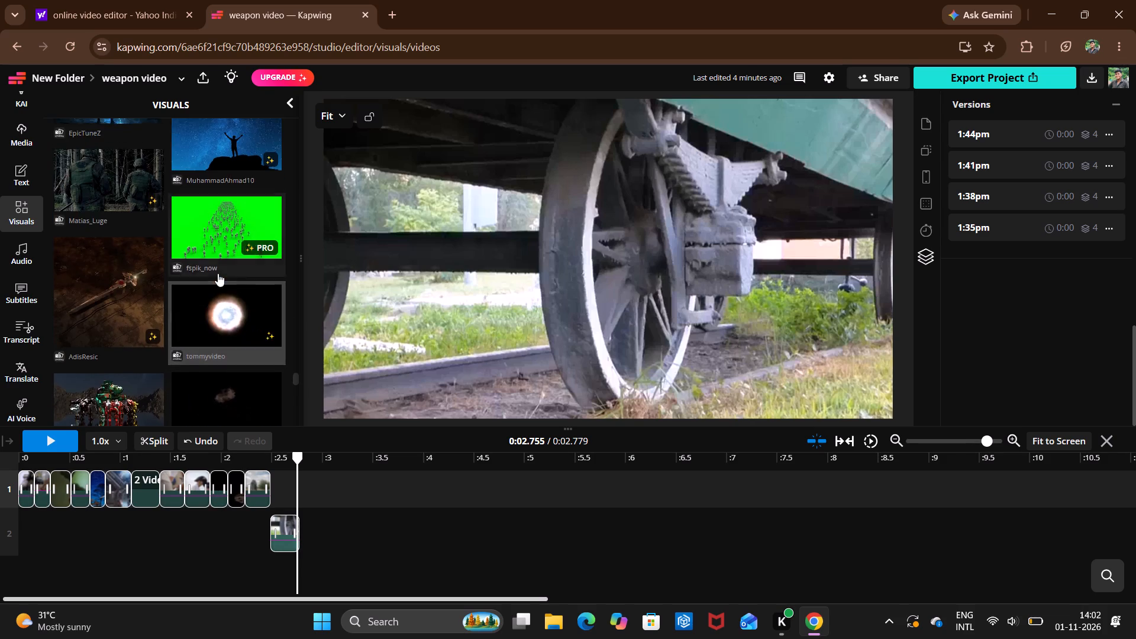
pyautogui.scroll(3, 218, 273)
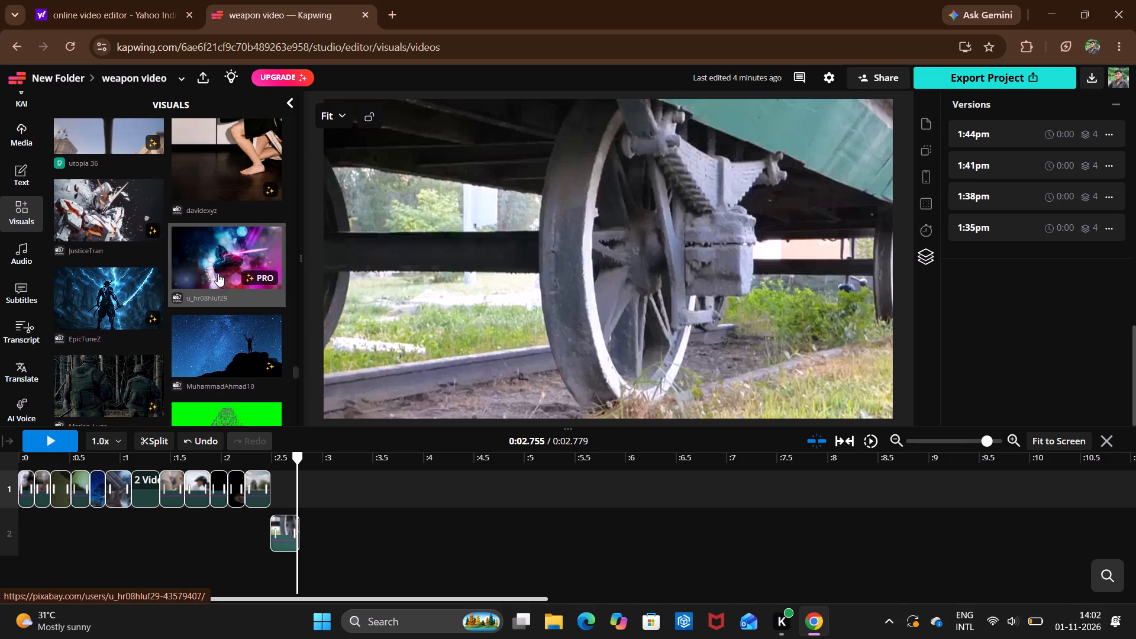
pyautogui.scroll(2, 218, 273)
pyautogui.hscroll(1, 218, 273)
pyautogui.scroll(1, 218, 273)
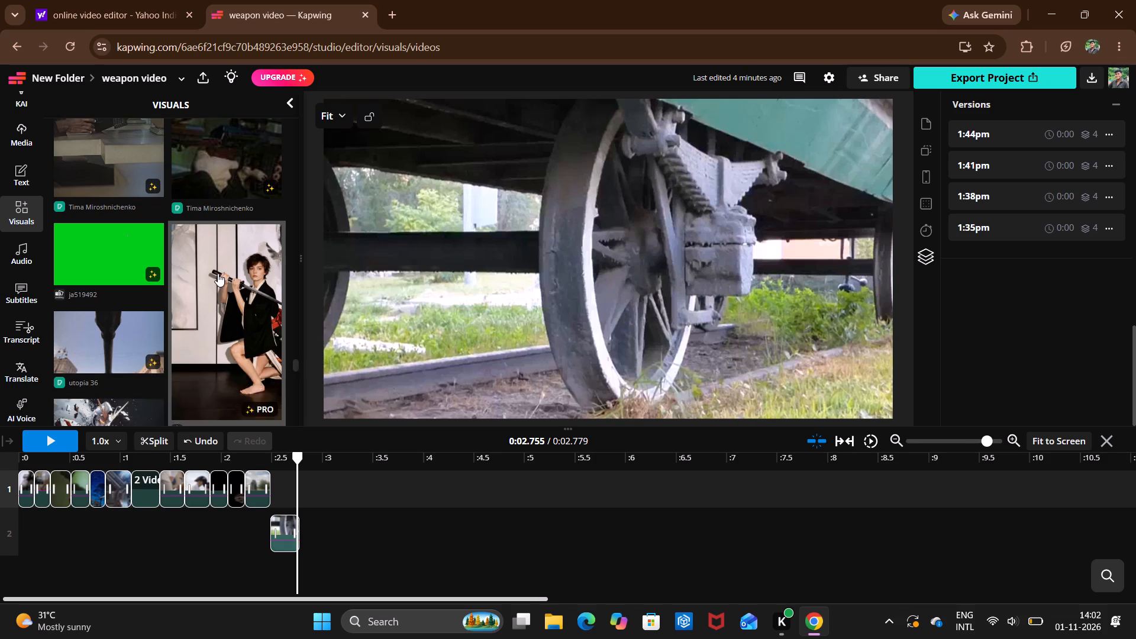
pyautogui.scroll(3, 218, 273)
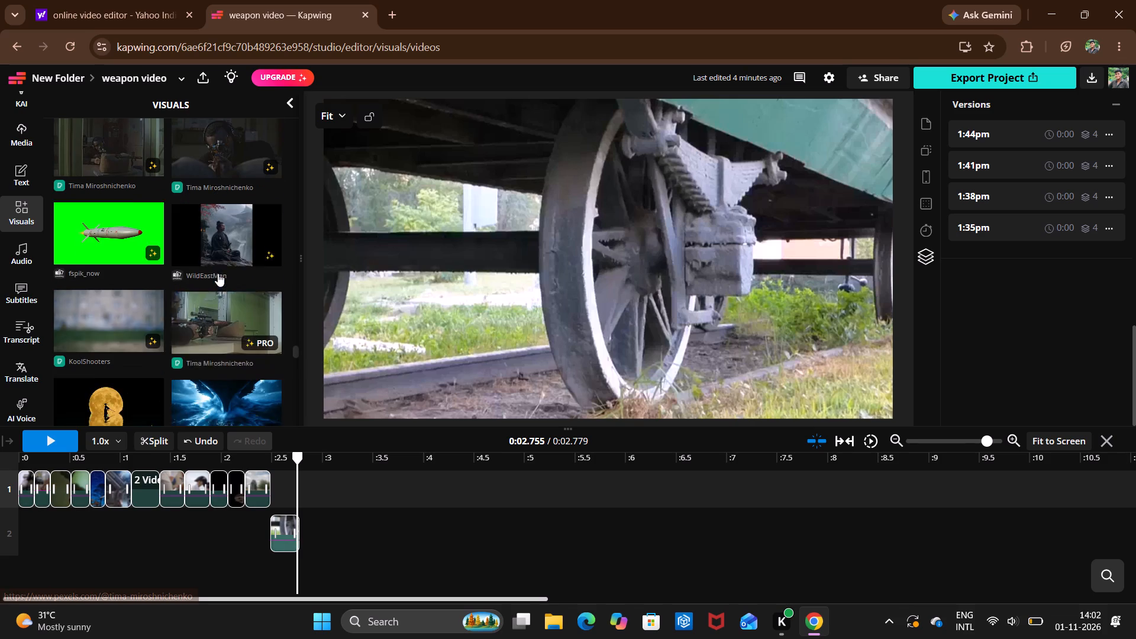
pyautogui.scroll(4, 218, 273)
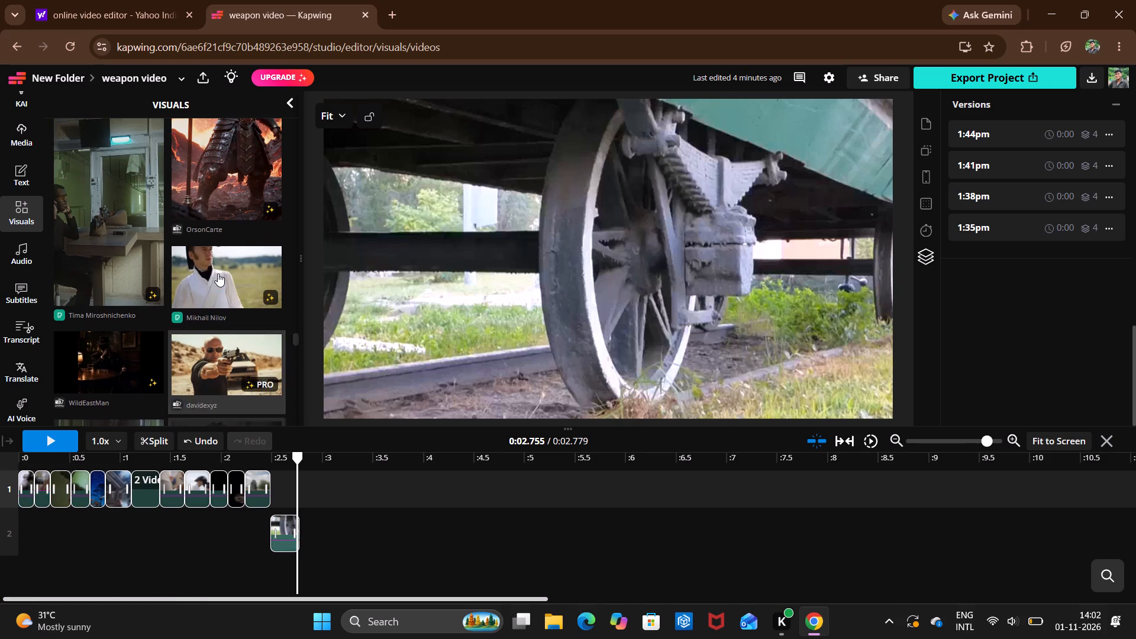
pyautogui.scroll(5, 218, 273)
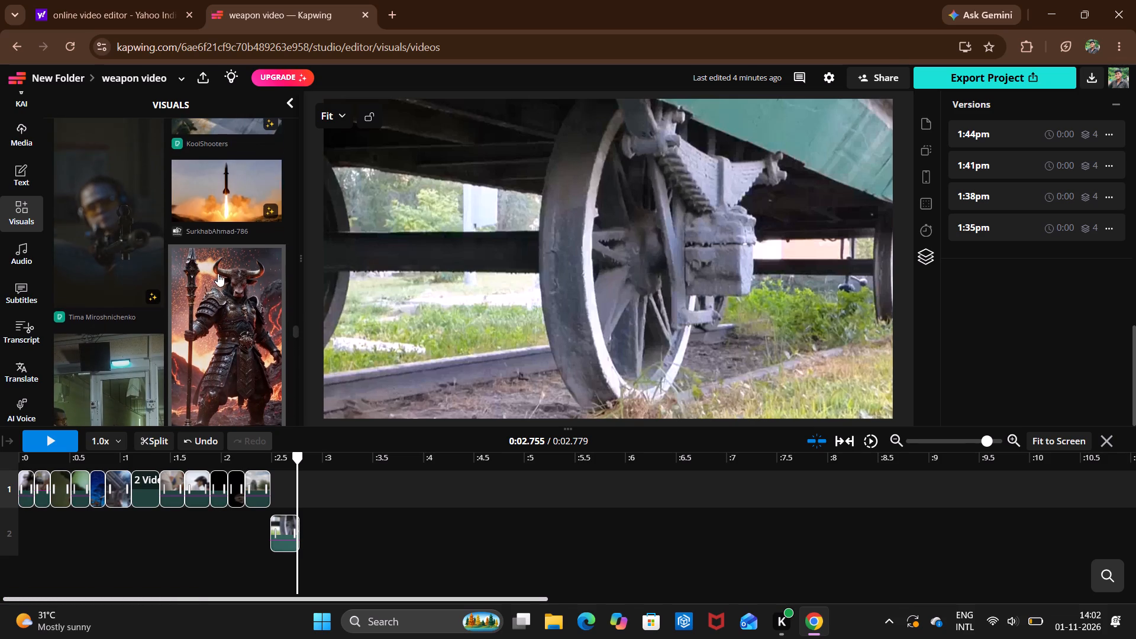
pyautogui.scroll(5, 218, 273)
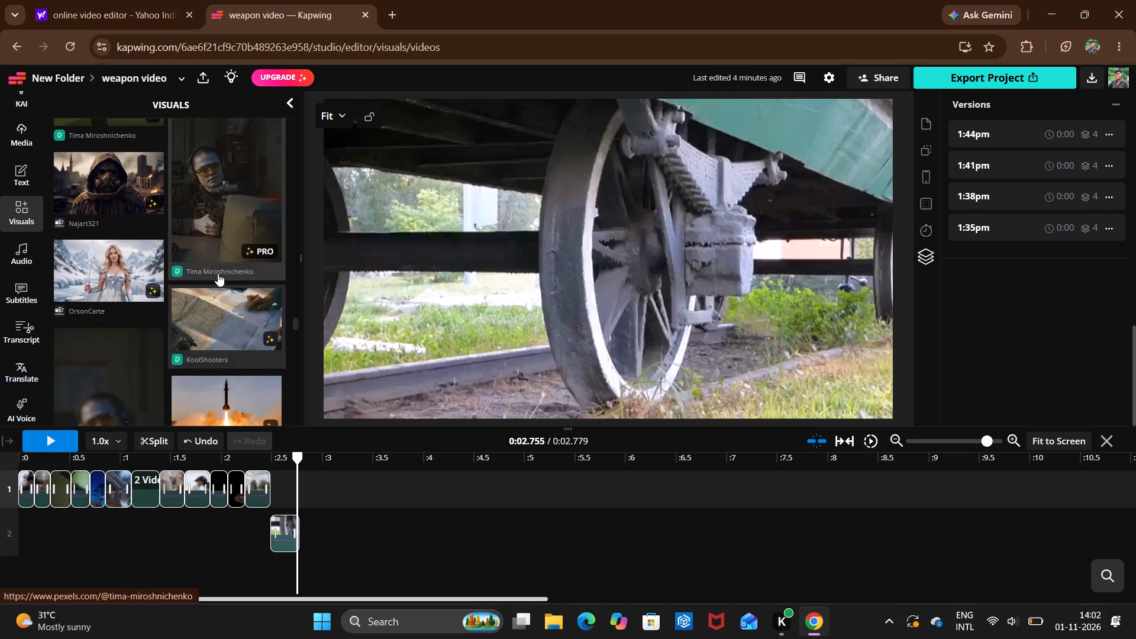
pyautogui.scroll(3, 218, 273)
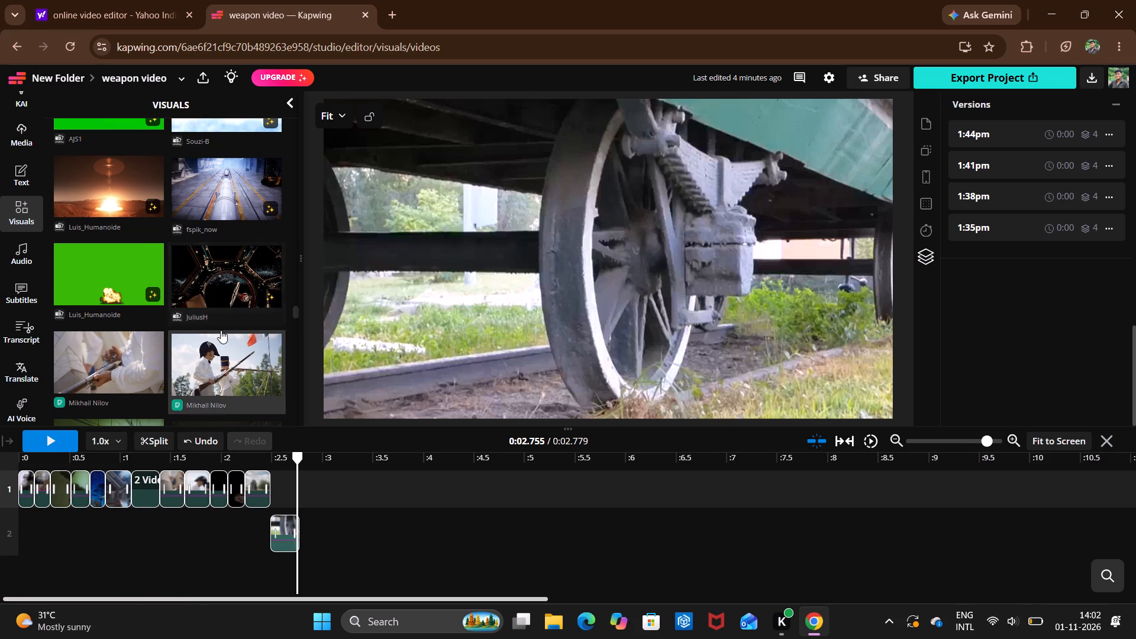
pyautogui.scroll(-1, 221, 330)
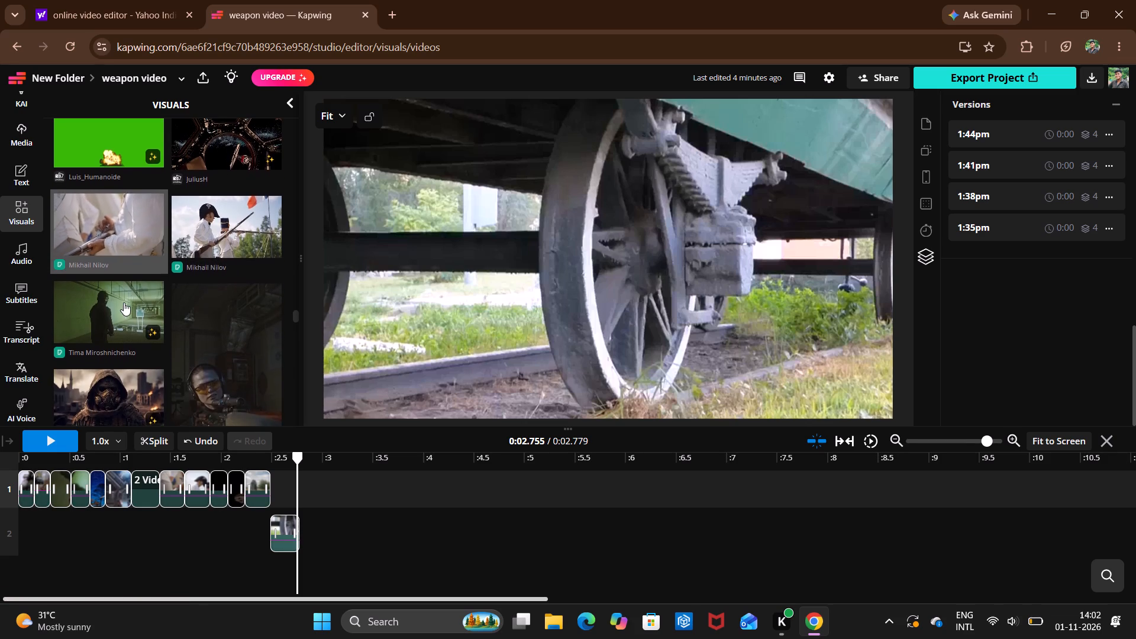
pyautogui.scroll(2, 124, 302)
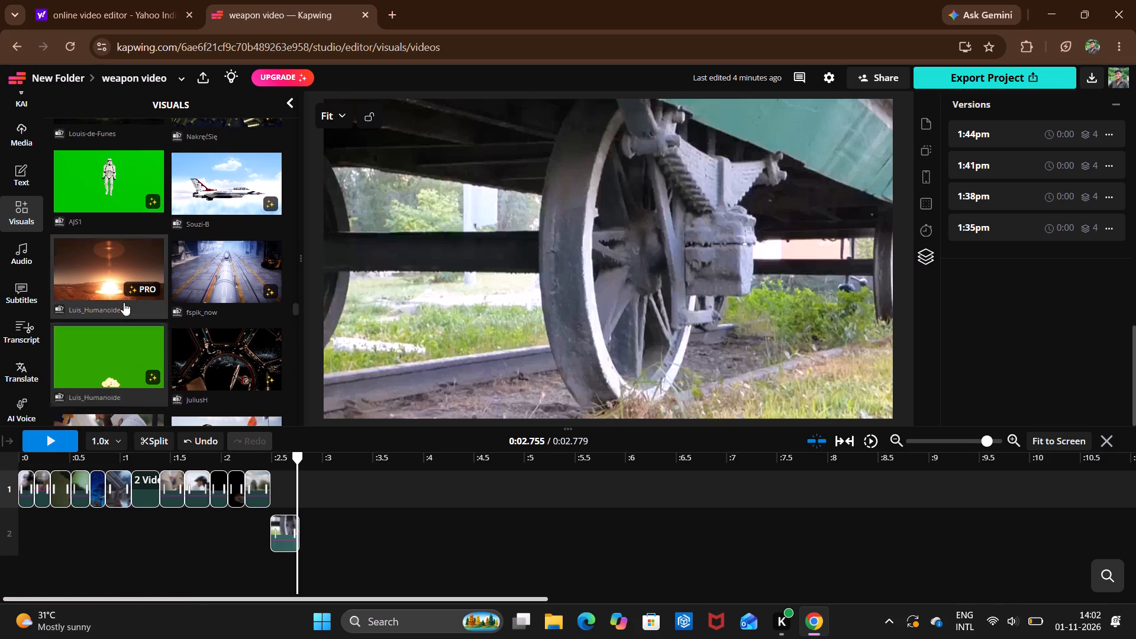
pyautogui.scroll(4, 124, 302)
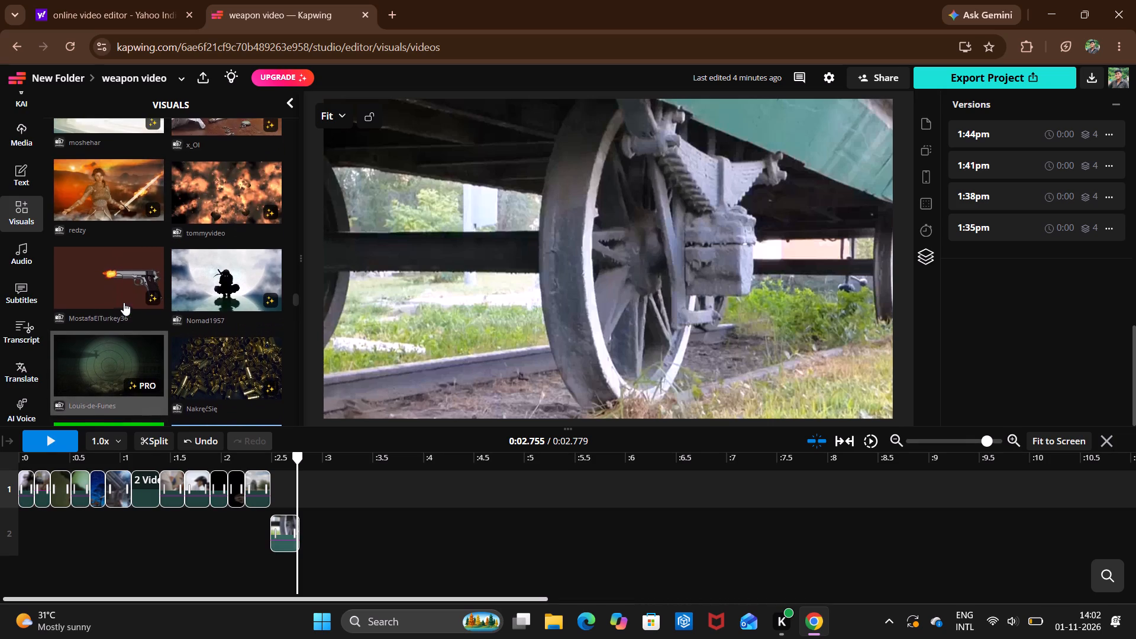
pyautogui.scroll(4, 124, 302)
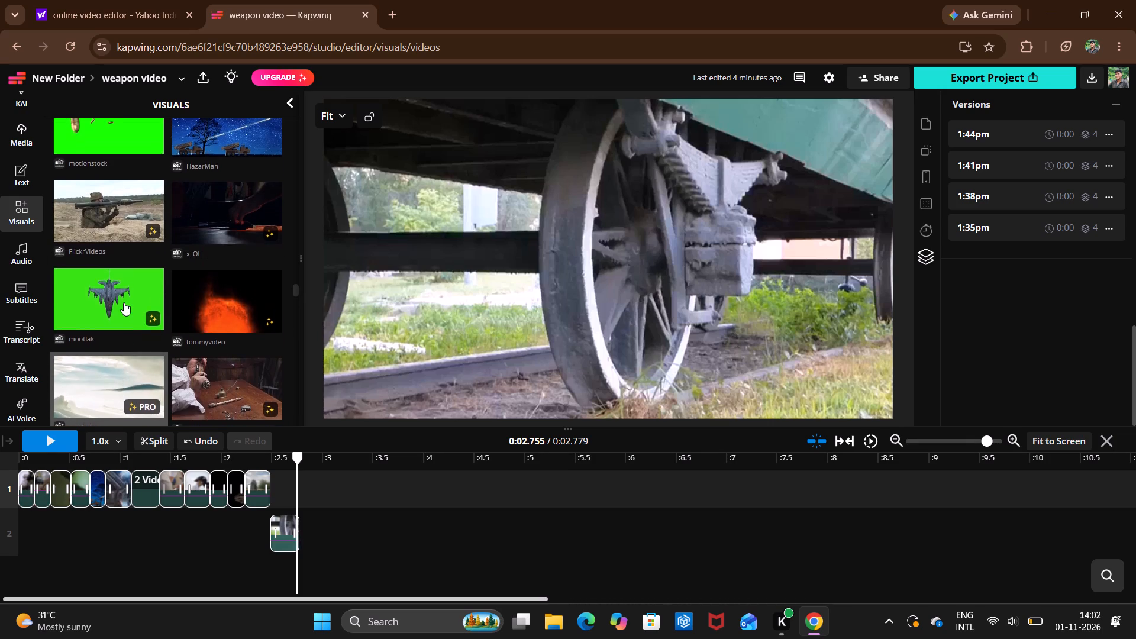
pyautogui.scroll(2, 124, 302)
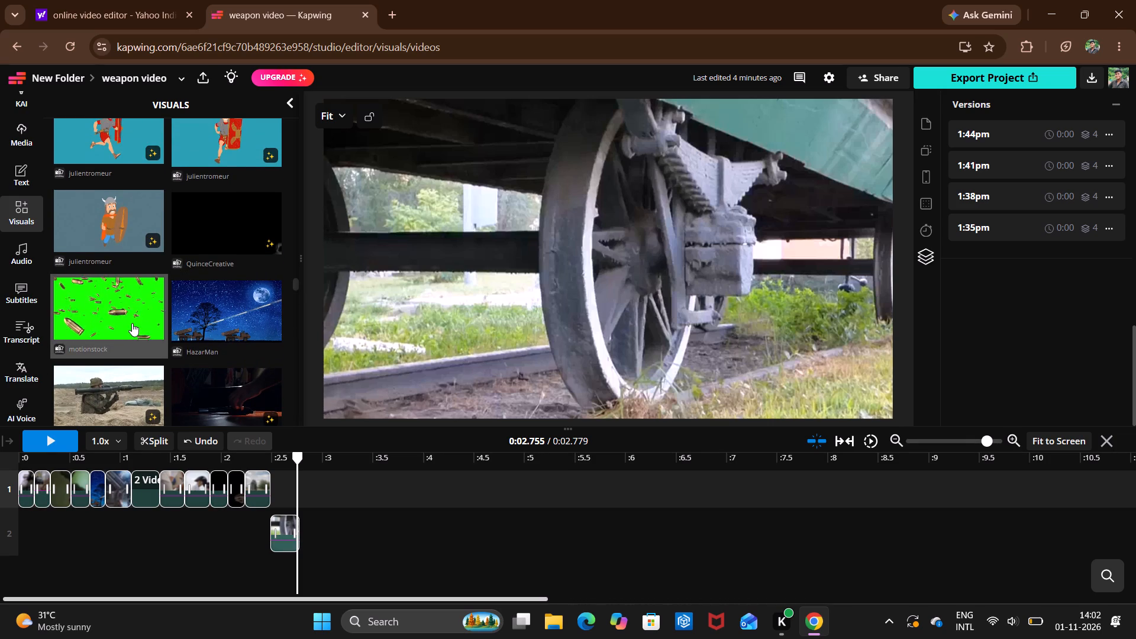
pyautogui.scroll(3, 132, 323)
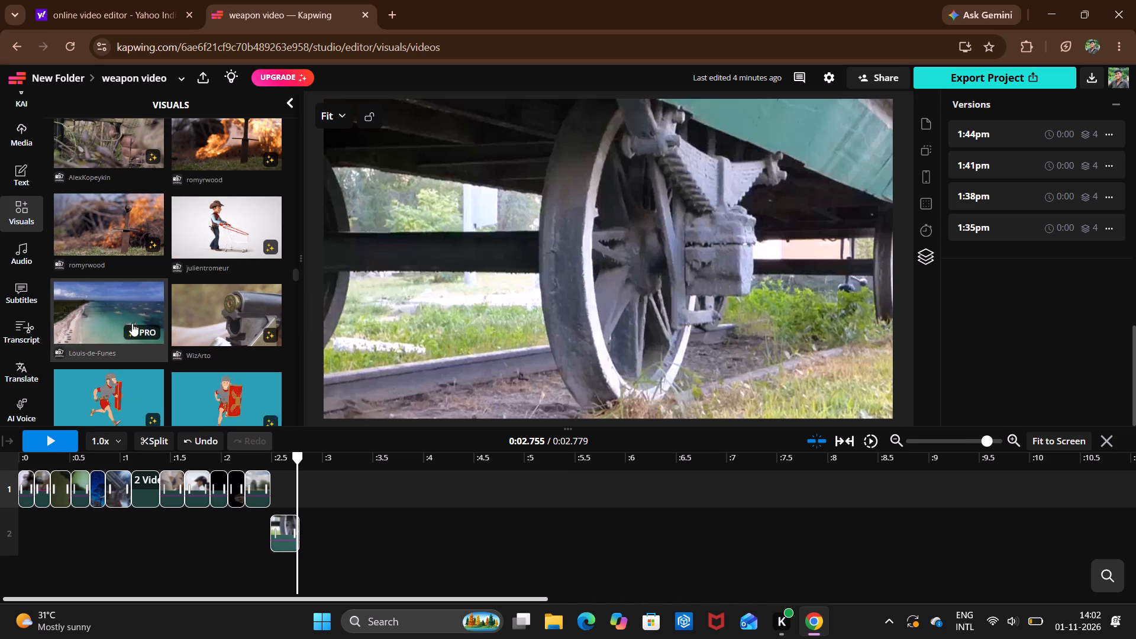
pyautogui.scroll(4, 132, 323)
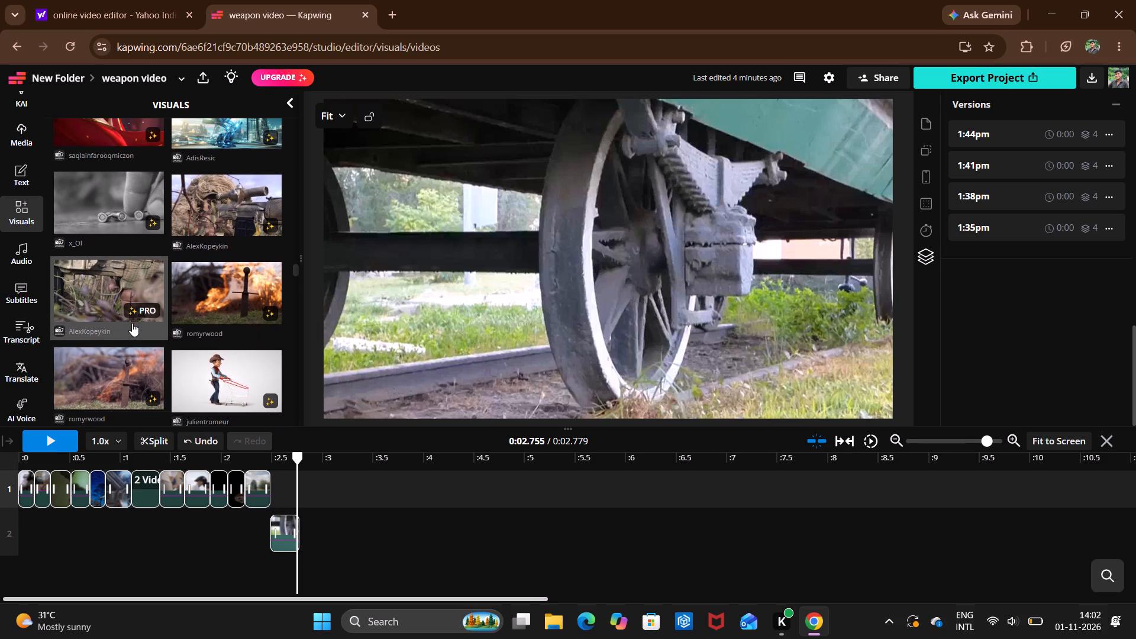
pyautogui.scroll(4, 132, 323)
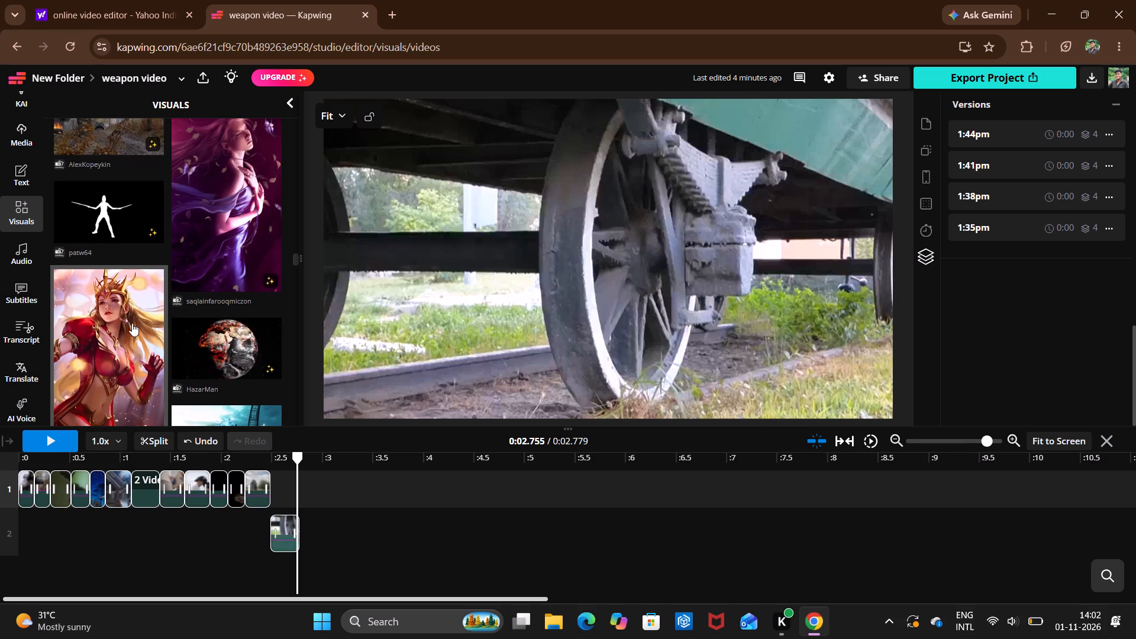
pyautogui.scroll(2, 132, 323)
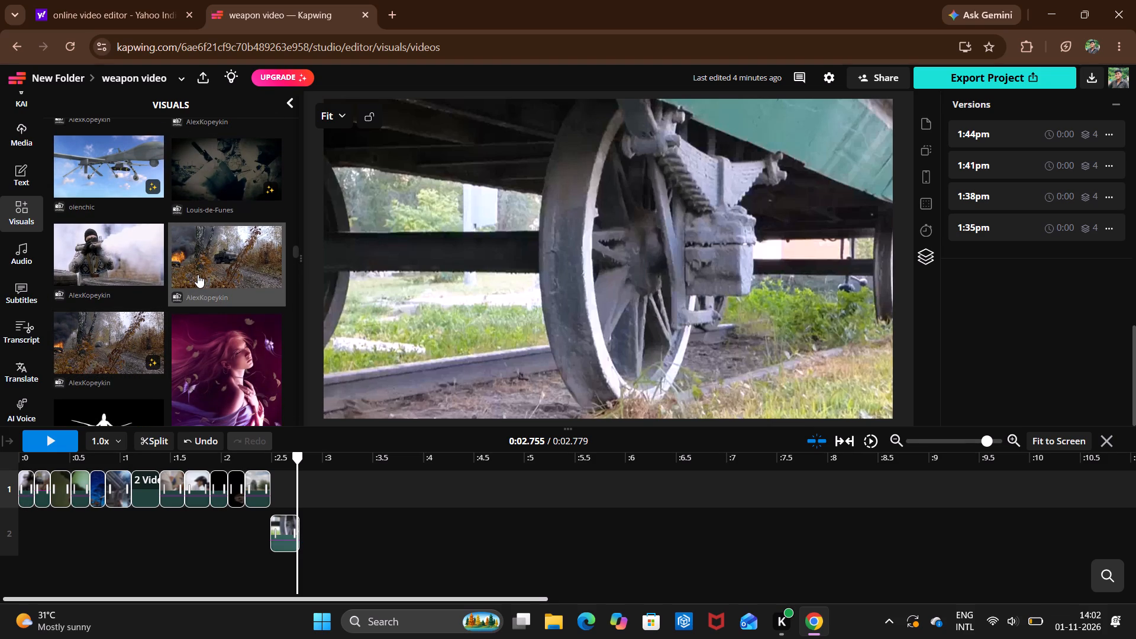
pyautogui.scroll(1, 198, 275)
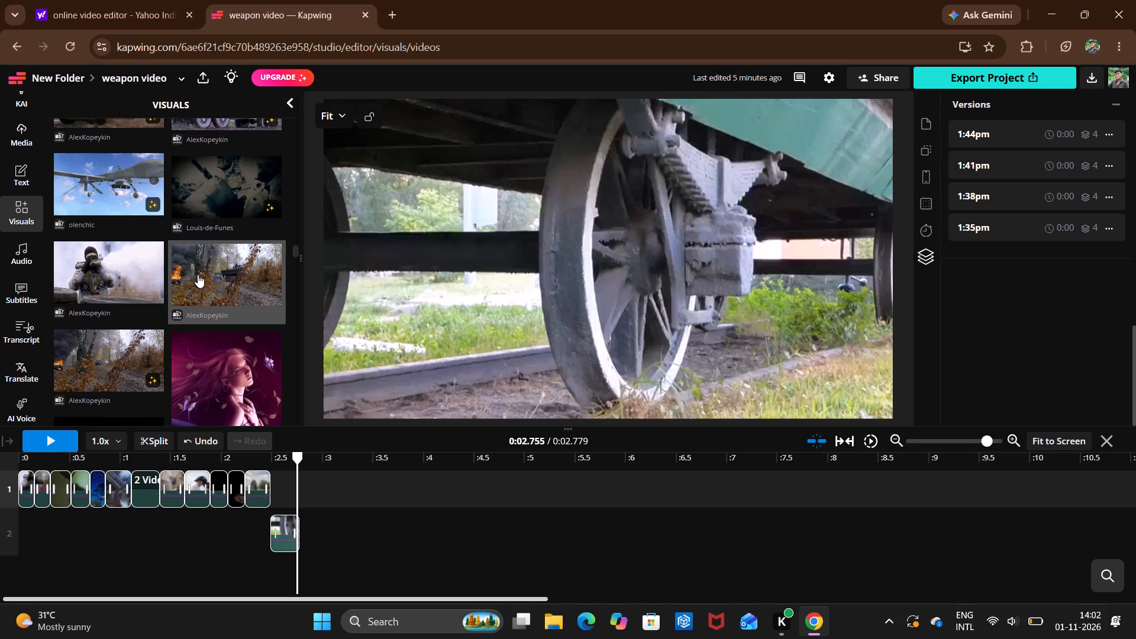
pyautogui.scroll(4, 144, 277)
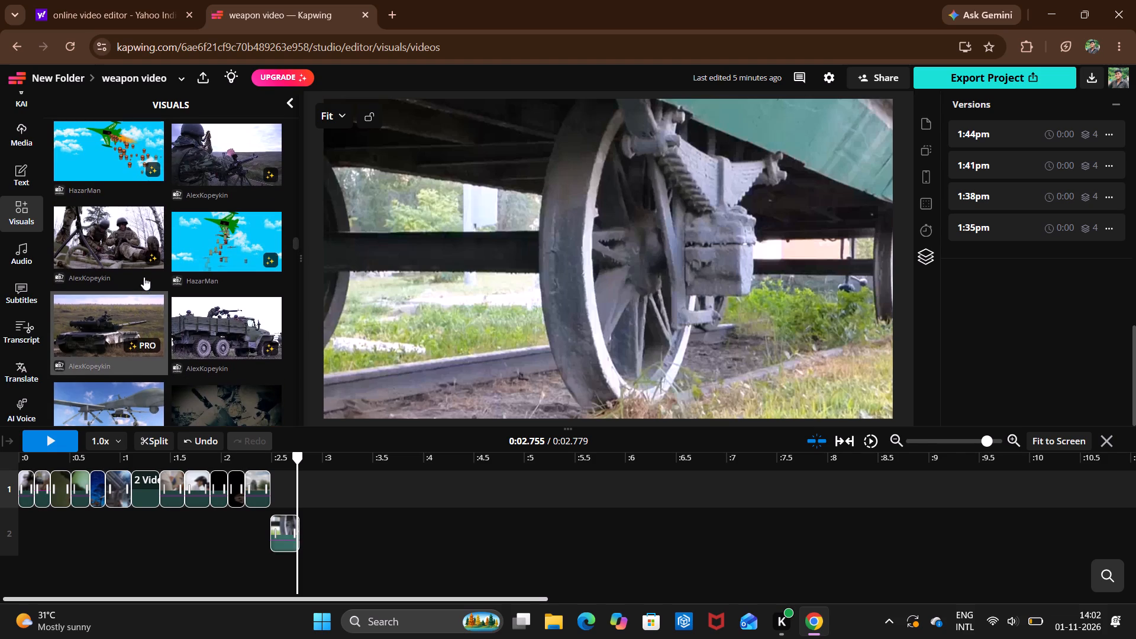
pyautogui.scroll(2, 144, 277)
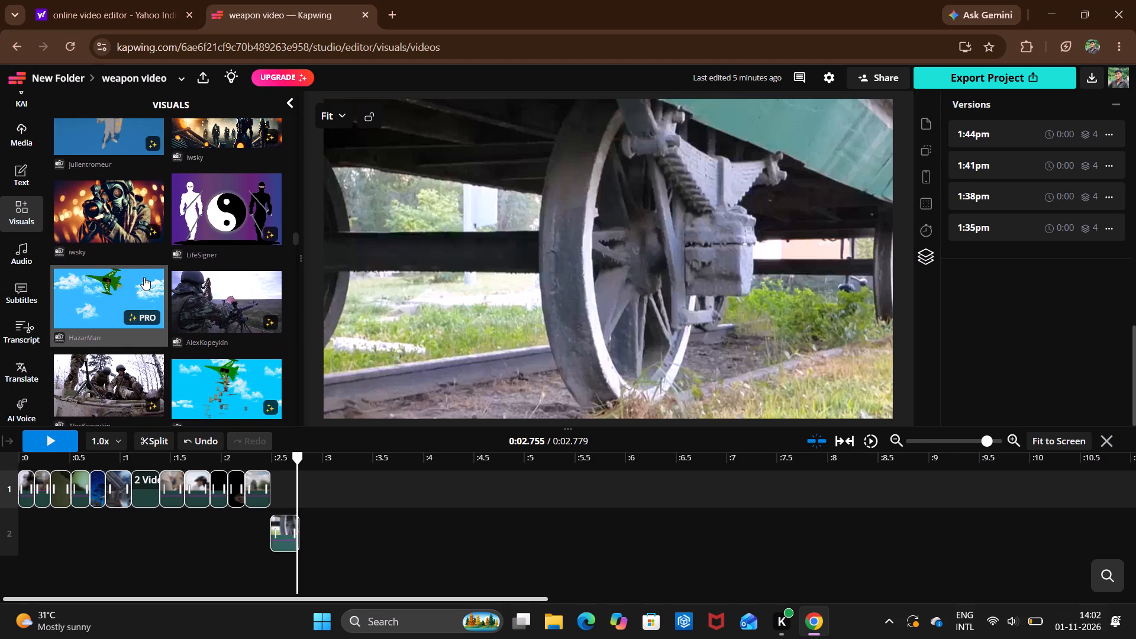
pyautogui.scroll(4, 144, 277)
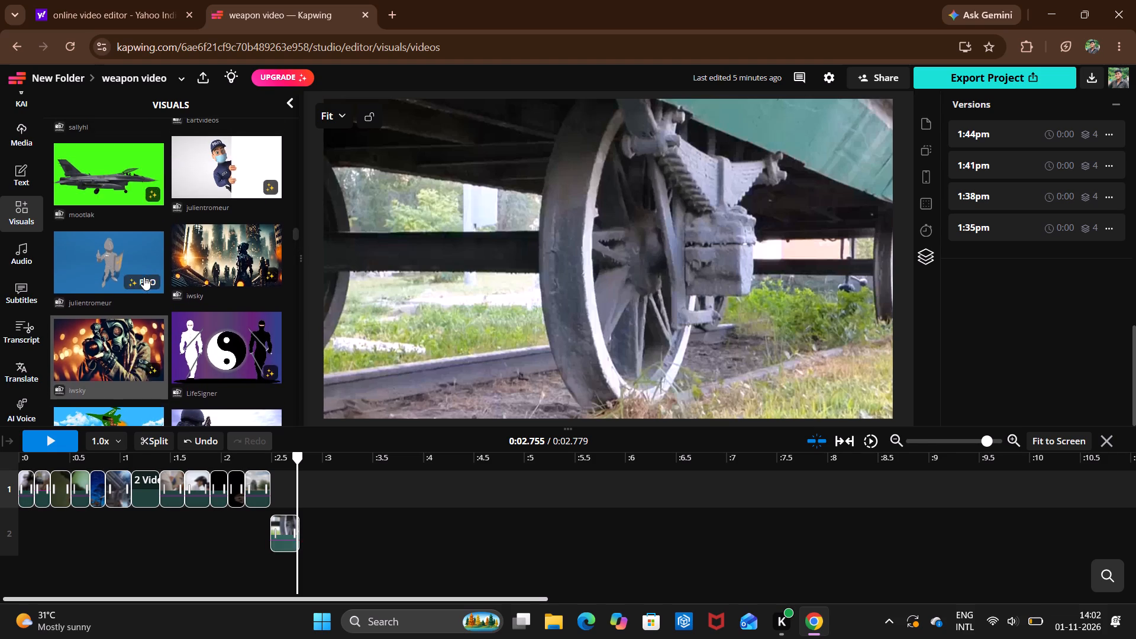
pyautogui.scroll(4, 144, 277)
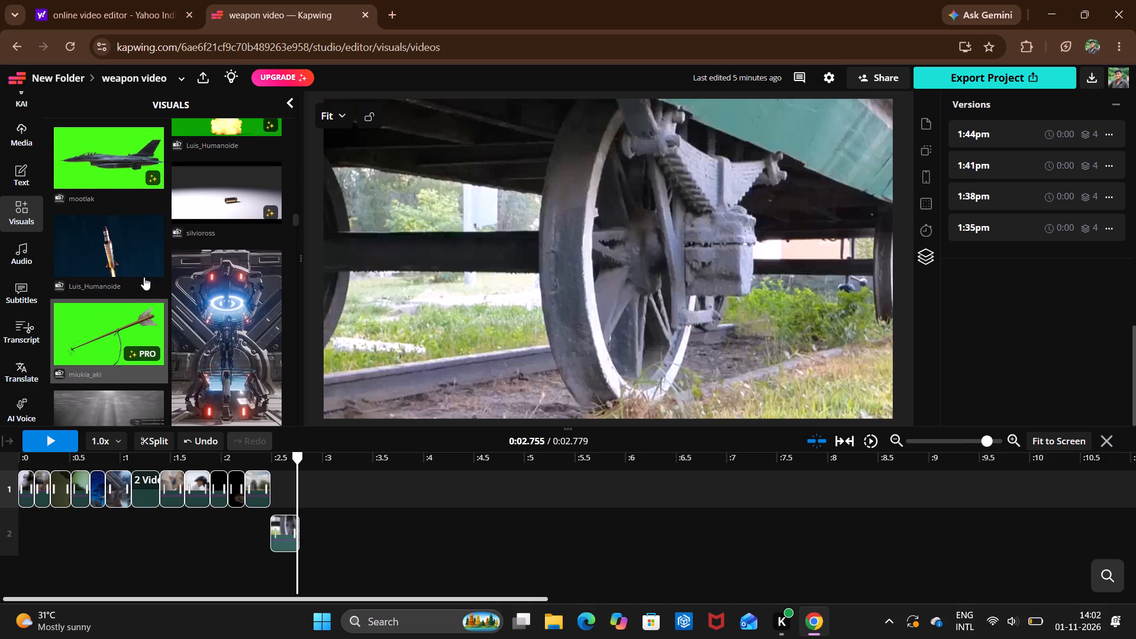
pyautogui.scroll(5, 144, 277)
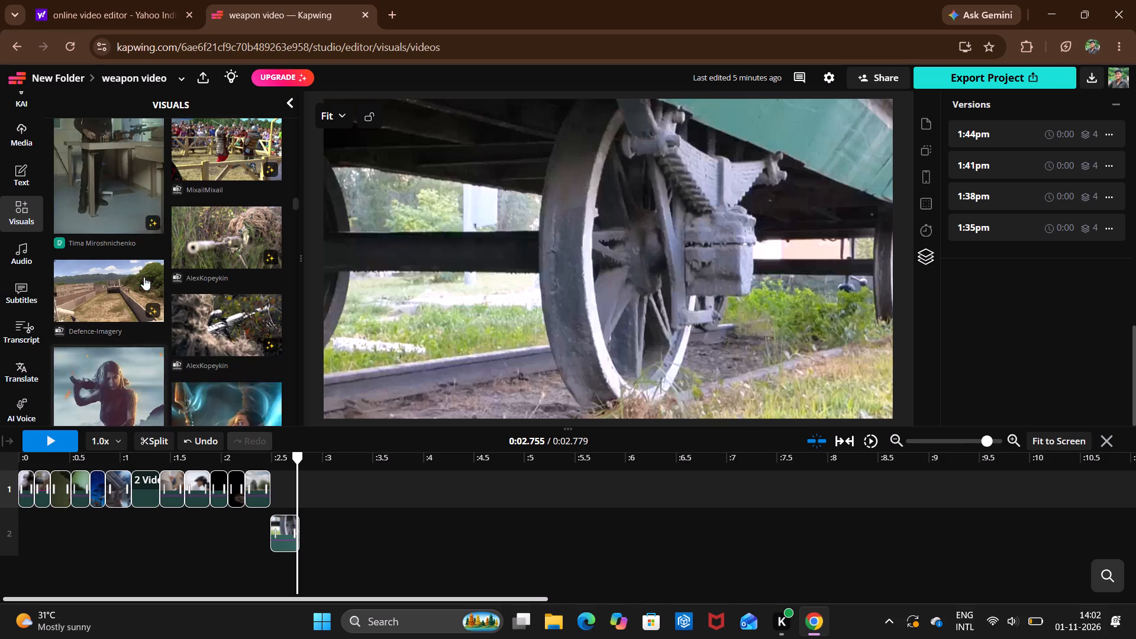
pyautogui.scroll(3, 144, 277)
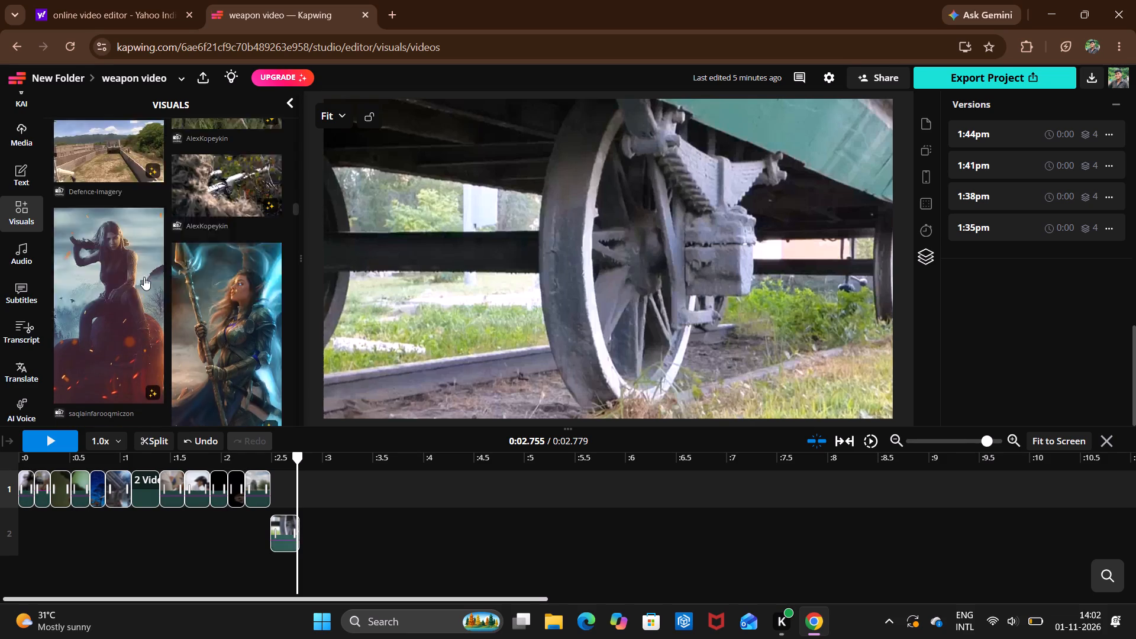
pyautogui.scroll(2, 144, 277)
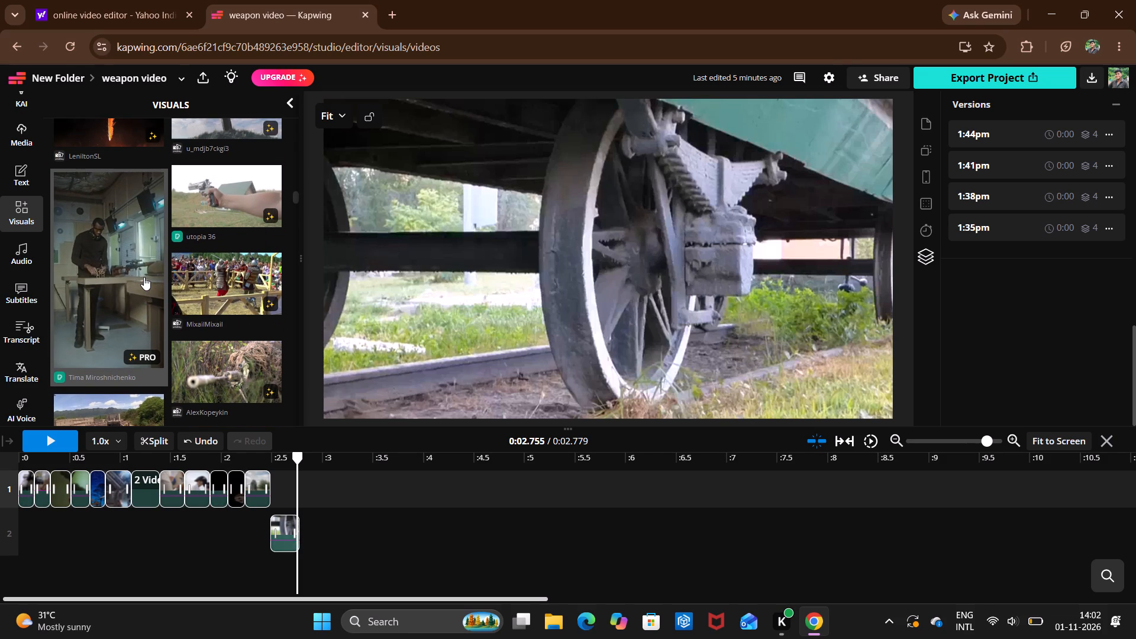
pyautogui.scroll(3, 144, 277)
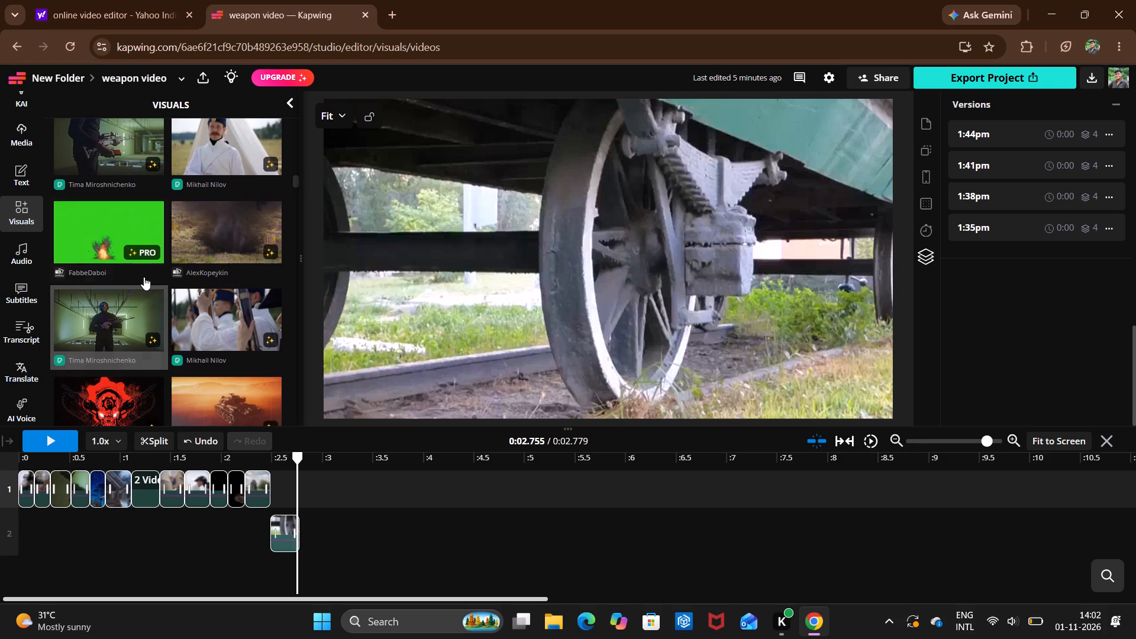
# Add the vertical weapon clip of a person aiming a pistol to the timeline at 0:02.755.
pyautogui.scroll(4, 144, 277)
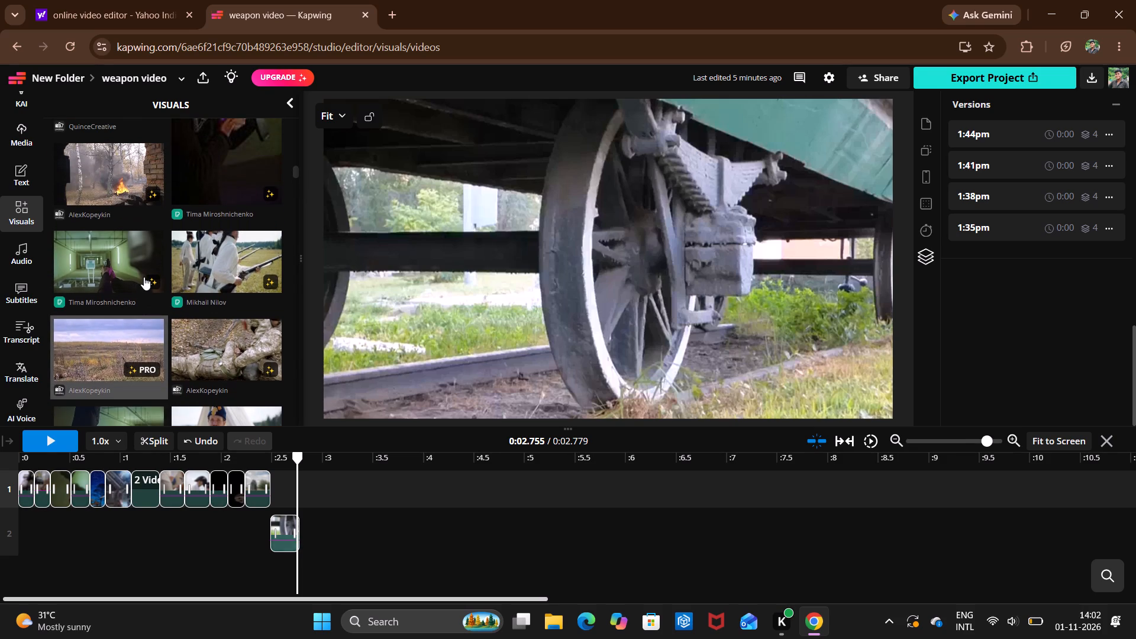
pyautogui.scroll(5, 144, 277)
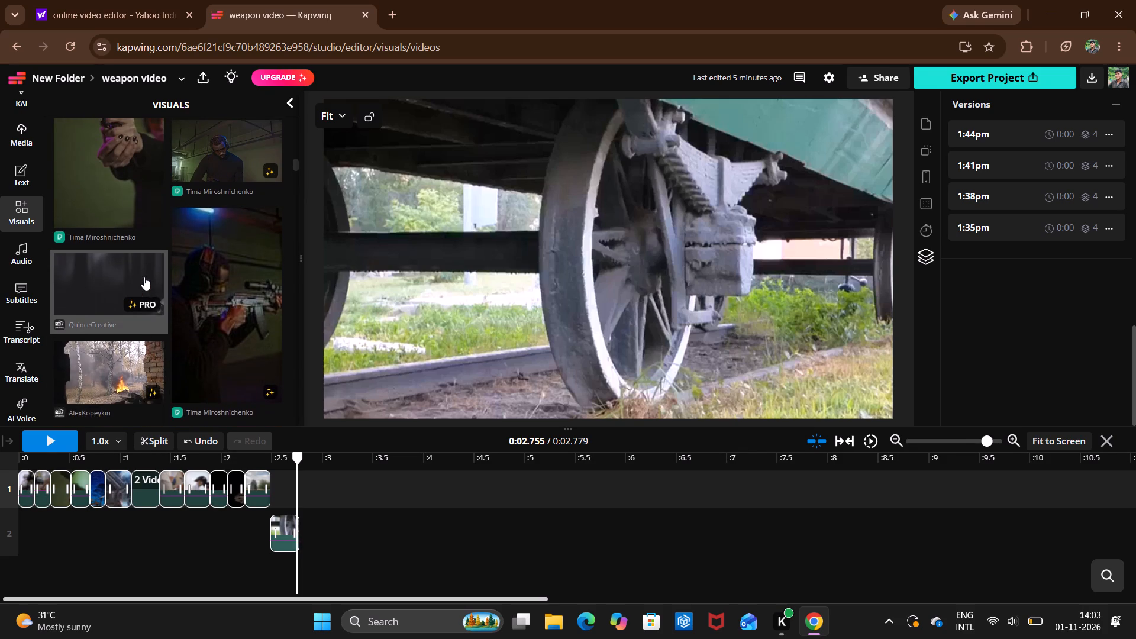
pyautogui.scroll(1, 144, 277)
pyautogui.click(144, 315)
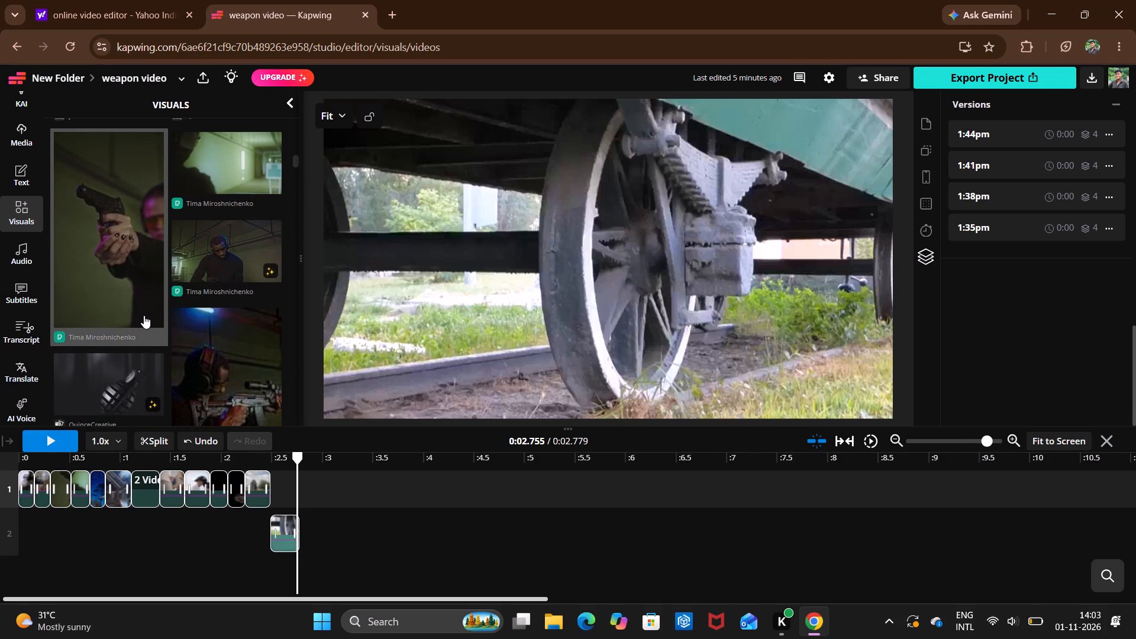
# Split the pistol clip at 0:03.036 and delete the long part after the split.
pyautogui.scroll(4, 126, 298)
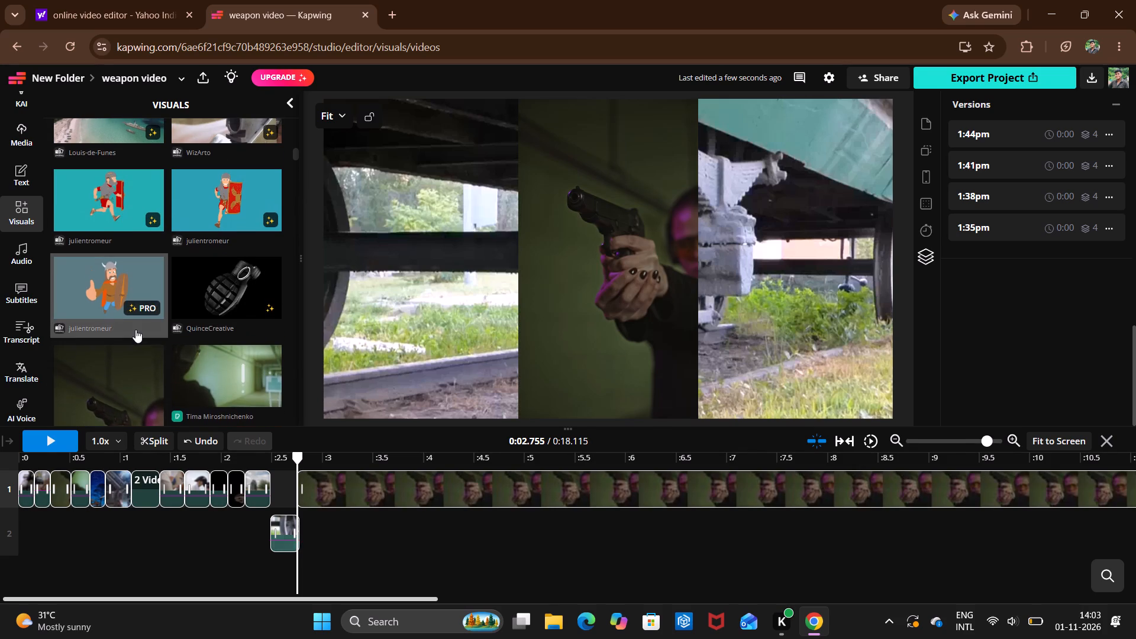
pyautogui.doubleClick(326, 493)
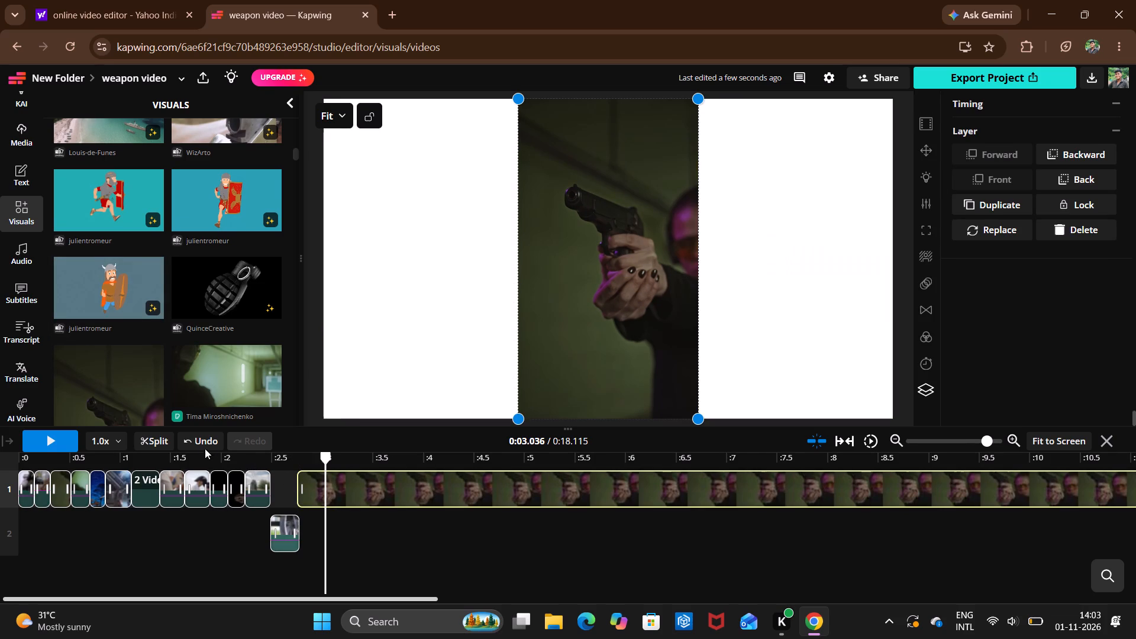
pyautogui.click(156, 435)
pyautogui.click(487, 483)
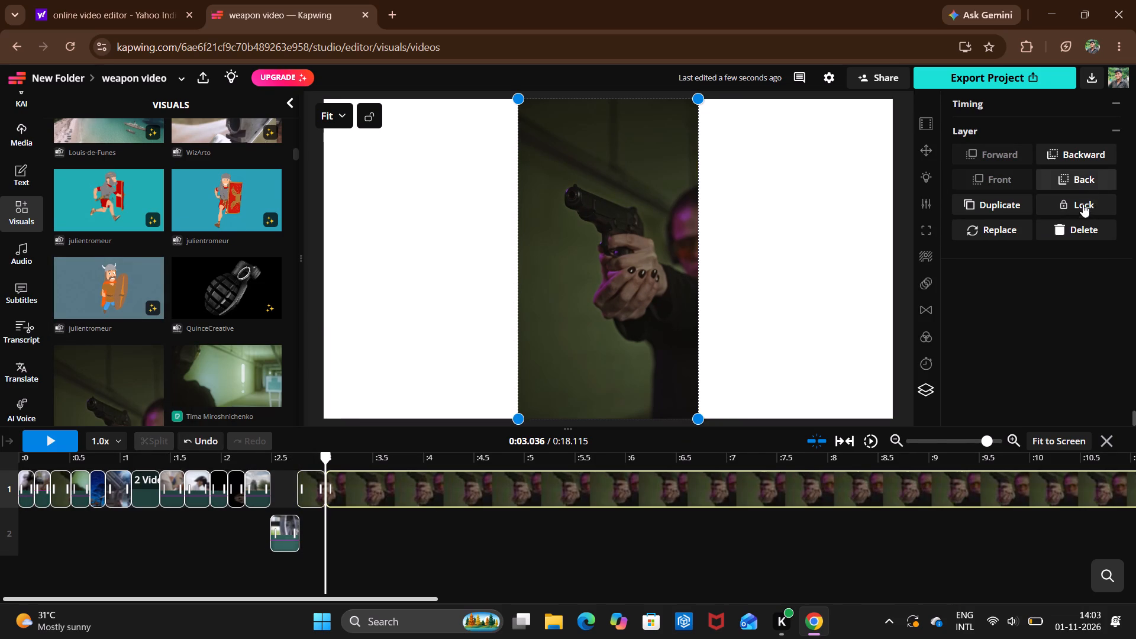
pyautogui.click(1076, 228)
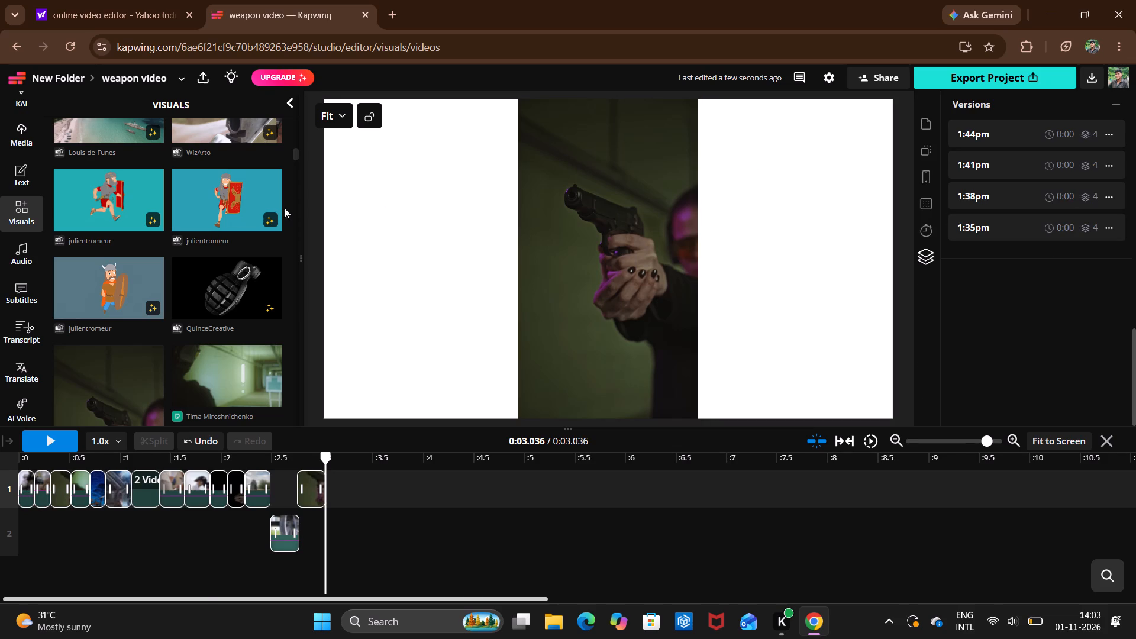
# Replace the weapon search with a stock video search for "esports".
pyautogui.scroll(5, 202, 237)
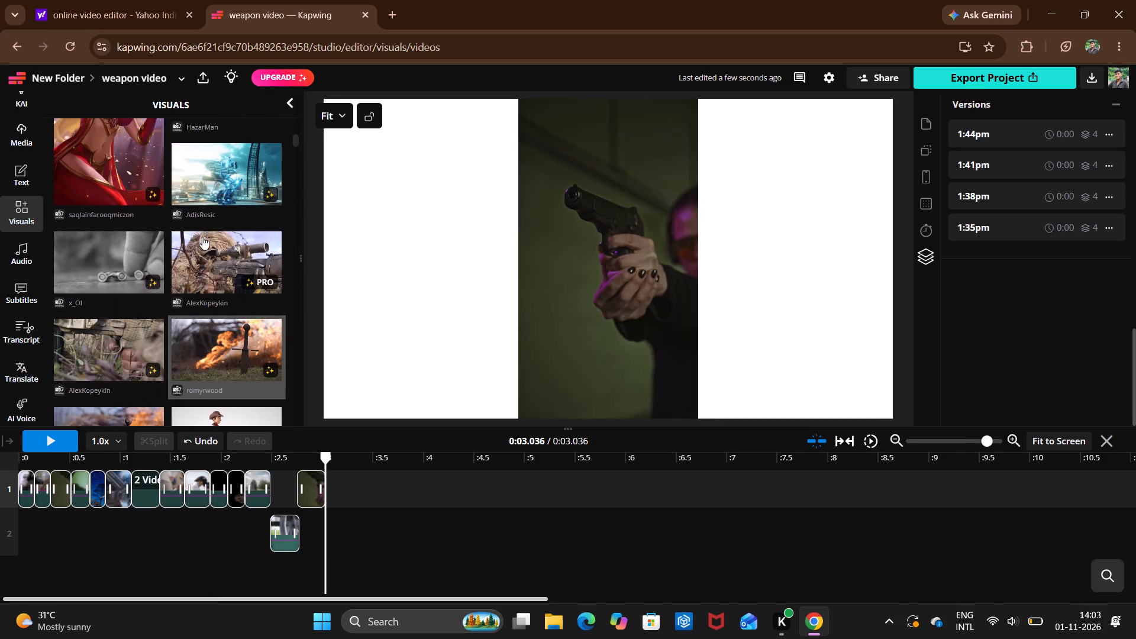
pyautogui.scroll(3, 202, 237)
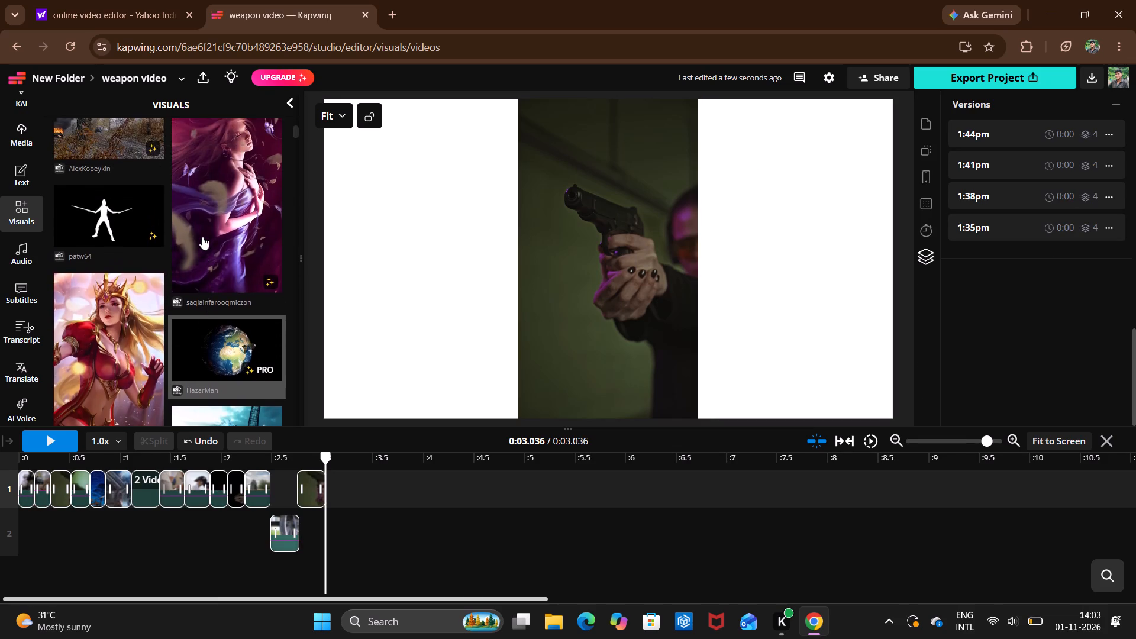
pyautogui.scroll(3, 202, 237)
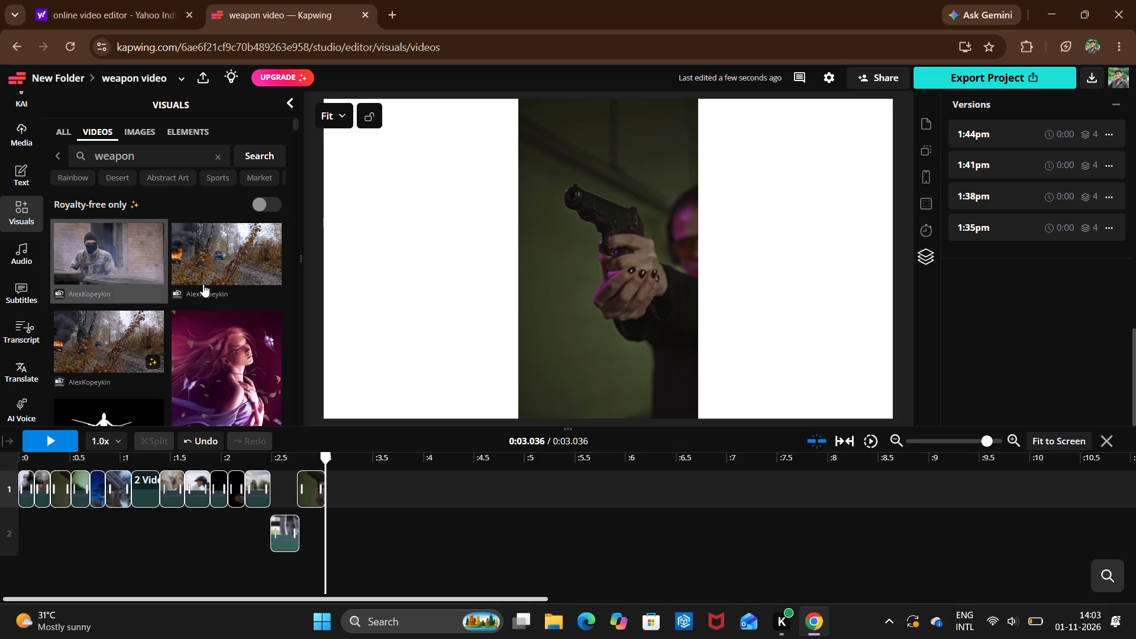
pyautogui.click(150, 155)
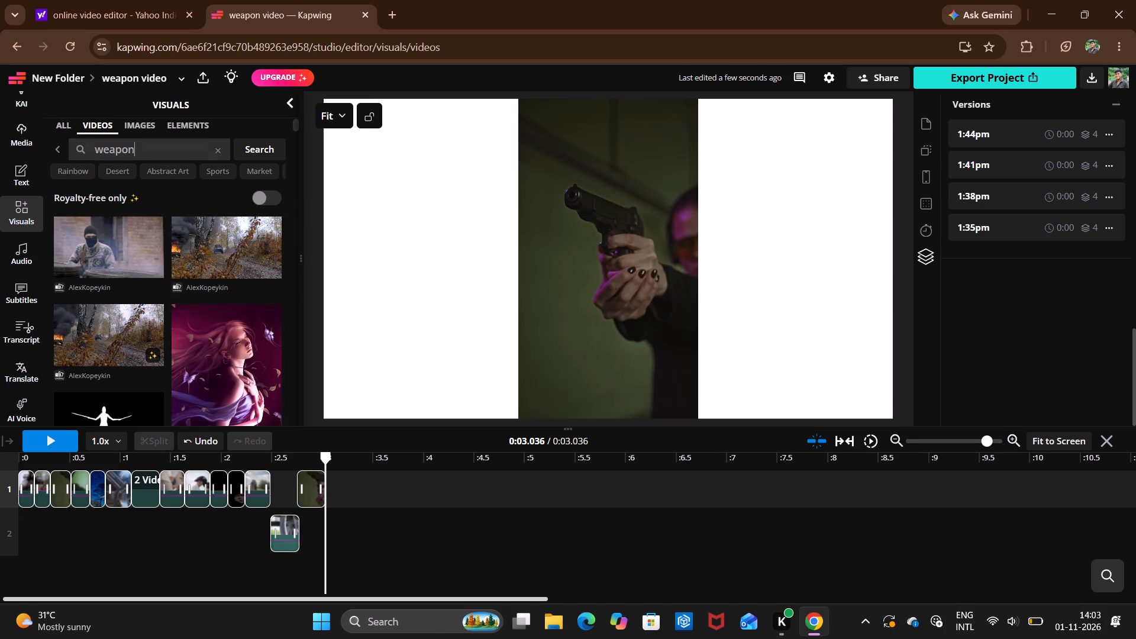
pyautogui.press('BackSpace')
pyautogui.press('BackSpace')
pyautogui.press('BackSpace')
pyautogui.press('BackSpace')
pyautogui.press('BackSpace')
pyautogui.press('BackSpace')
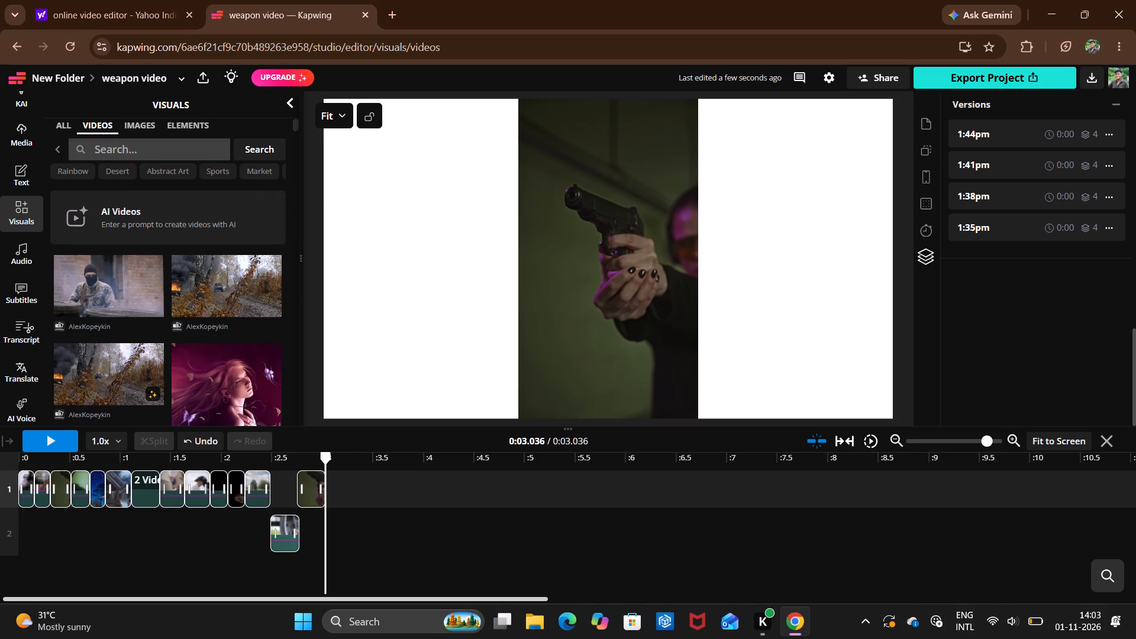
pyautogui.press('w')
pyautogui.press('BackSpace')
pyautogui.write('esports')
pyautogui.press('Return')
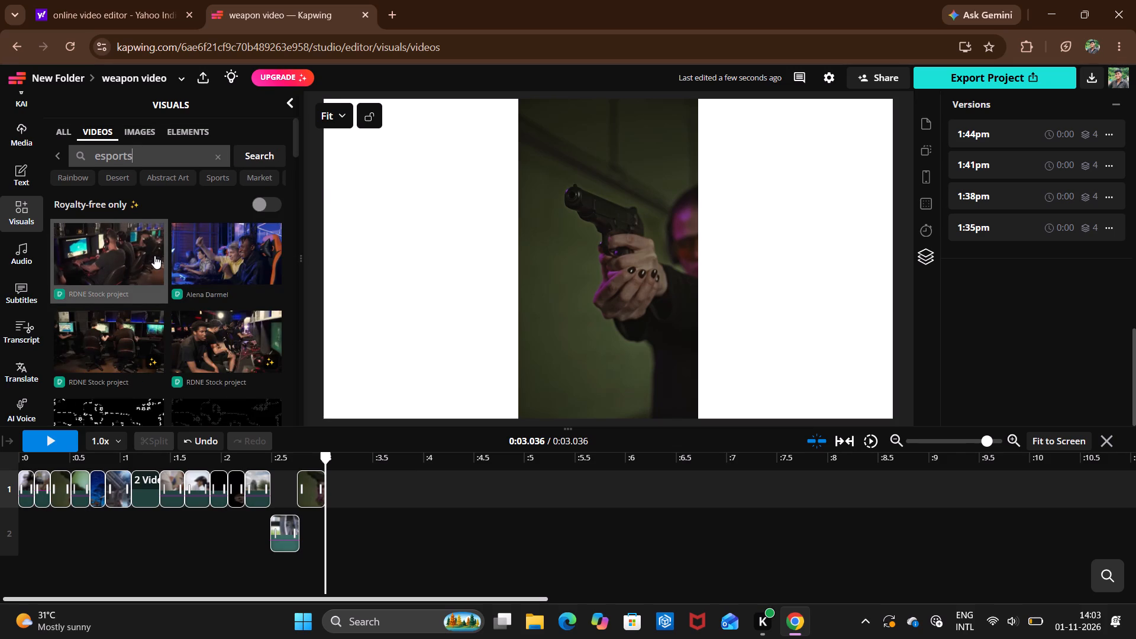
# Add the first esports result, the row of gamers at computers, at 0:03.036 and cut away everything after 0:03.285.
pyautogui.click(127, 241)
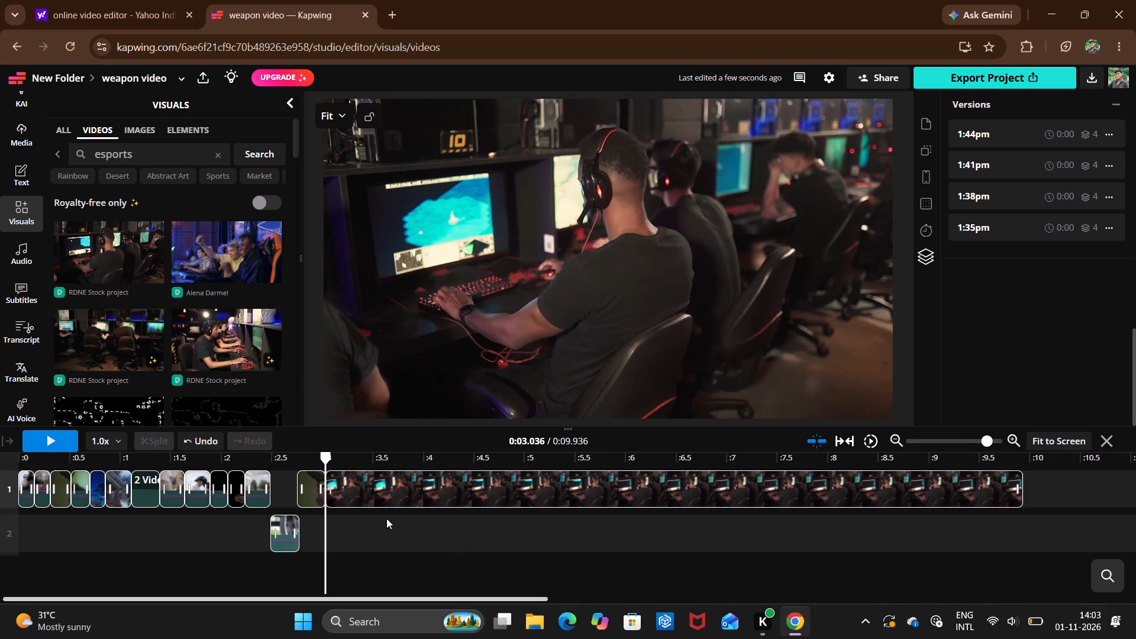
pyautogui.doubleClick(351, 498)
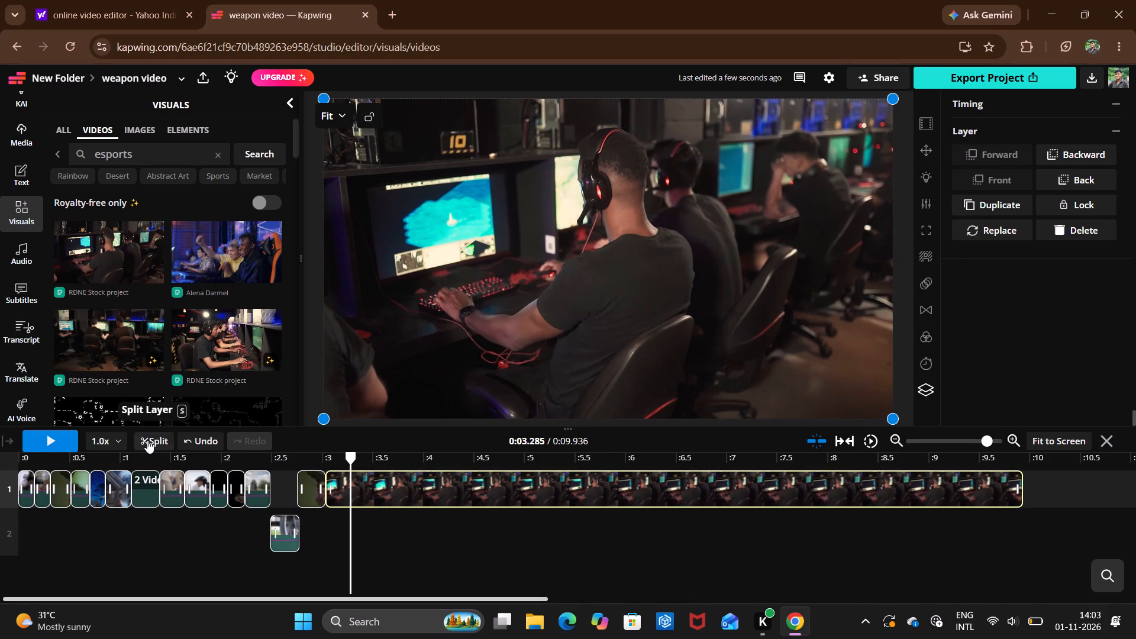
pyautogui.click(147, 440)
pyautogui.click(499, 473)
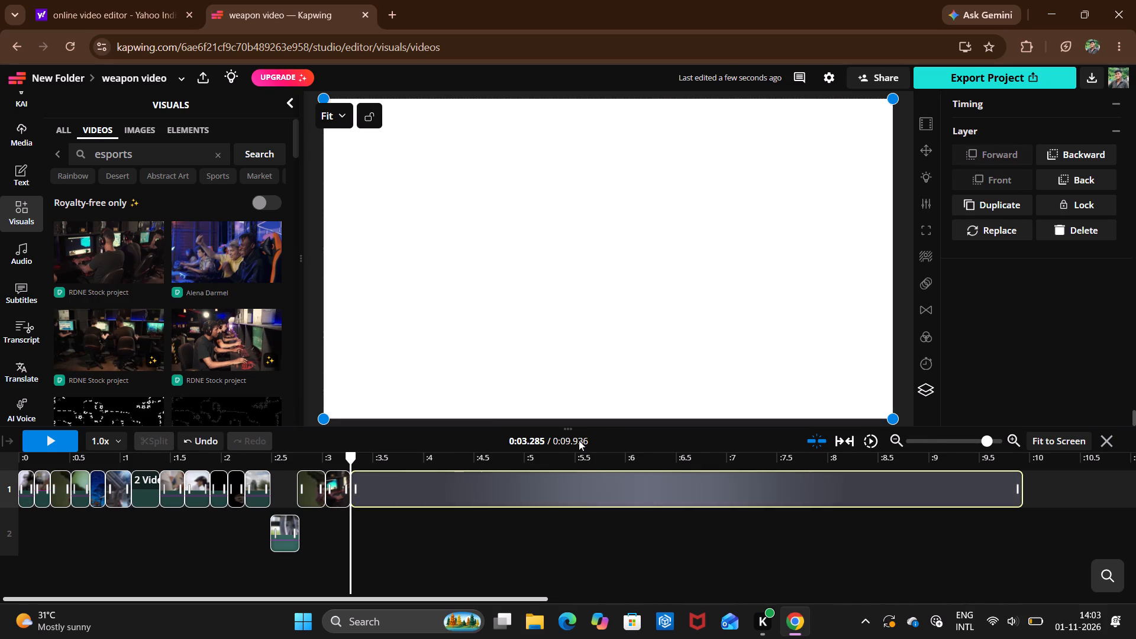
pyautogui.click(1070, 230)
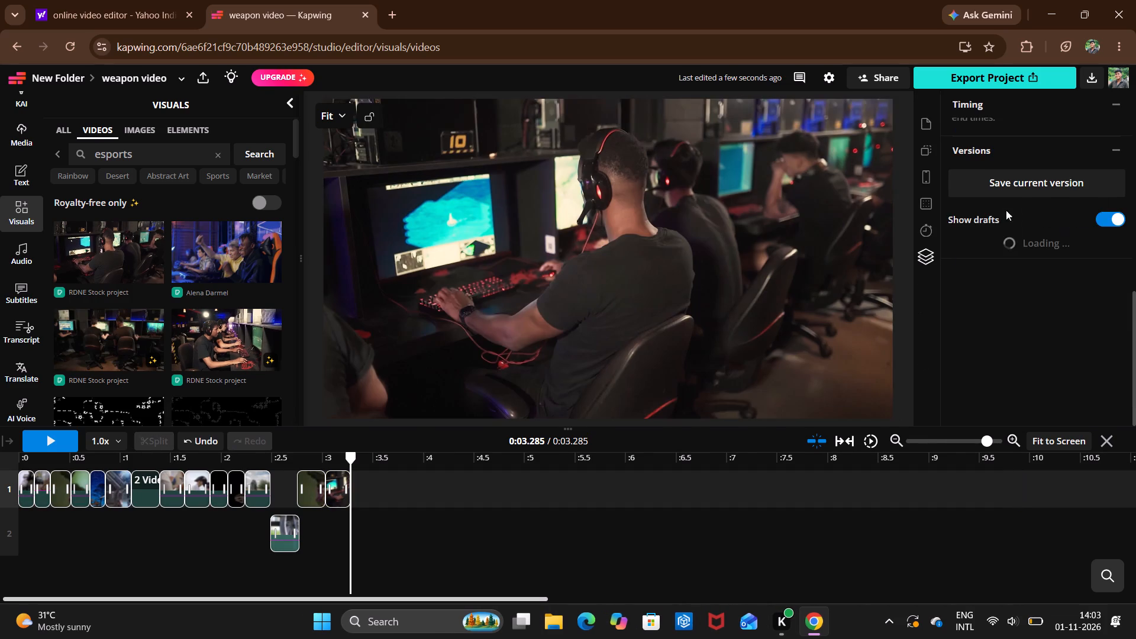
# Add the esports clip of cheering gamers in orange chairs at 0:03.285 and cut away everything after 0:03.622.
pyautogui.click(225, 252)
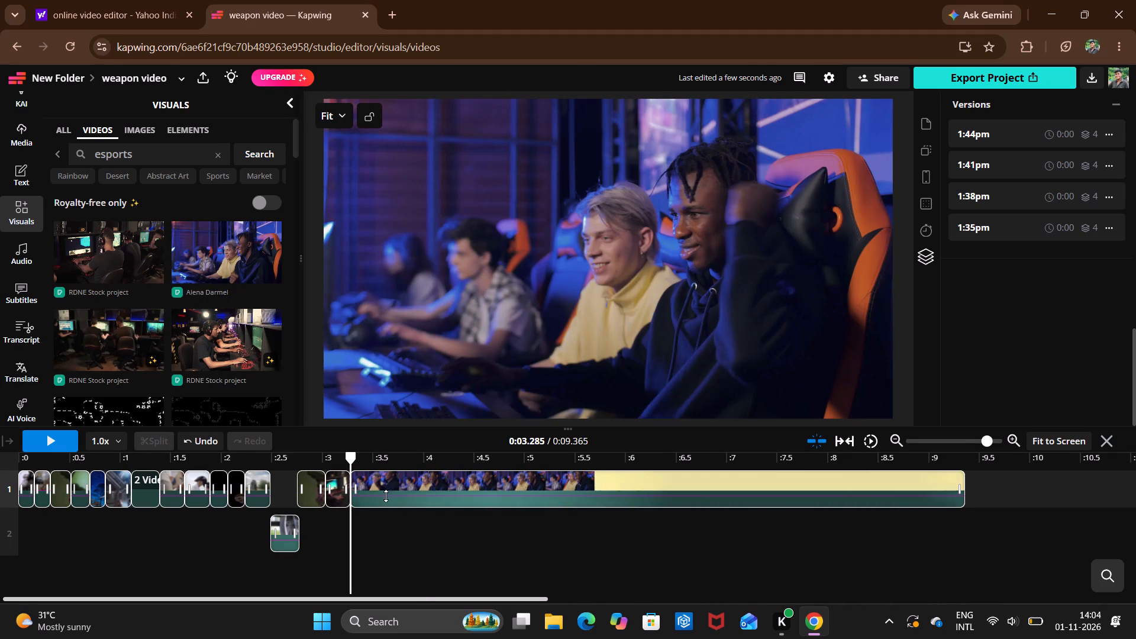
pyautogui.doubleClick(385, 496)
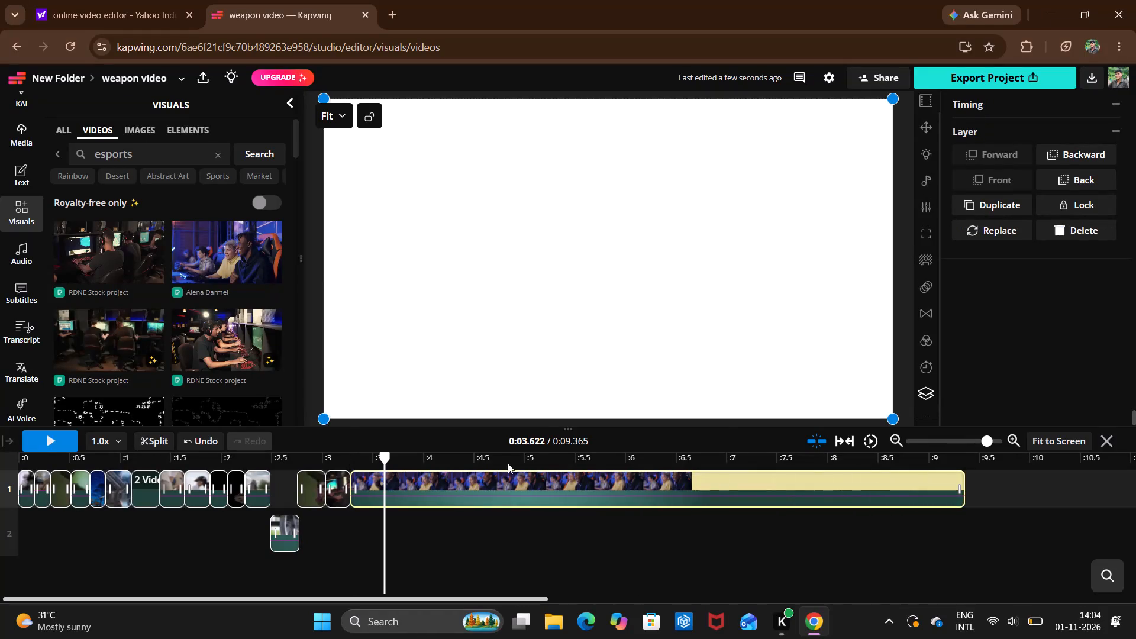
pyautogui.click(160, 438)
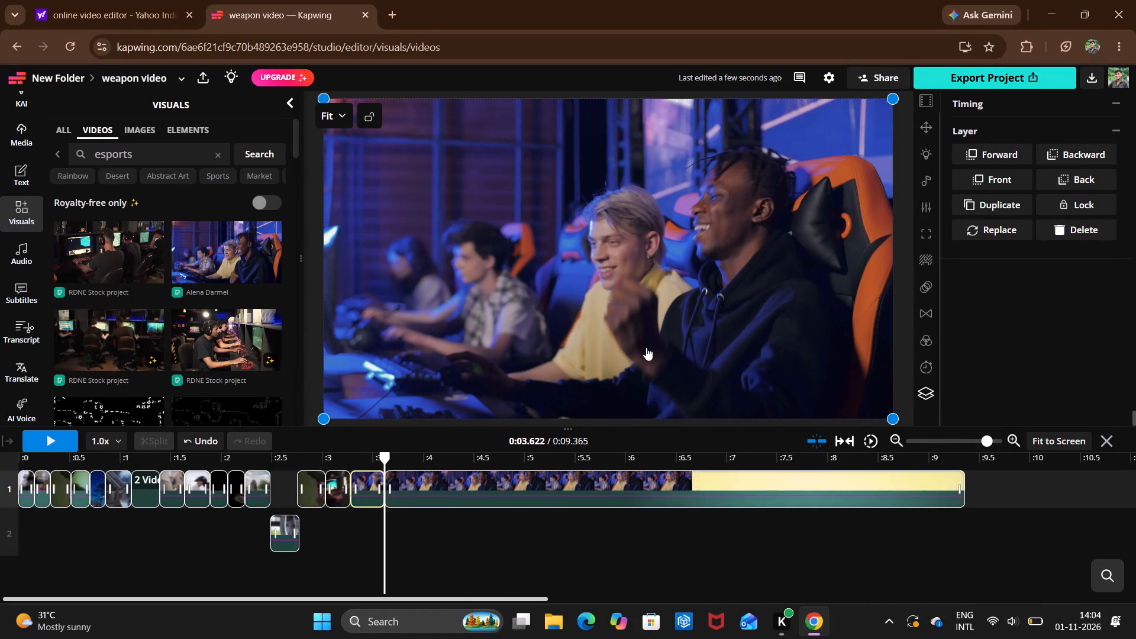
pyautogui.click(608, 482)
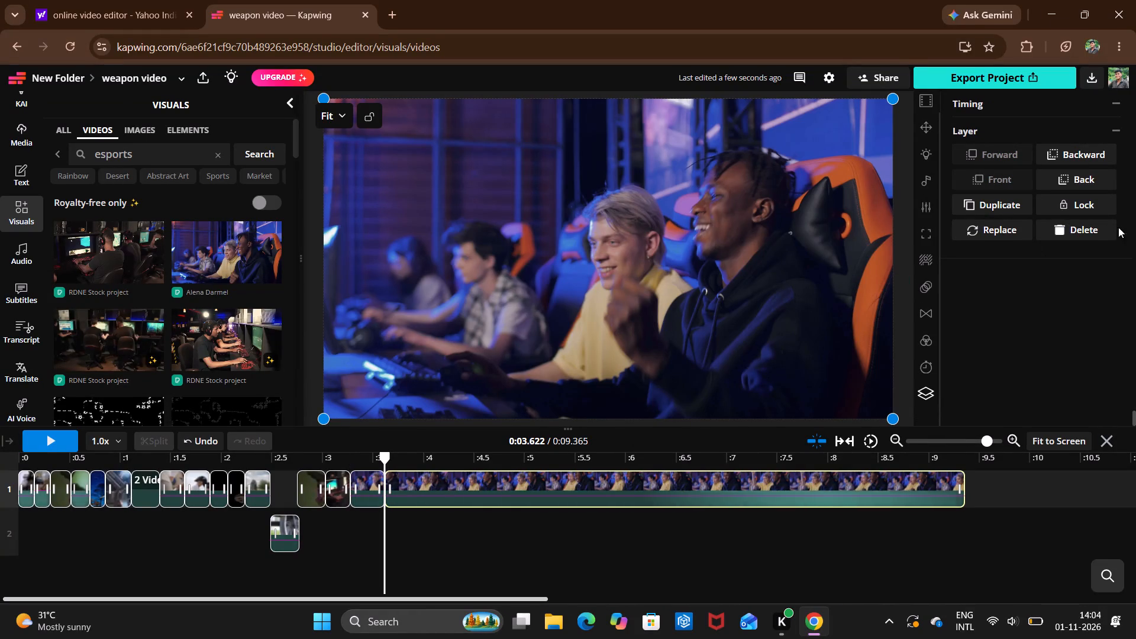
pyautogui.click(1087, 230)
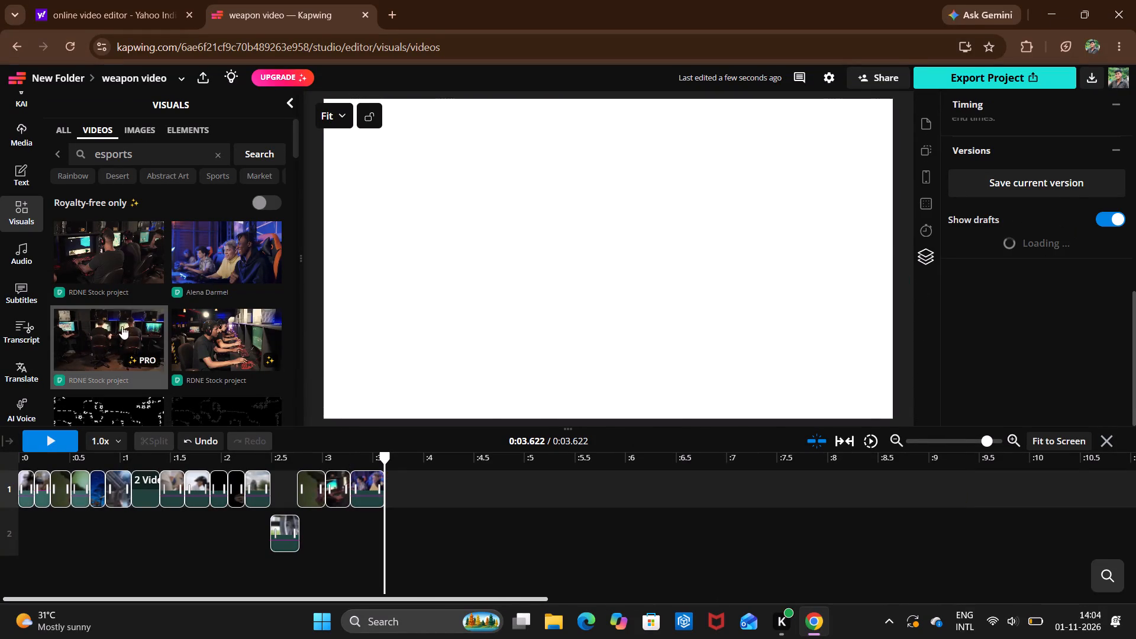
# Add the repeated row-of-gamers clip from further down the esports results to the timeline at 0:03.622.
pyautogui.scroll(-4, 202, 264)
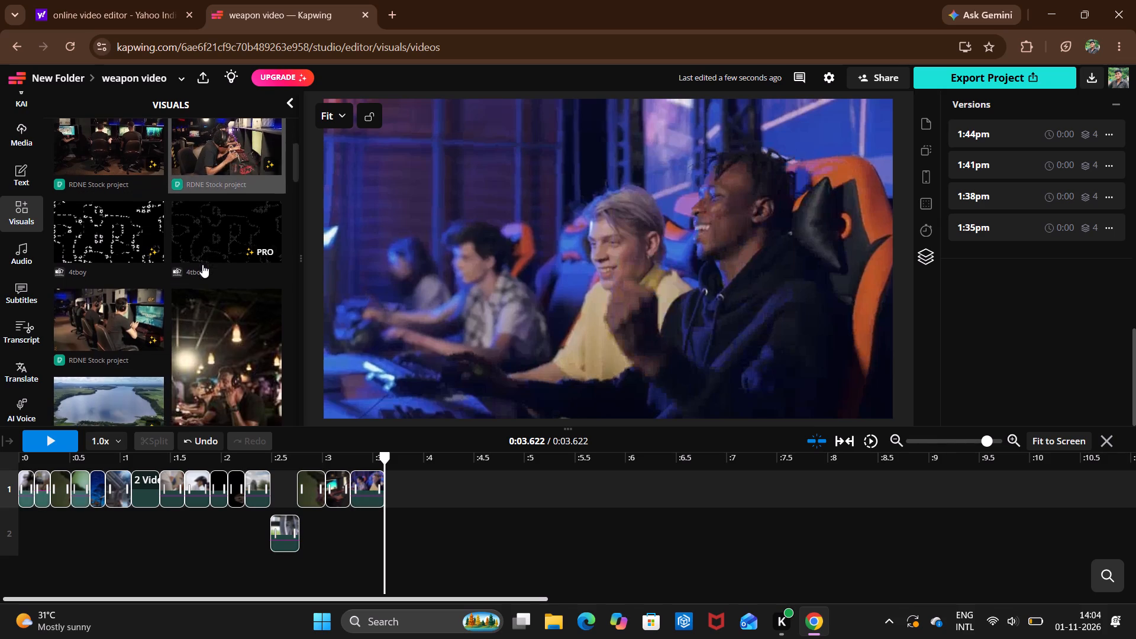
pyautogui.scroll(-5, 202, 264)
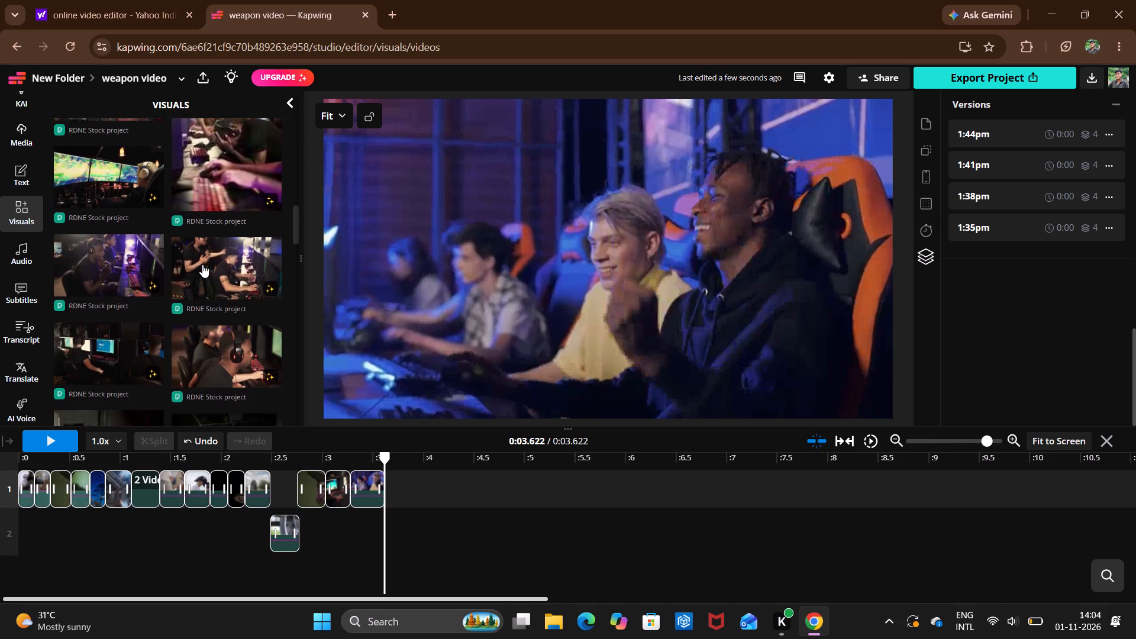
pyautogui.scroll(-3, 202, 264)
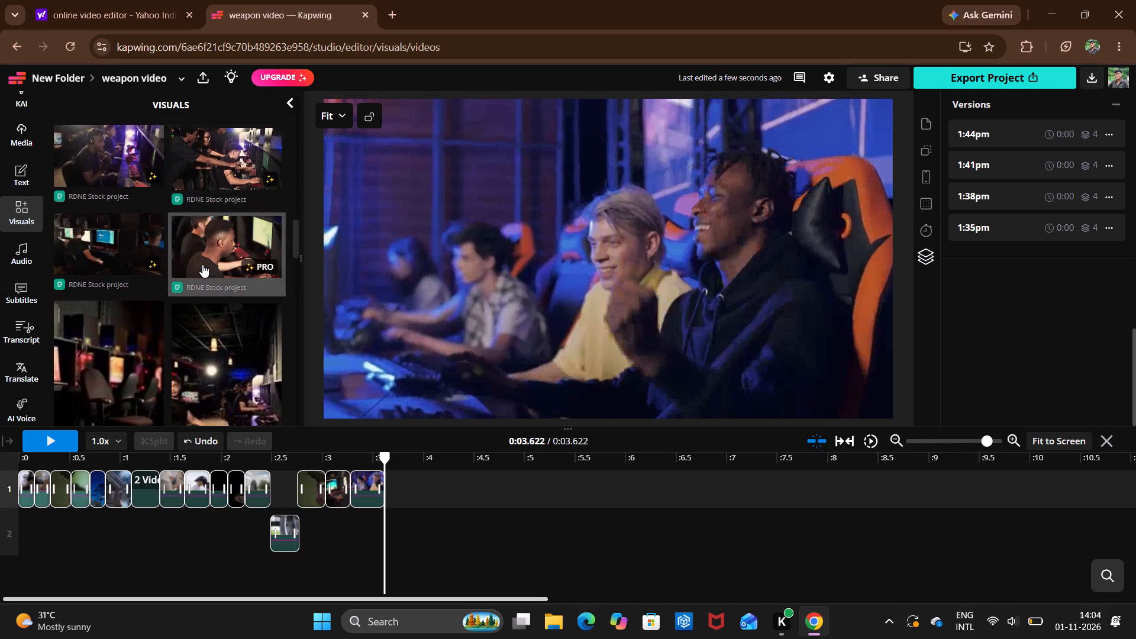
pyautogui.scroll(-3, 202, 264)
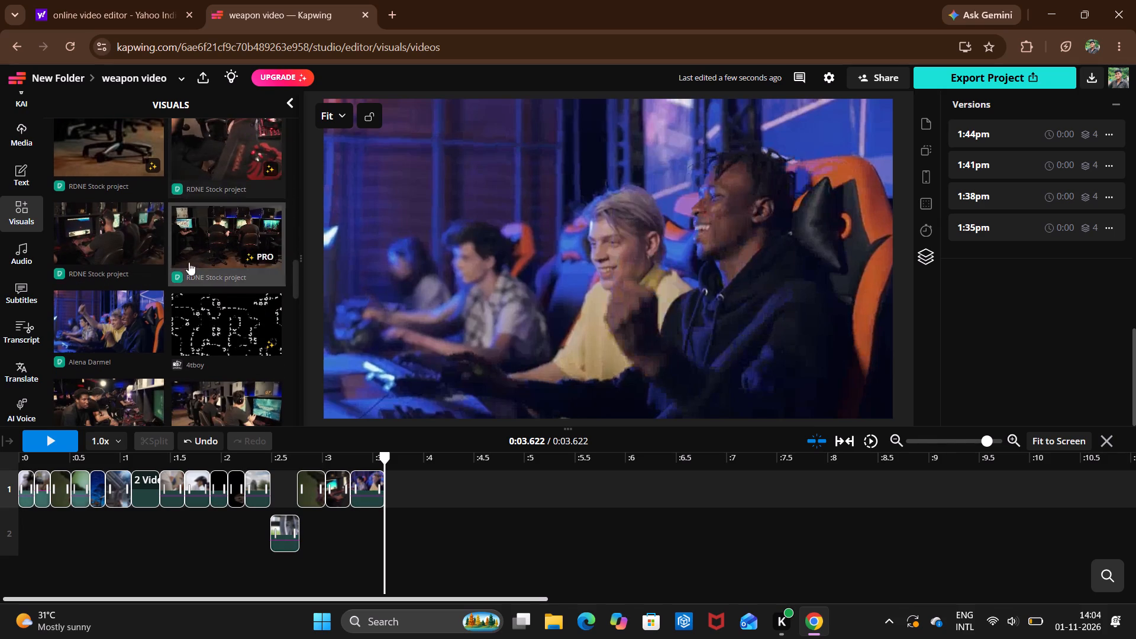
pyautogui.click(125, 247)
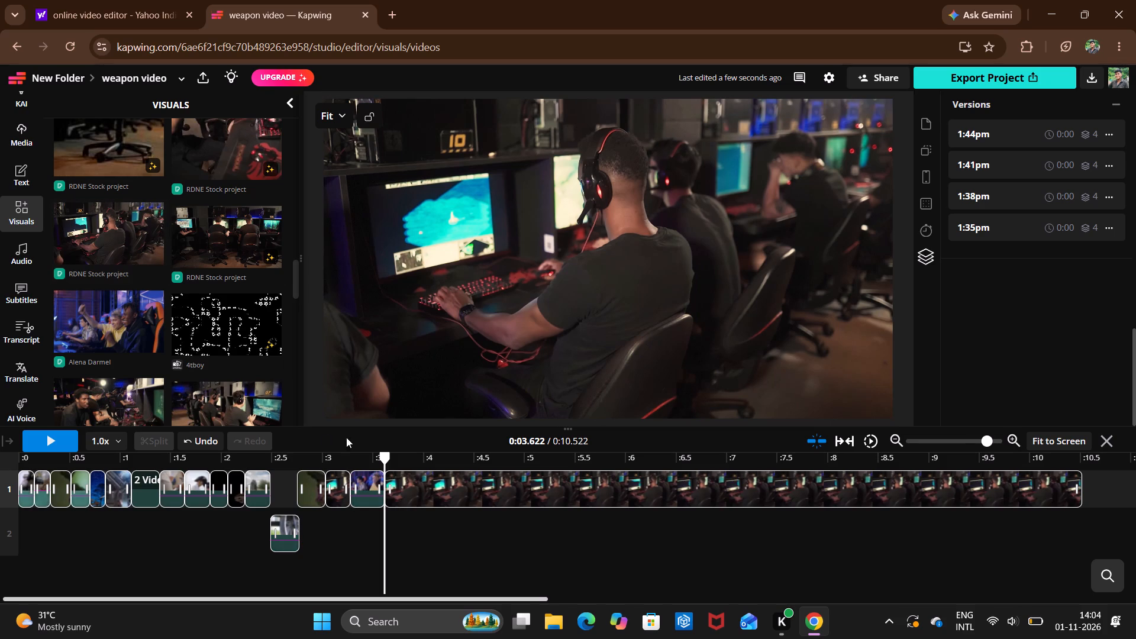
# Split the newly added row-of-gamers clip at 0:03.885 and delete the long part after the split.
pyautogui.doubleClick(412, 486)
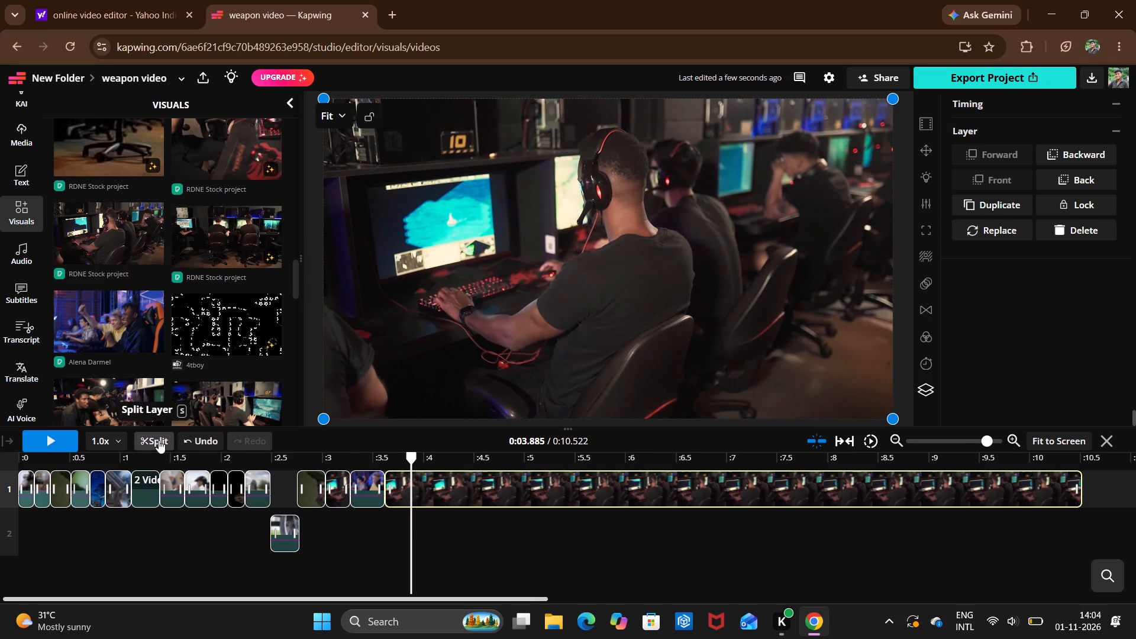
pyautogui.click(159, 440)
pyautogui.click(460, 477)
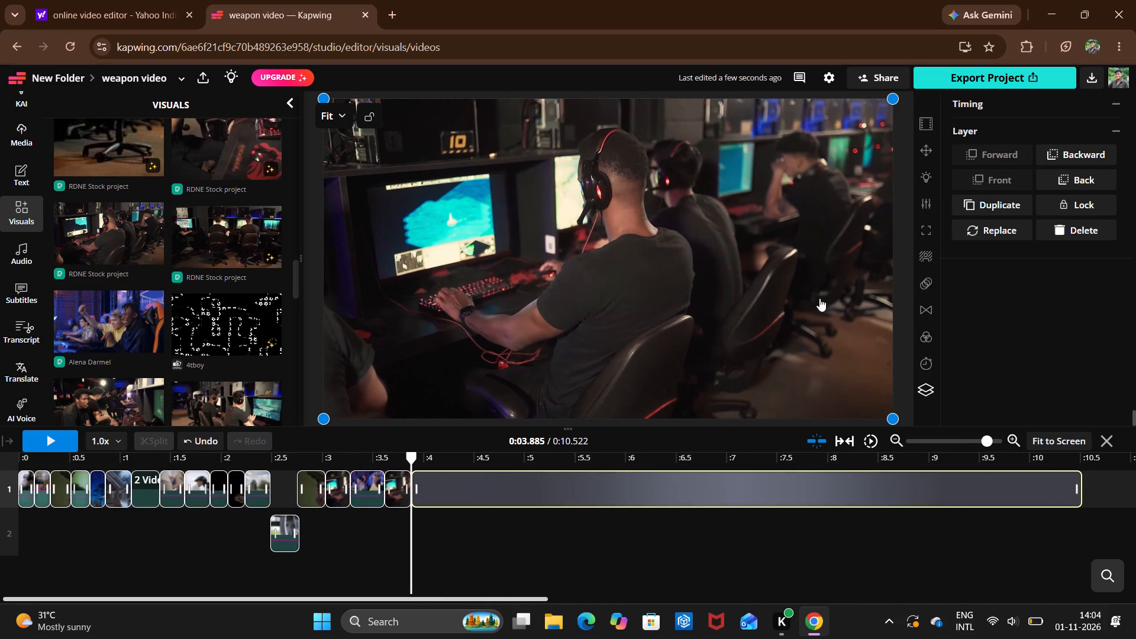
pyautogui.click(1076, 230)
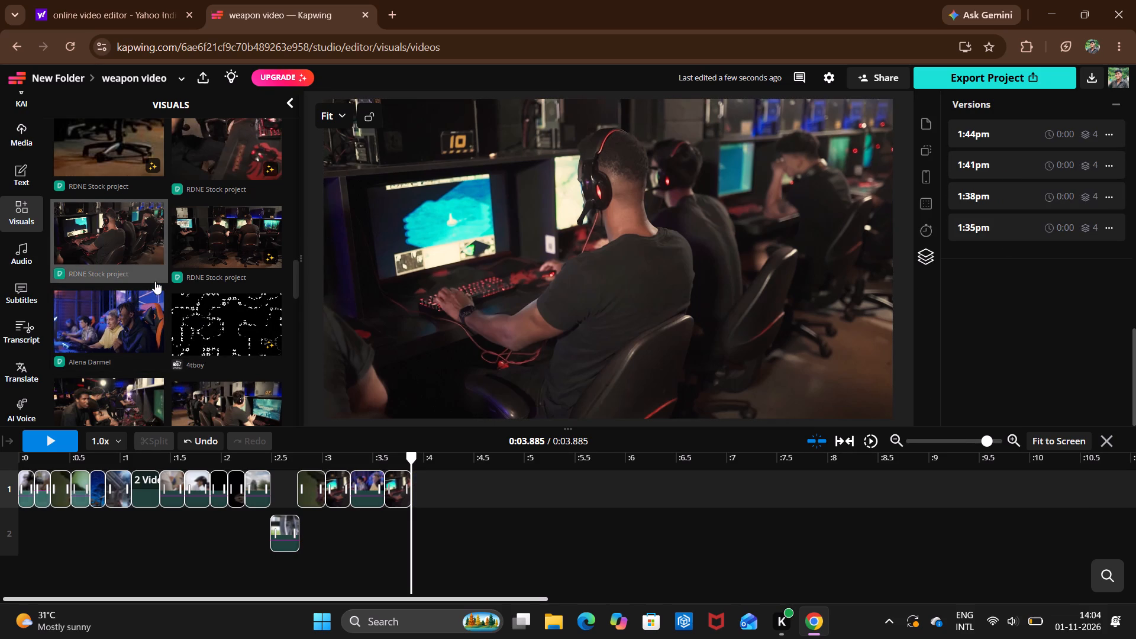
# Add the esports clip of cheering gamers in orange chairs at 0:03.885 and cut away everything after 0:04.149.
pyautogui.click(106, 319)
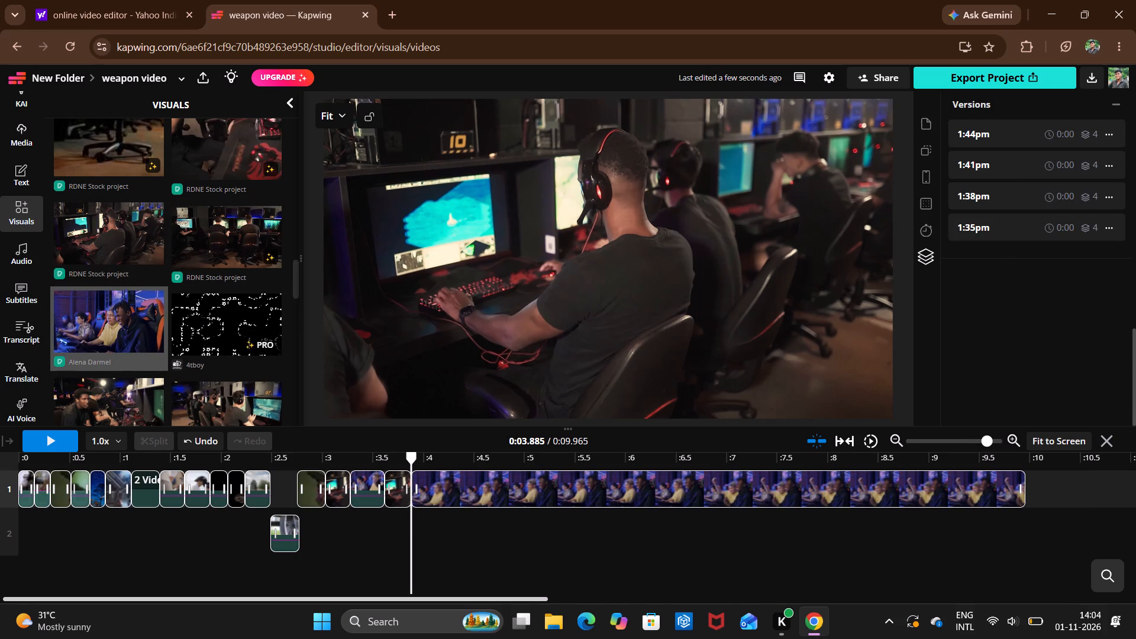
pyautogui.doubleClick(444, 488)
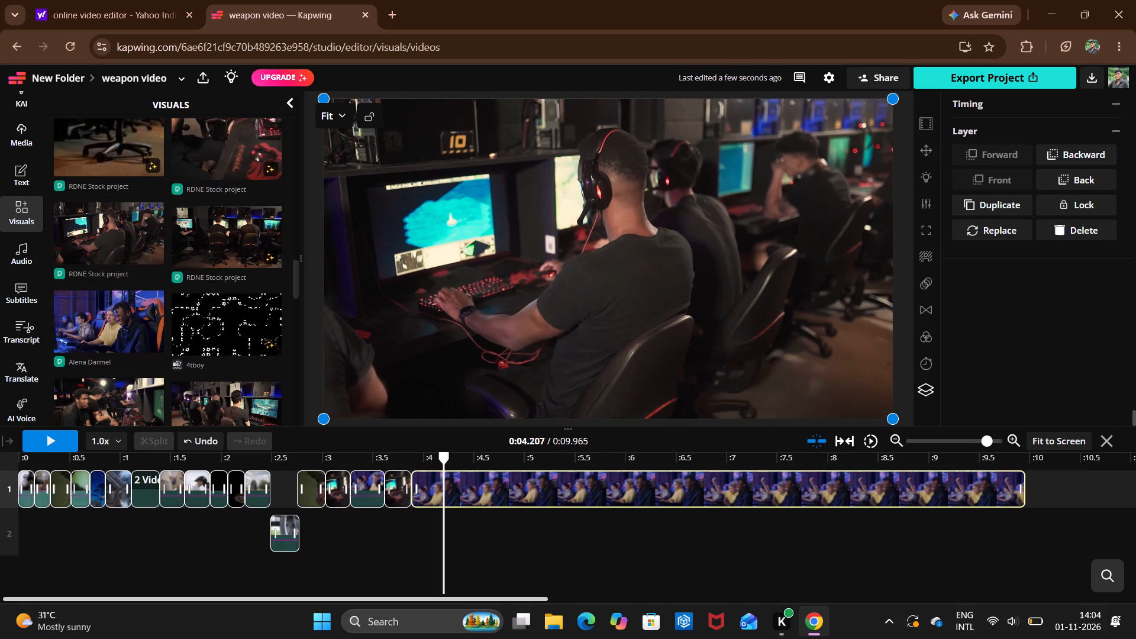
pyautogui.doubleClick(438, 488)
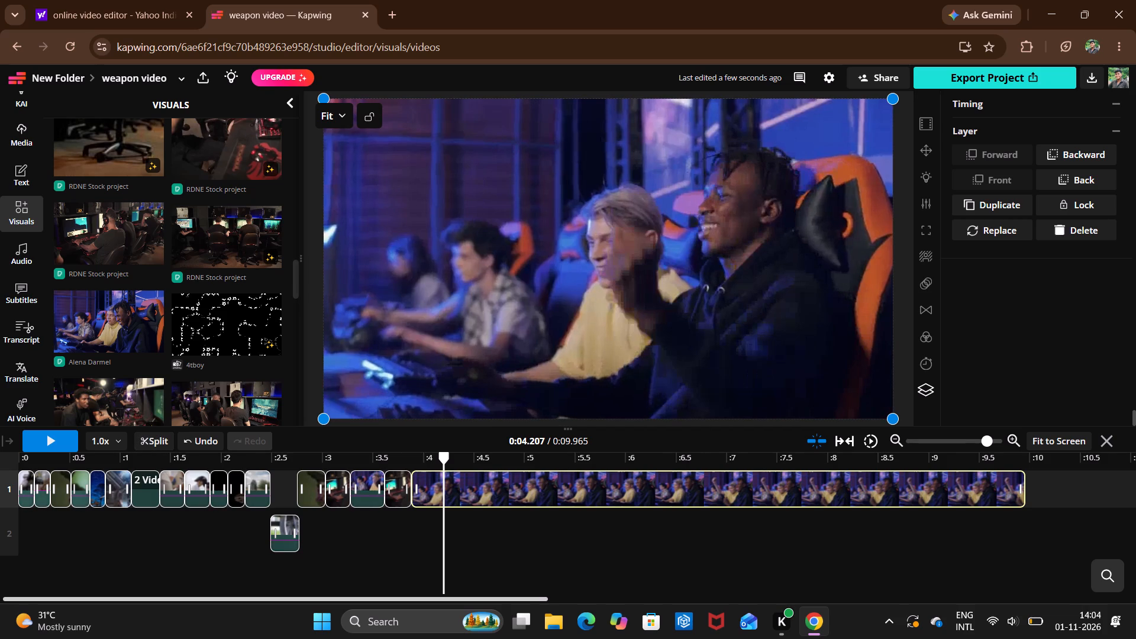
pyautogui.click(159, 437)
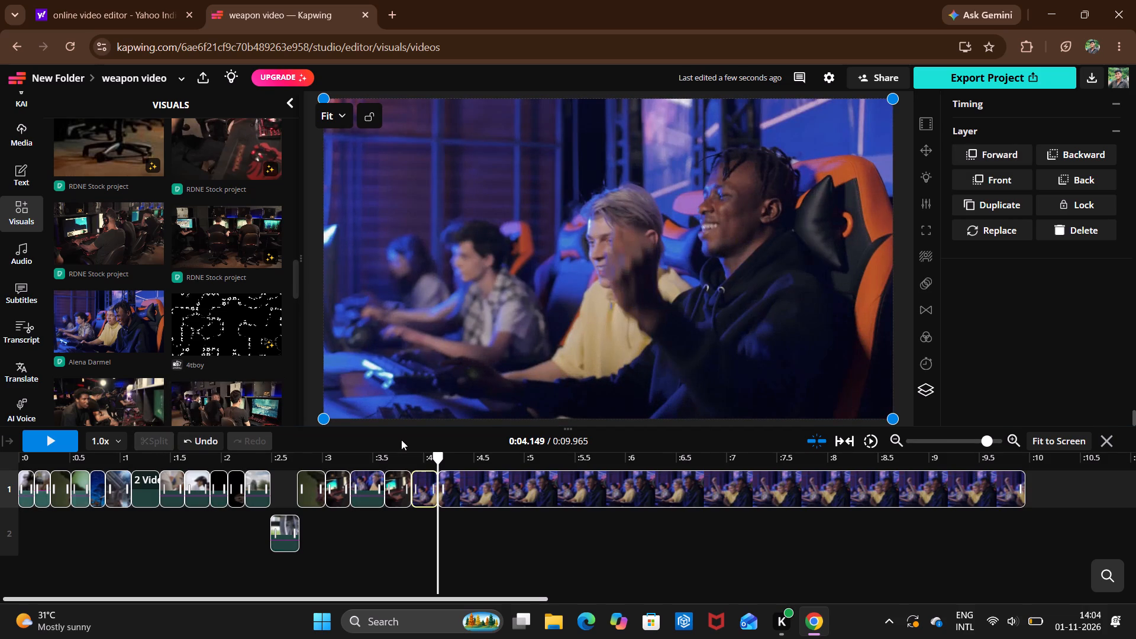
pyautogui.click(524, 478)
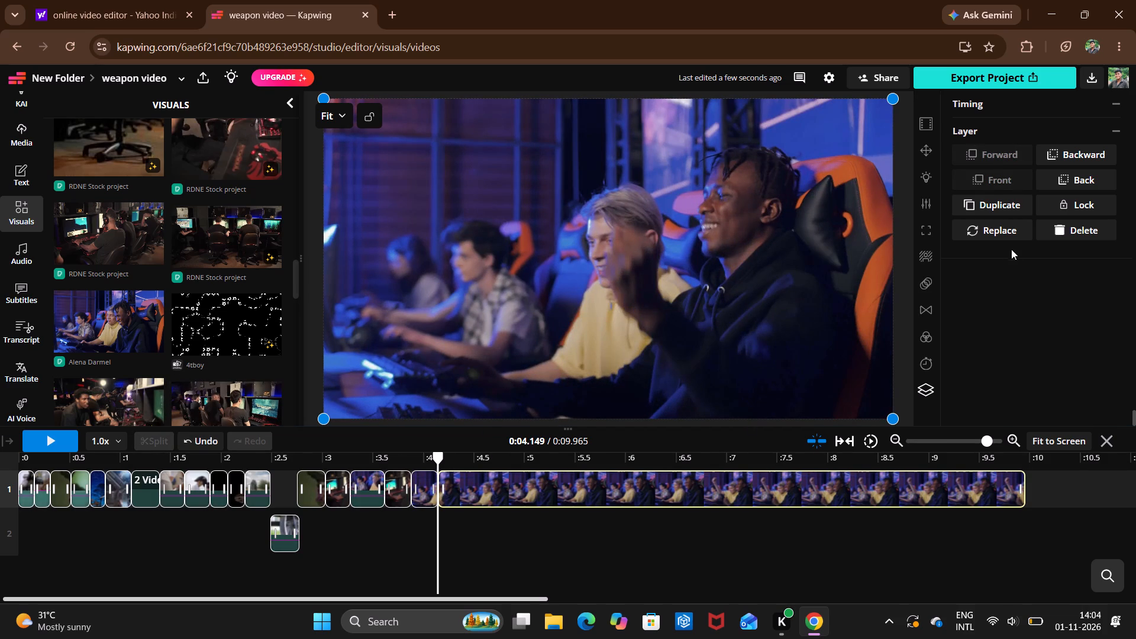
pyautogui.click(1077, 227)
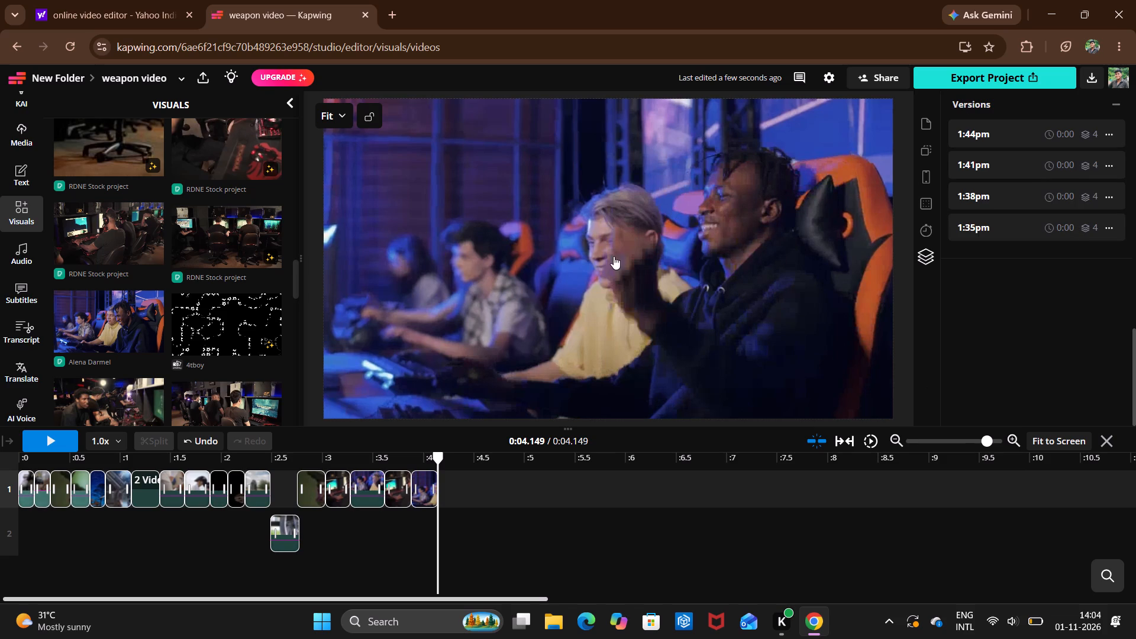
# Add the vertical clip of the woman in a red top and white headset, further down the esports results, at 0:04.149.
pyautogui.scroll(-1, 198, 301)
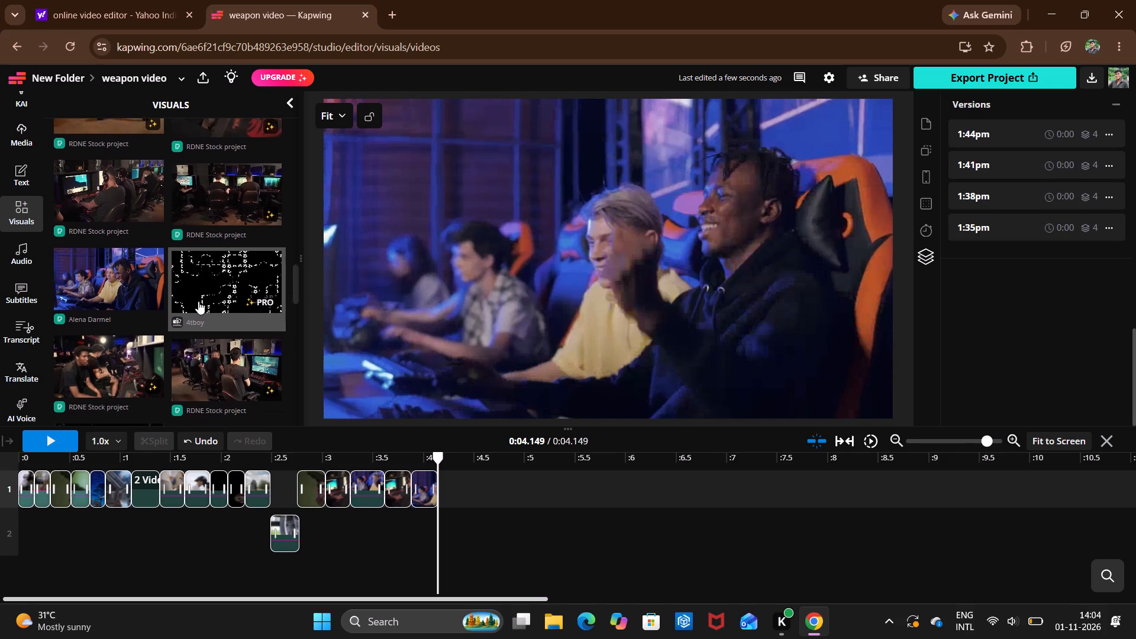
pyautogui.scroll(-1, 198, 301)
pyautogui.hscroll(1, 198, 301)
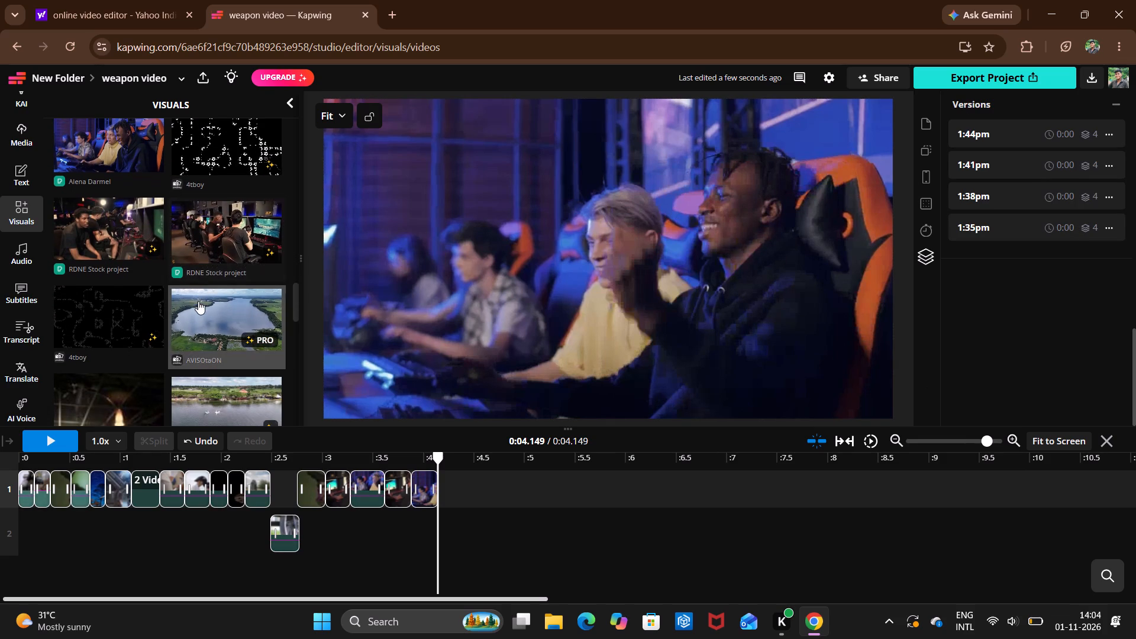
pyautogui.scroll(-1, 198, 301)
pyautogui.hscroll(3, 198, 301)
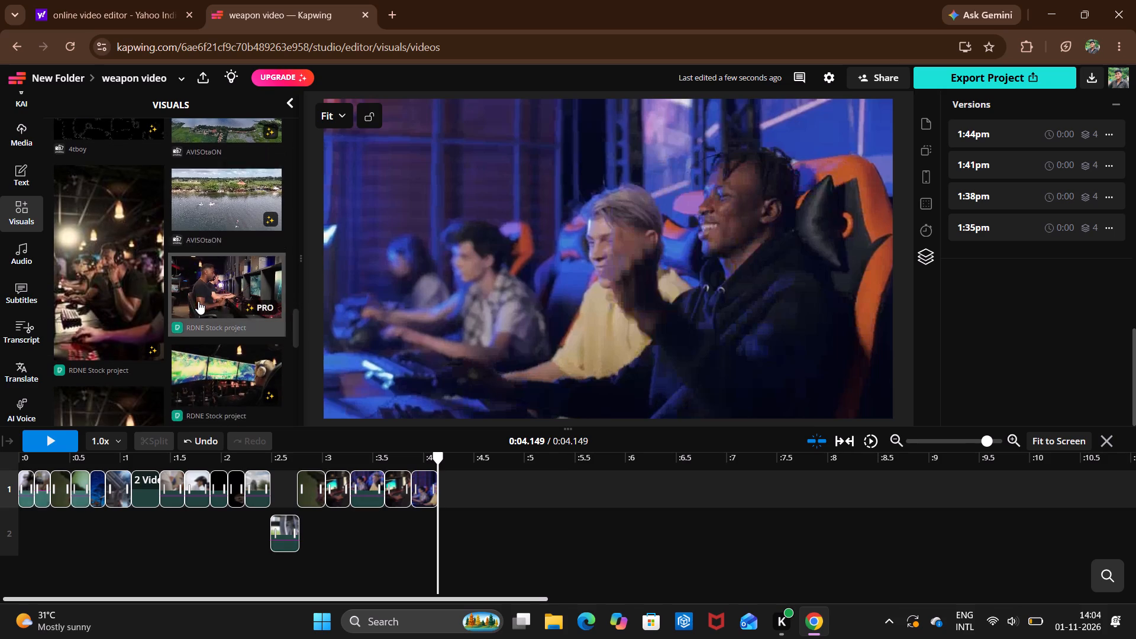
pyautogui.hscroll(3, 198, 301)
pyautogui.scroll(-2, 198, 301)
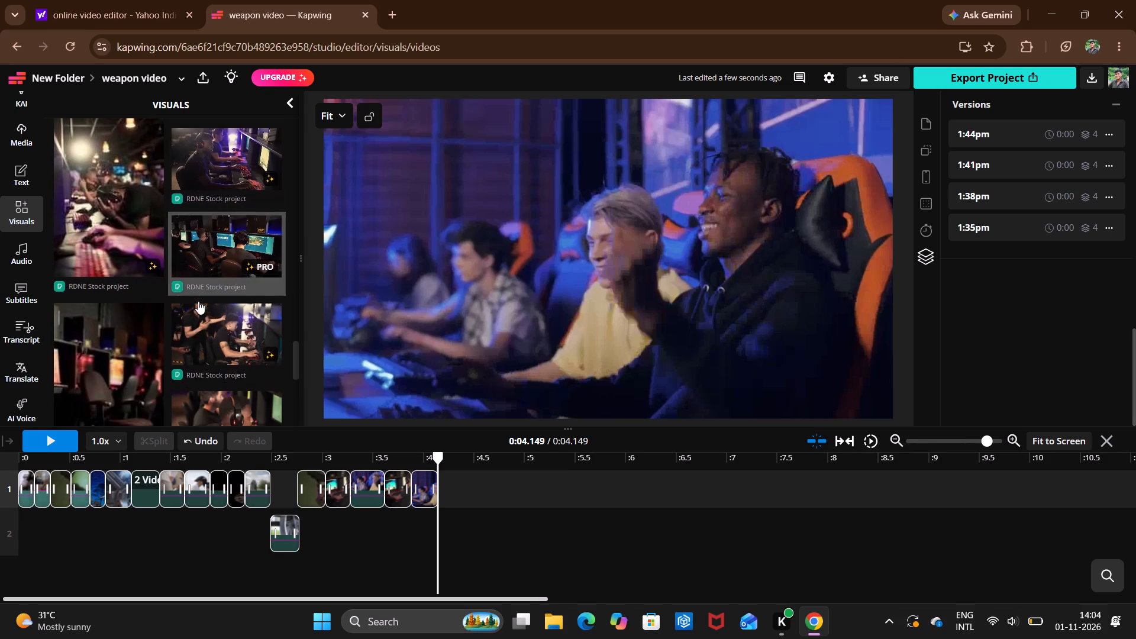
pyautogui.scroll(-3, 198, 301)
pyautogui.hscroll(1, 198, 301)
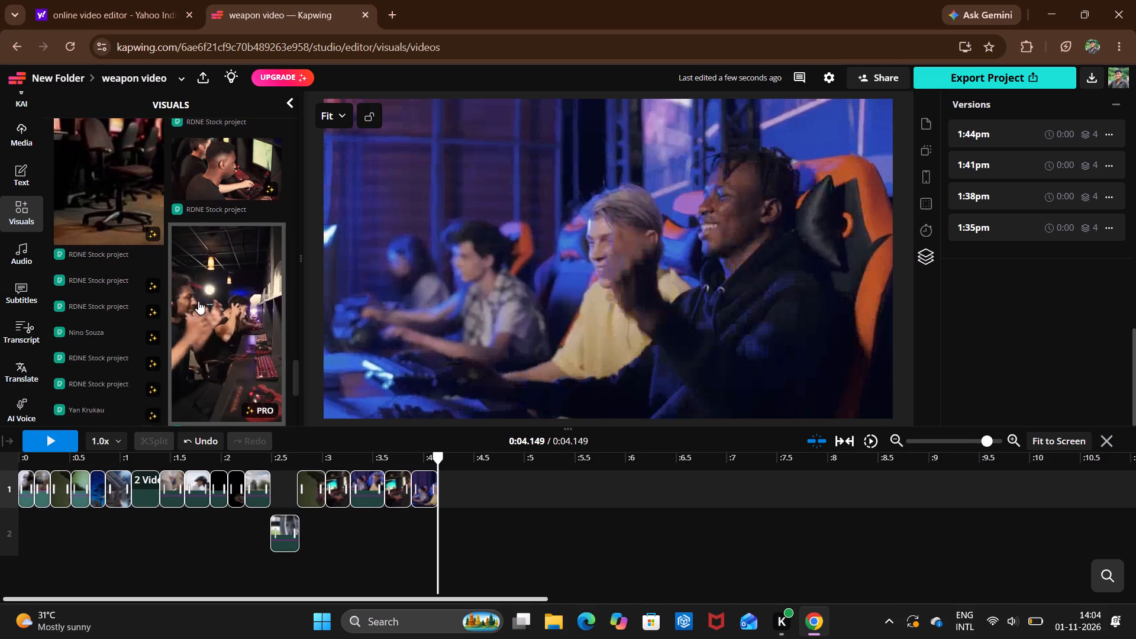
pyautogui.hscroll(1, 198, 301)
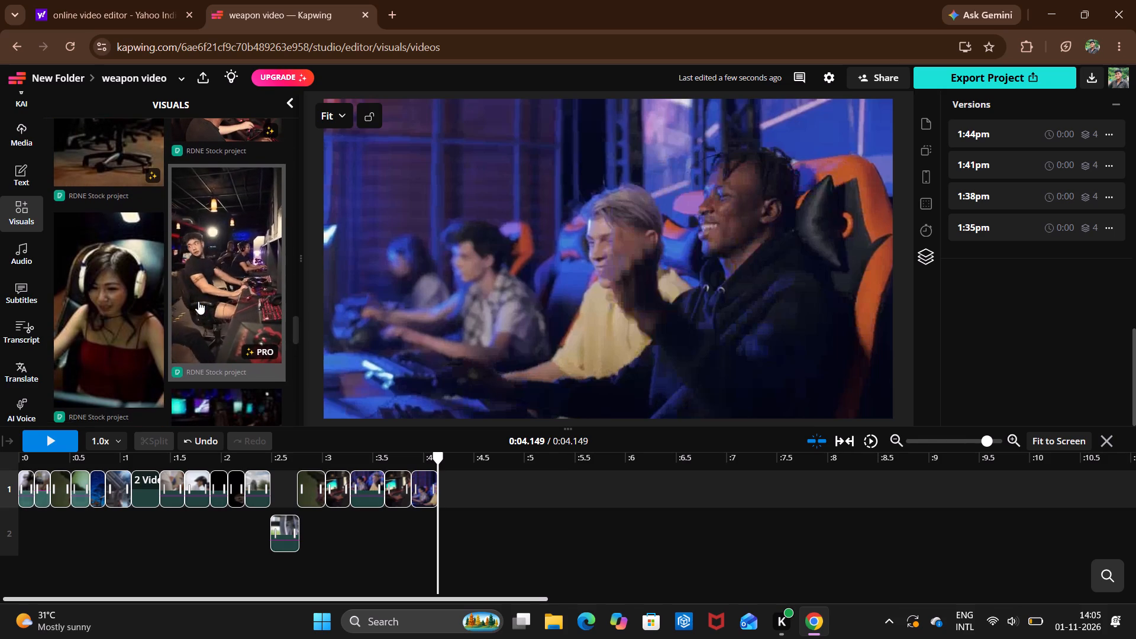
pyautogui.scroll(-1, 198, 301)
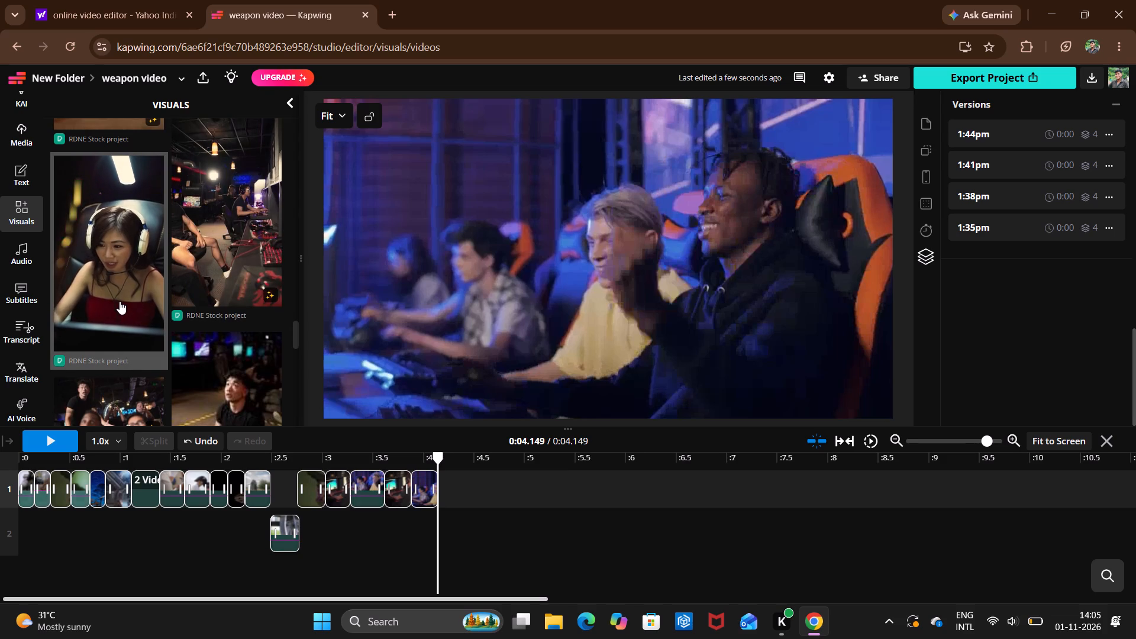
pyautogui.click(120, 301)
# Split the clip of the woman in the white headset at 0:04.522 and delete the long part after the split.
pyautogui.scroll(-2, 237, 298)
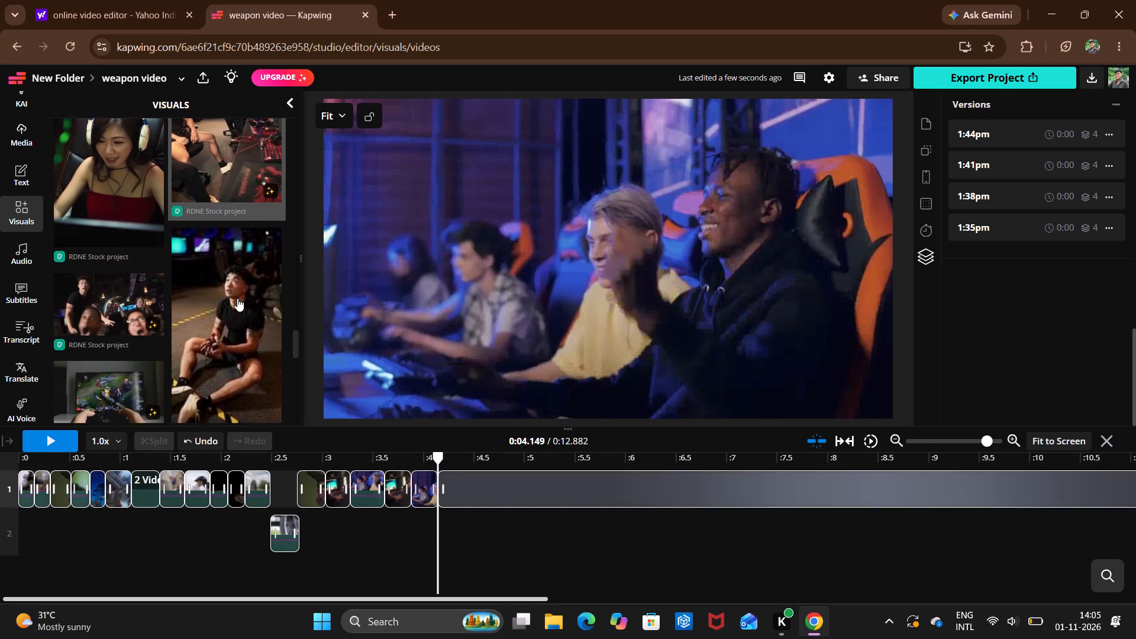
pyautogui.hscroll(1, 237, 298)
pyautogui.scroll(-2, 237, 298)
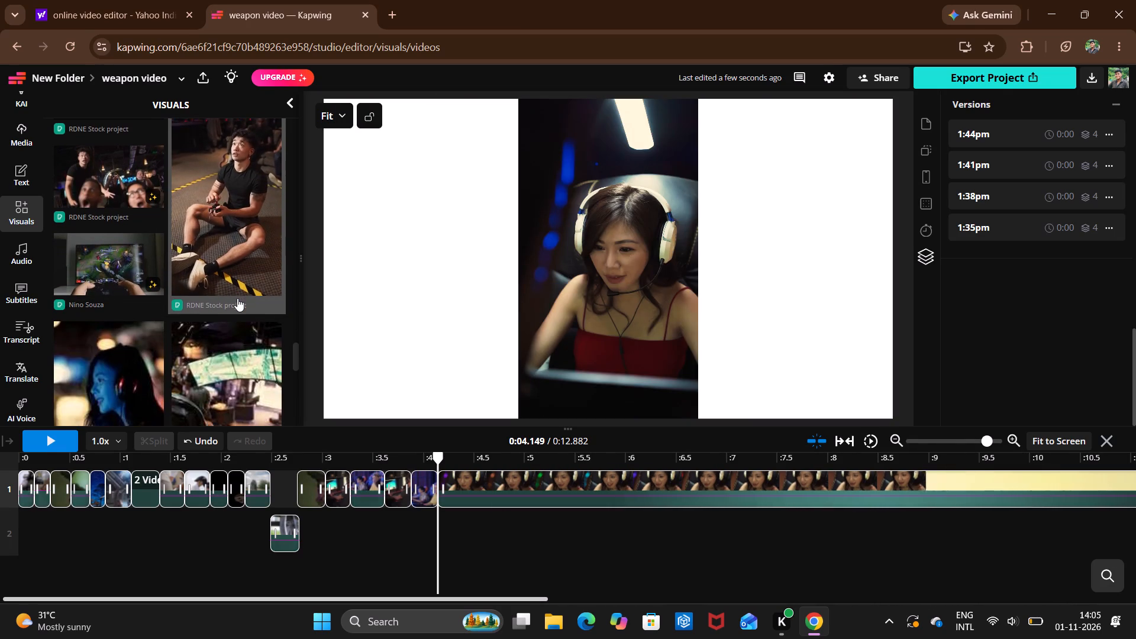
pyautogui.scroll(-1, 237, 298)
pyautogui.scroll(1, 264, 241)
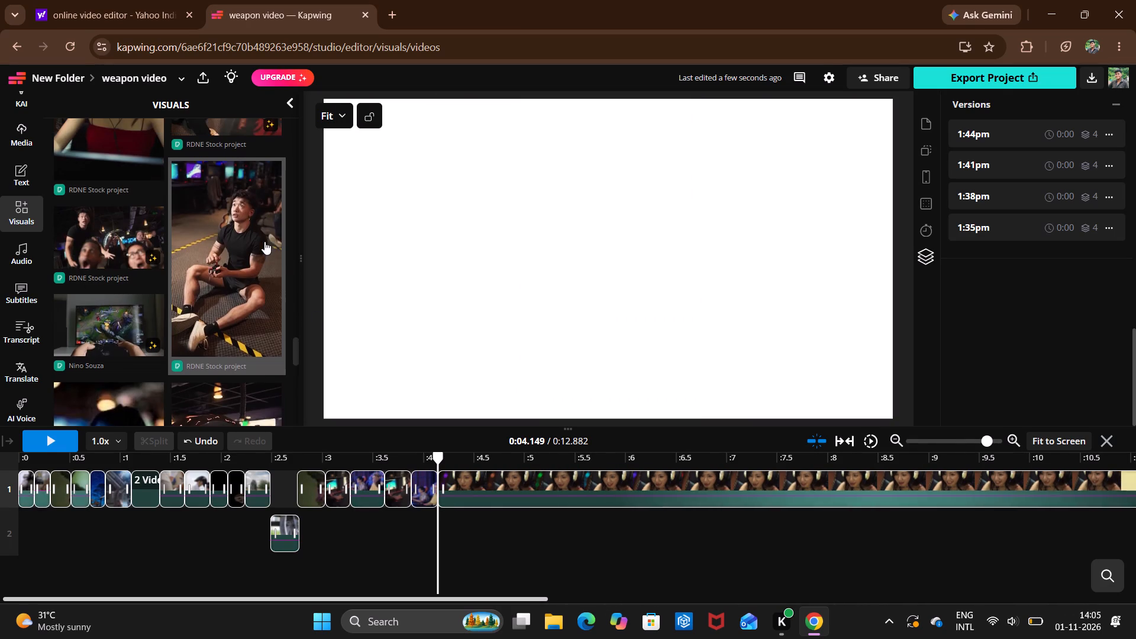
pyautogui.scroll(1, 264, 241)
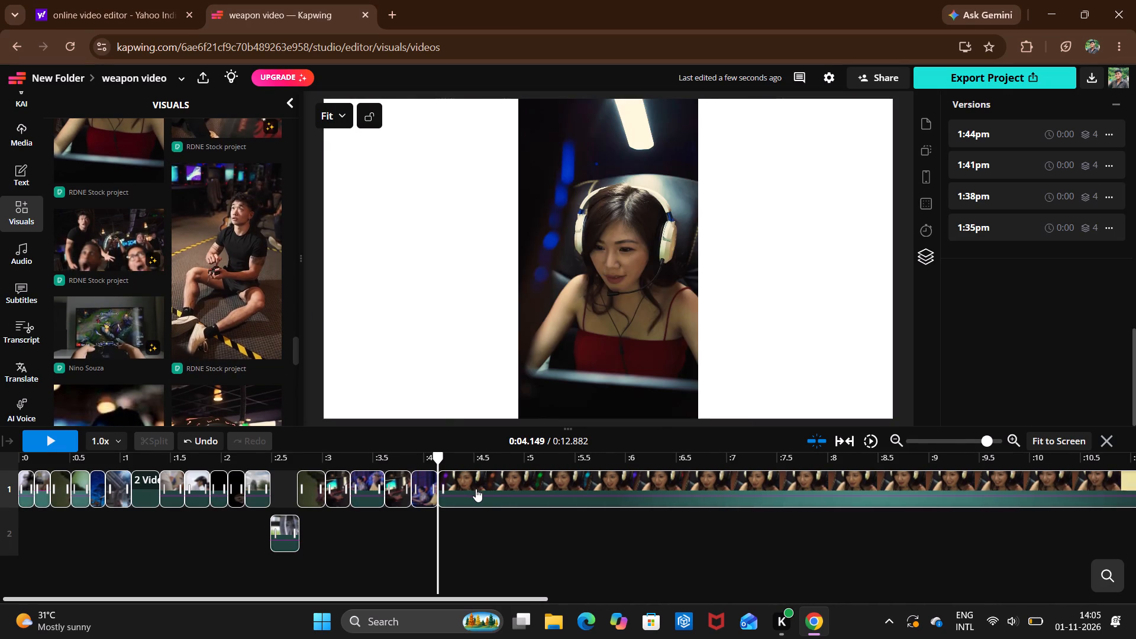
pyautogui.doubleClick(476, 489)
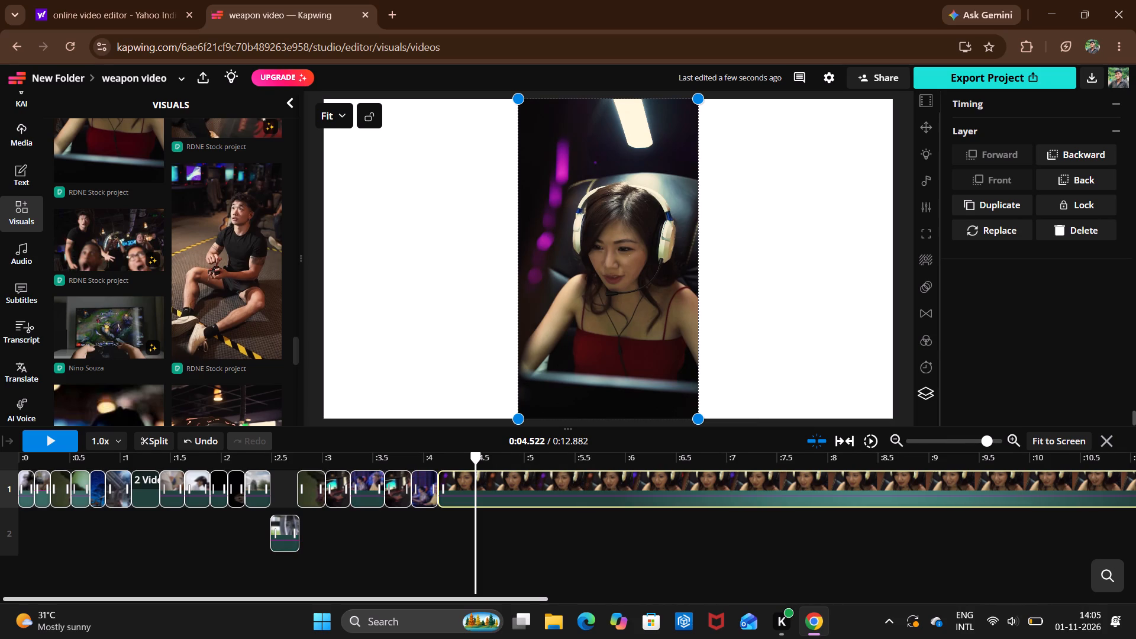
pyautogui.click(162, 436)
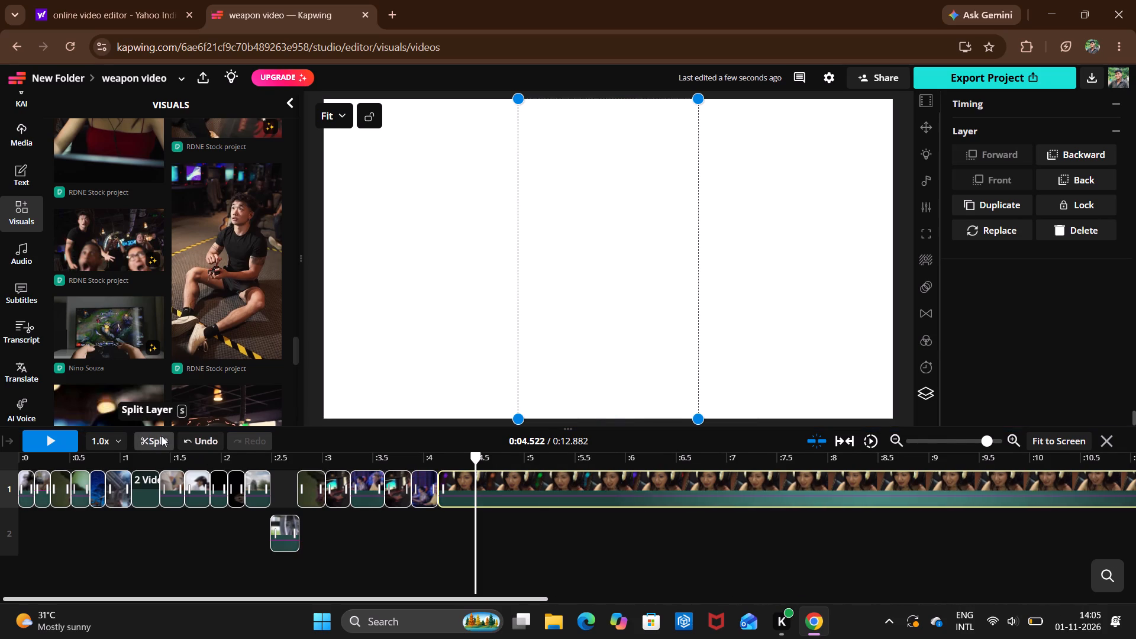
pyautogui.click(572, 484)
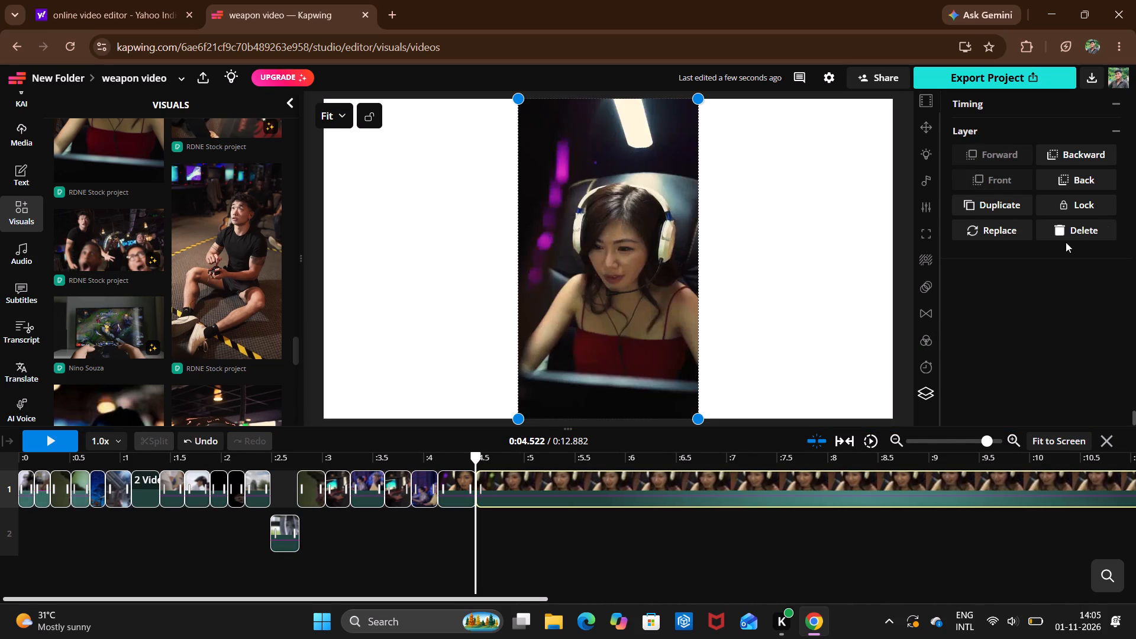
pyautogui.click(1103, 222)
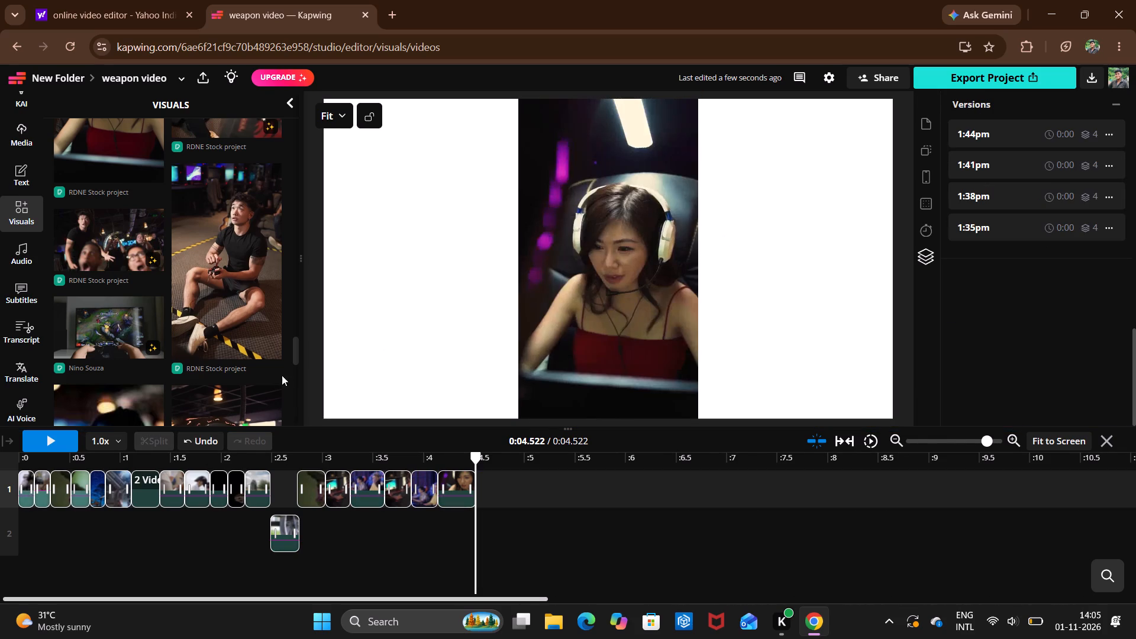
# Add the vertical clip of the man sitting on the floor with a controller at 0:04.522 and cut away everything after 0:04.822.
pyautogui.click(224, 308)
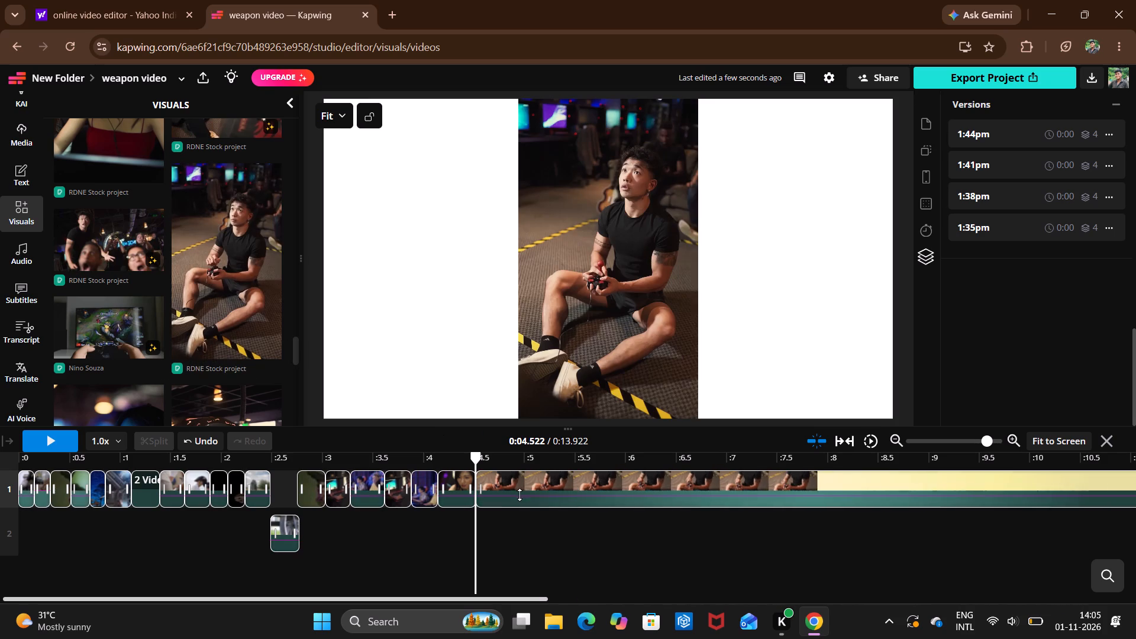
pyautogui.doubleClick(506, 499)
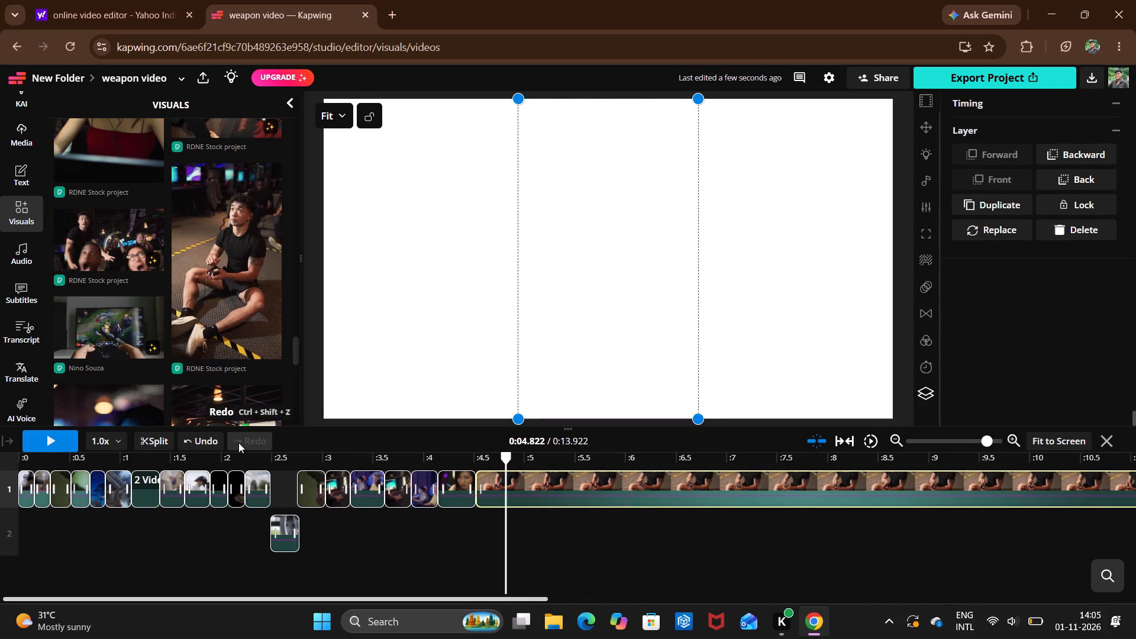
pyautogui.click(163, 441)
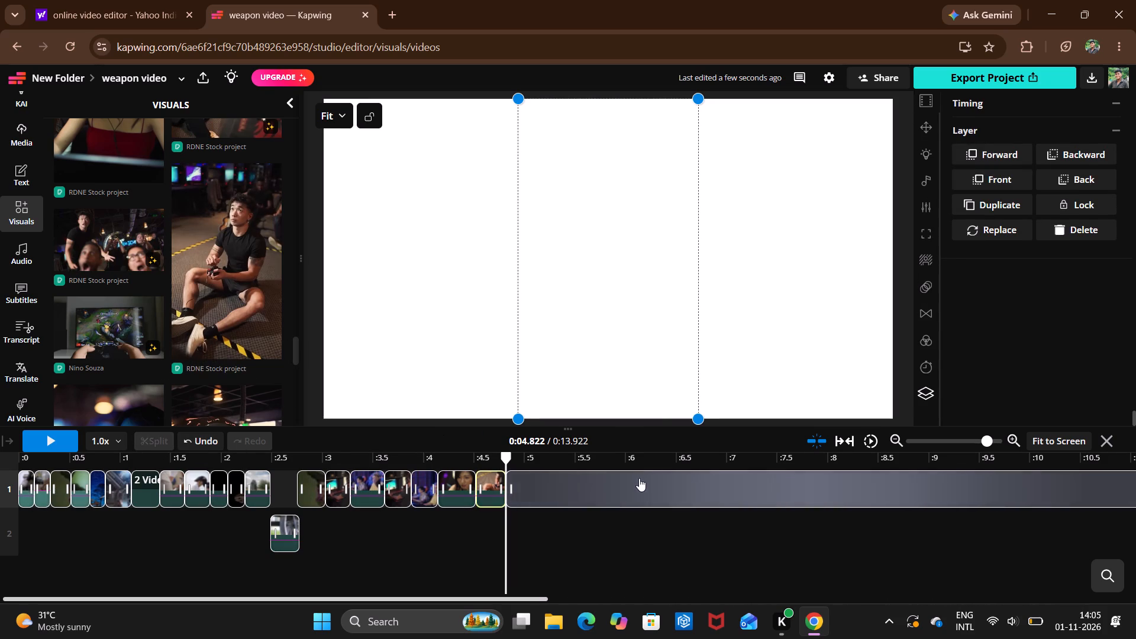
pyautogui.click(639, 478)
pyautogui.click(1095, 230)
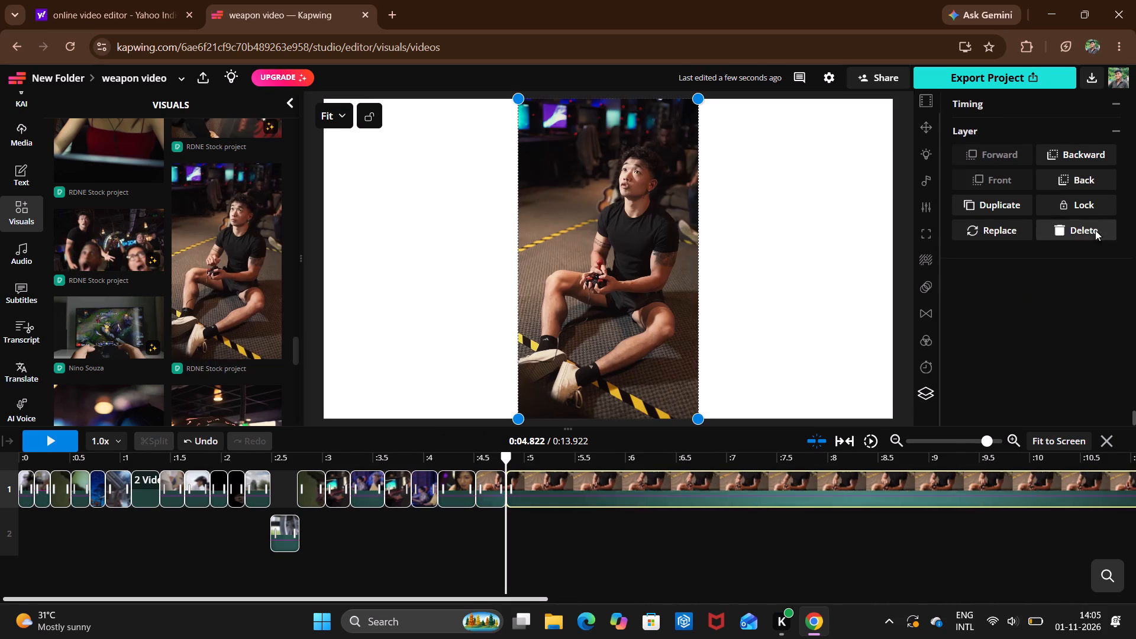
# Add the vertical clip of the headset-wearing man typing on a keyboard, further down the esports results, at 0:04.822.
pyautogui.hscroll(3, 206, 269)
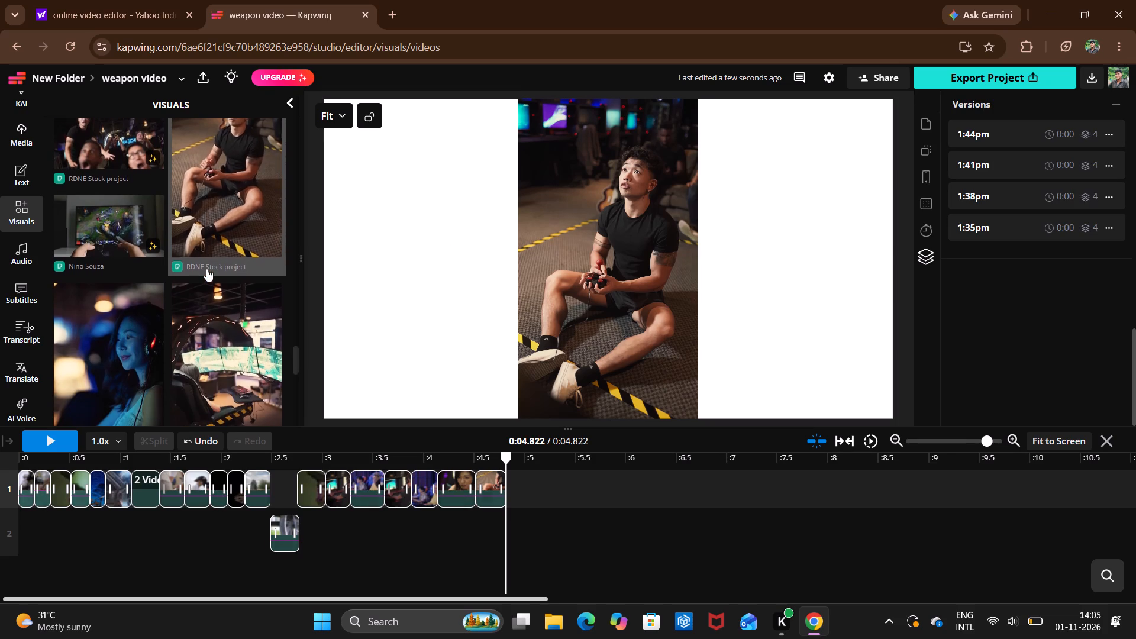
pyautogui.hscroll(3, 206, 269)
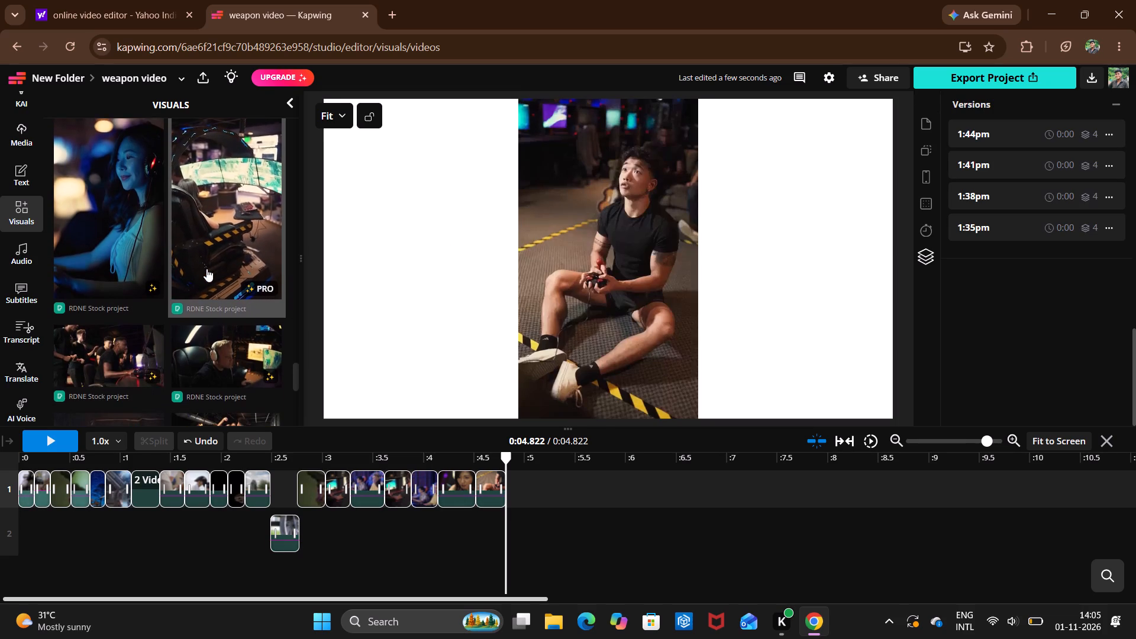
pyautogui.hscroll(3, 206, 269)
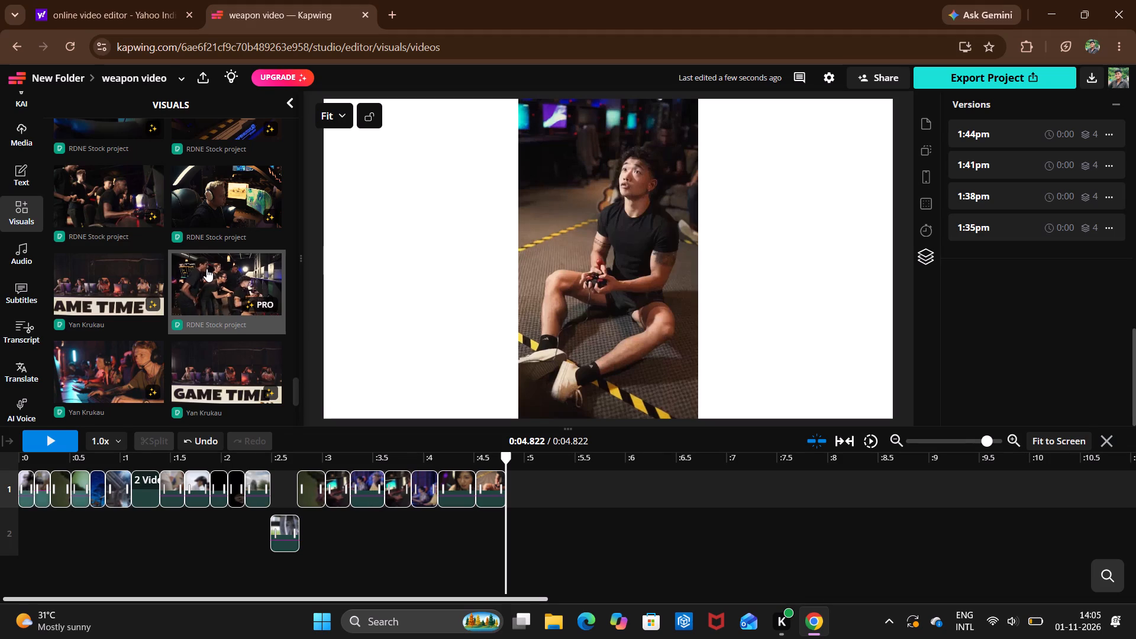
pyautogui.hscroll(2, 206, 269)
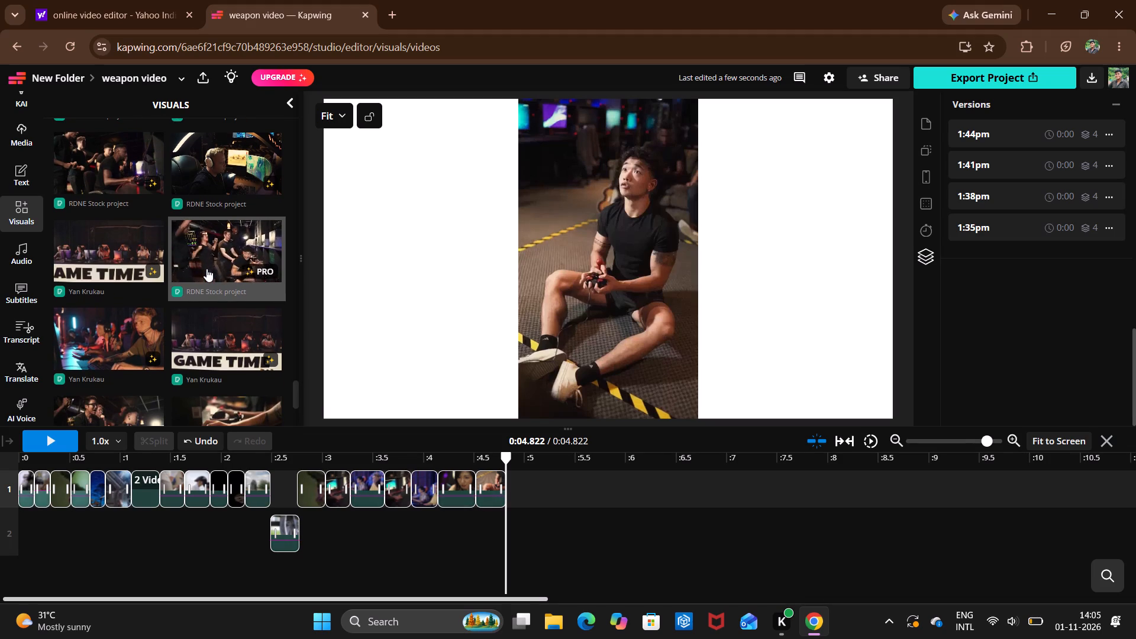
pyautogui.hscroll(1, 206, 269)
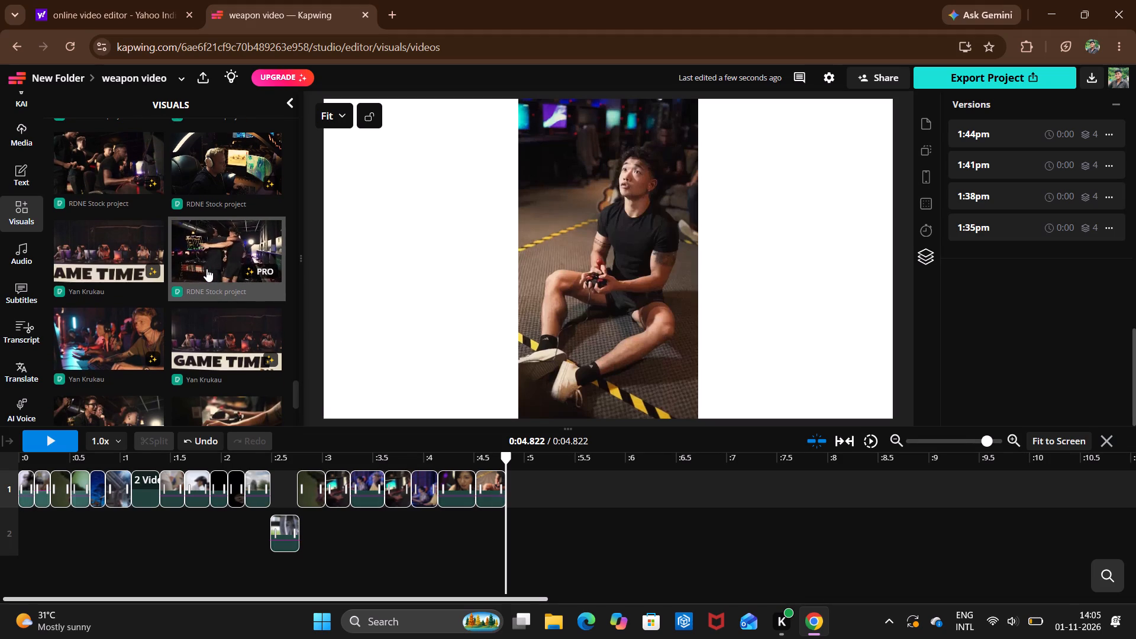
pyautogui.hscroll(3, 206, 269)
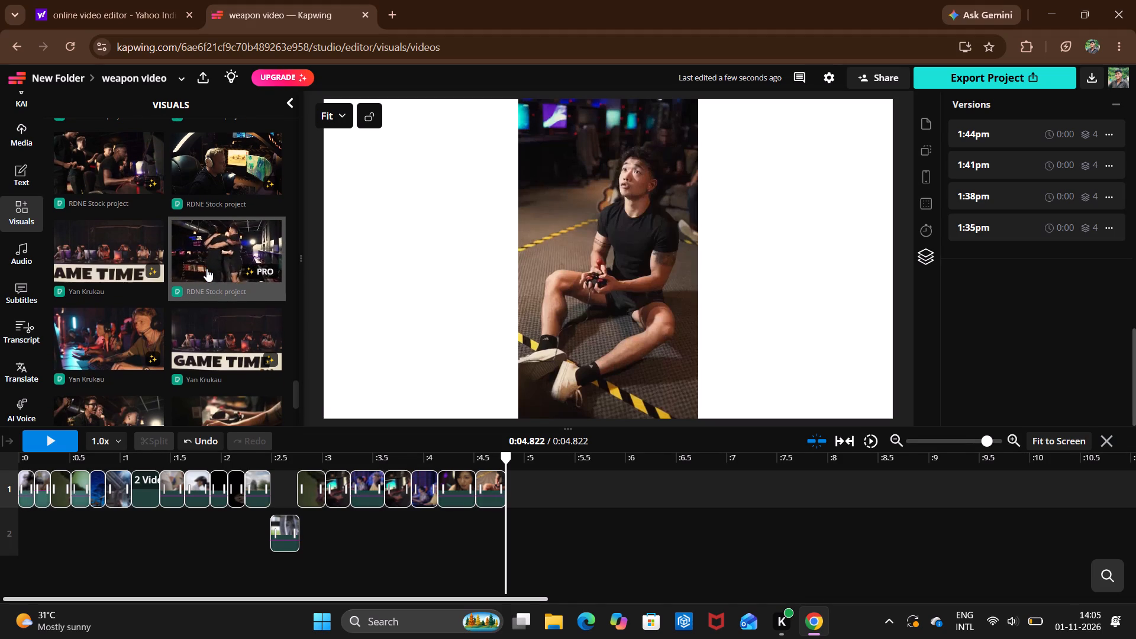
pyautogui.hscroll(1, 206, 269)
pyautogui.scroll(-1, 206, 269)
pyautogui.hscroll(3, 206, 269)
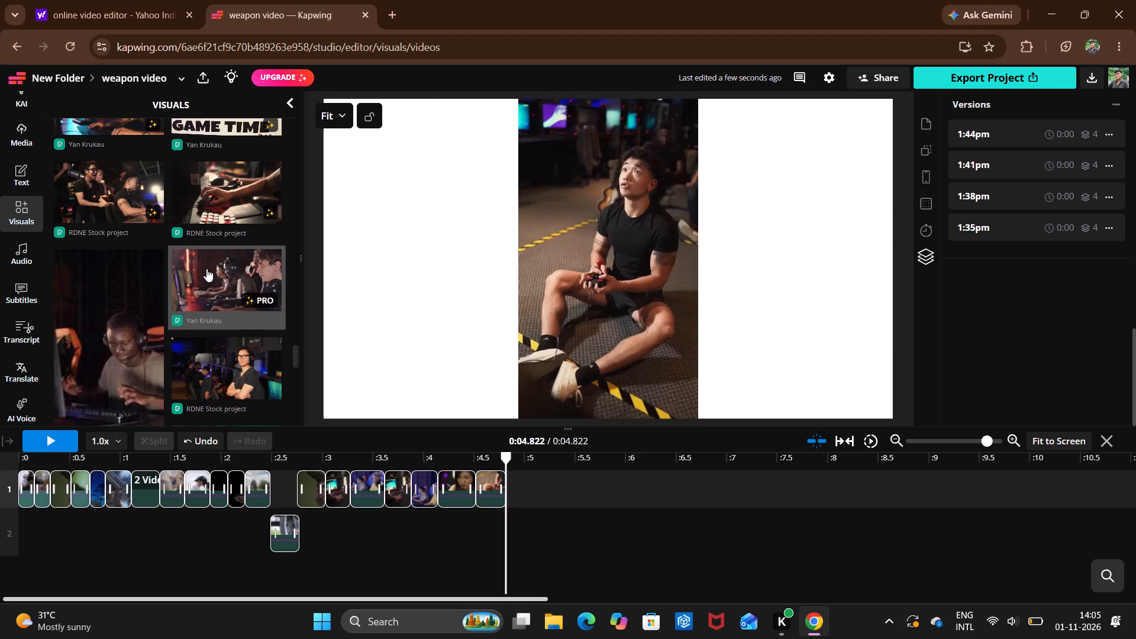
pyautogui.hscroll(2, 206, 269)
pyautogui.click(71, 290)
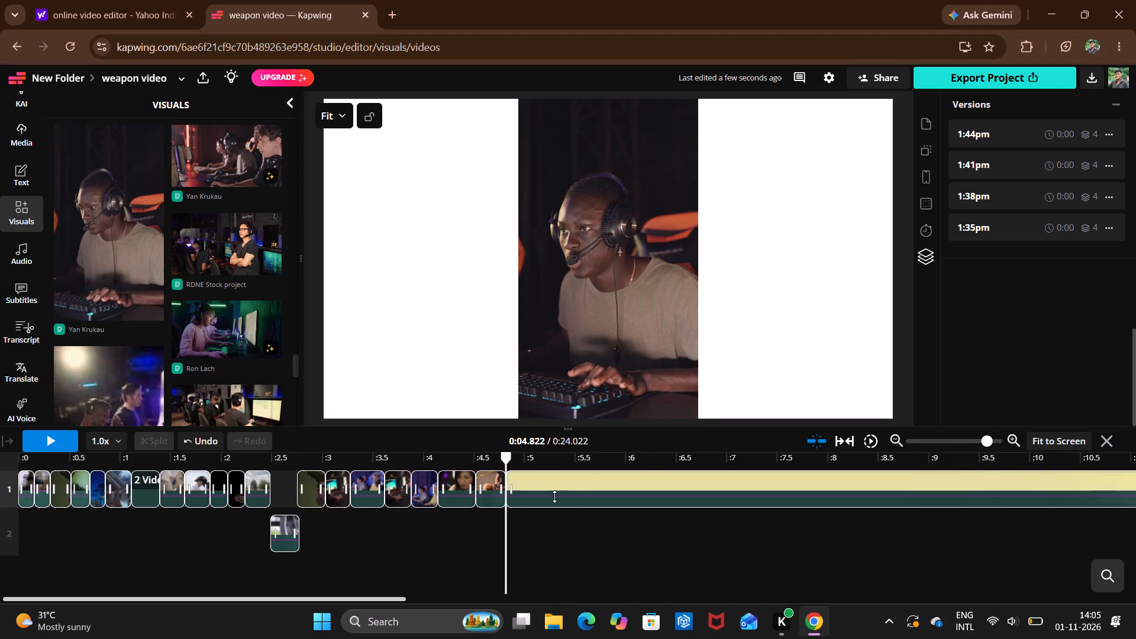
# Split the clip of the man typing on a keyboard at 0:05.114 and delete the long part after the split.
pyautogui.doubleClick(536, 496)
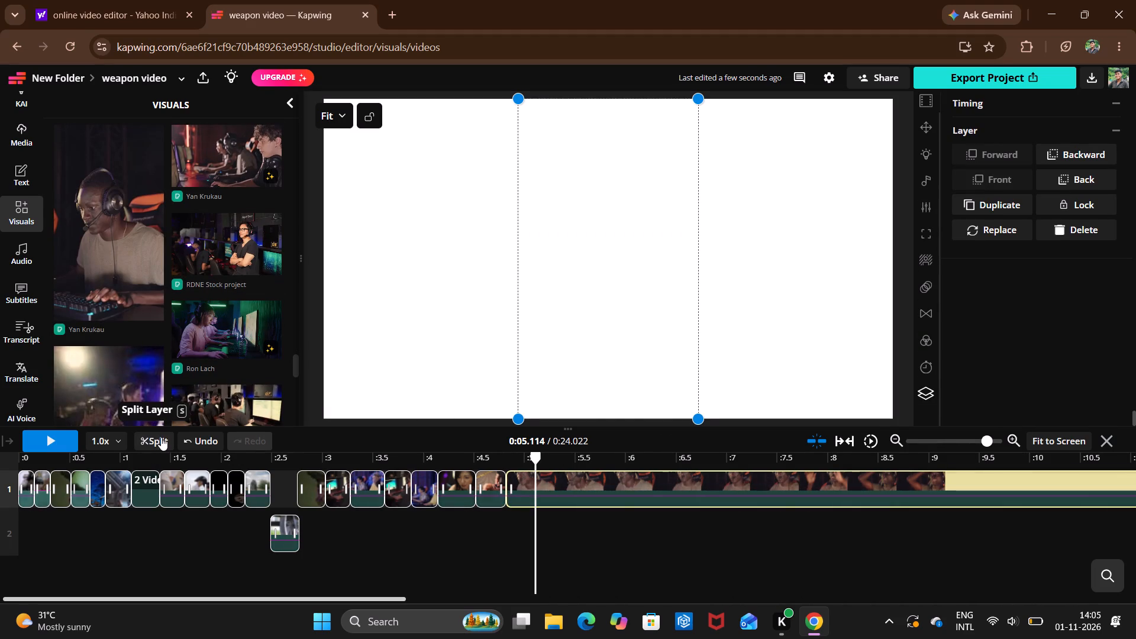
pyautogui.click(161, 437)
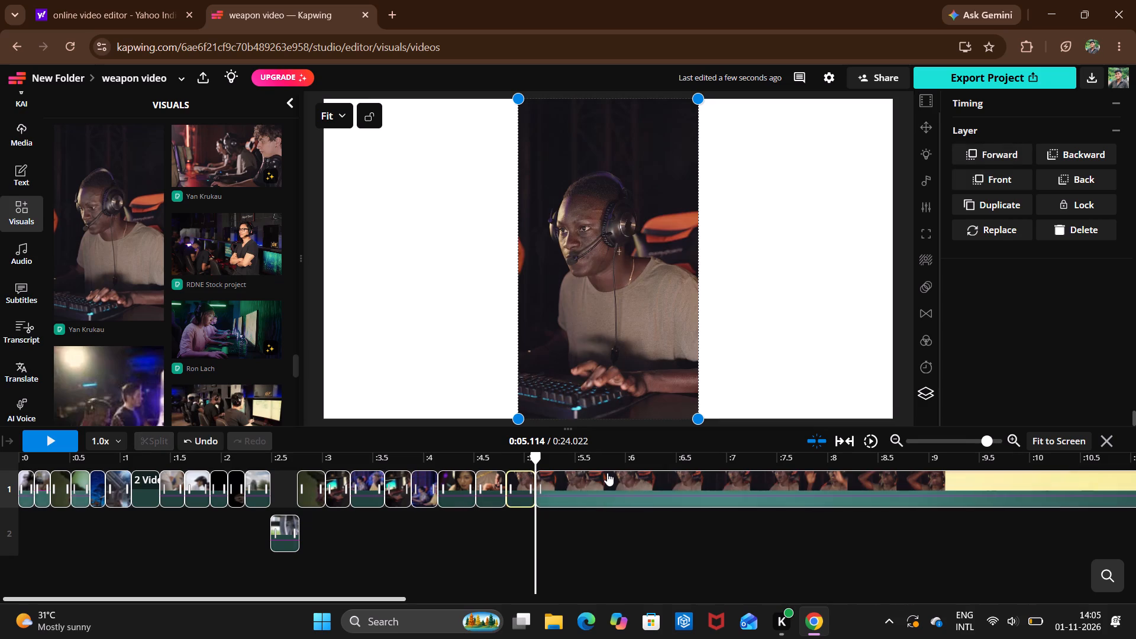
pyautogui.click(607, 473)
pyautogui.click(1066, 225)
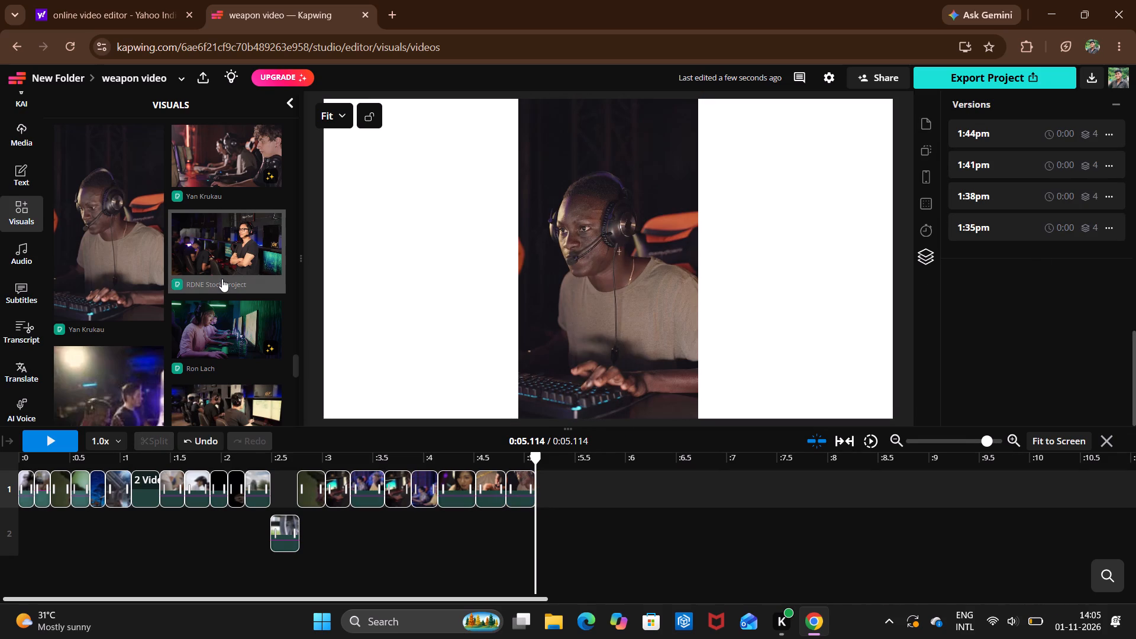
# Add the clip of the man in glasses with crossed arms at 0:05.114 and delete its duplicate from track 2.
pyautogui.click(240, 272)
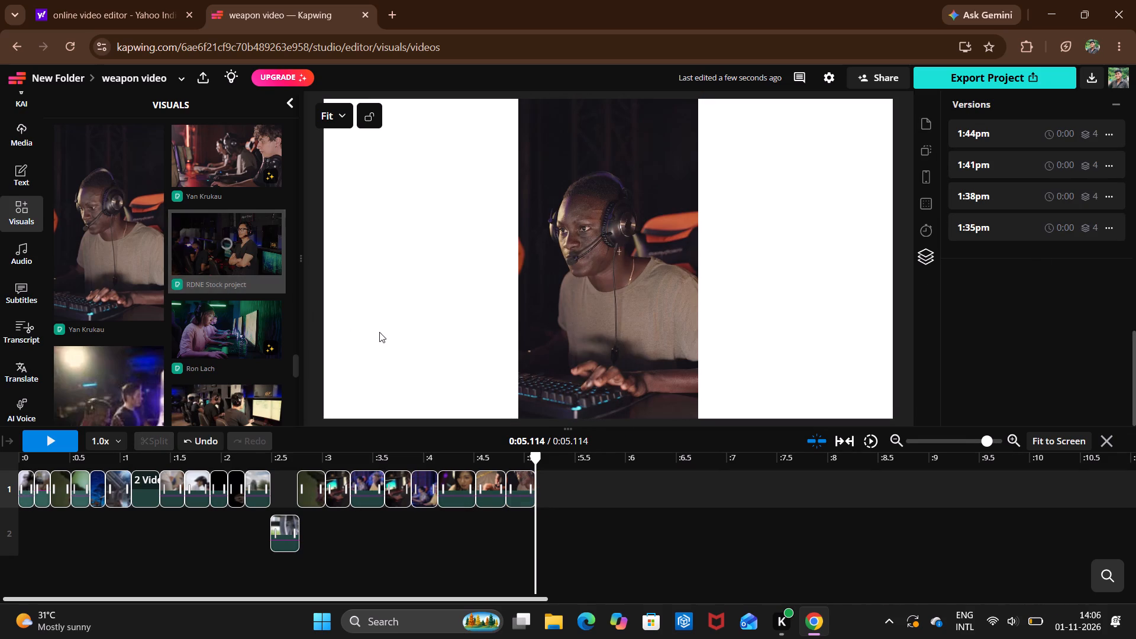
pyautogui.click(246, 251)
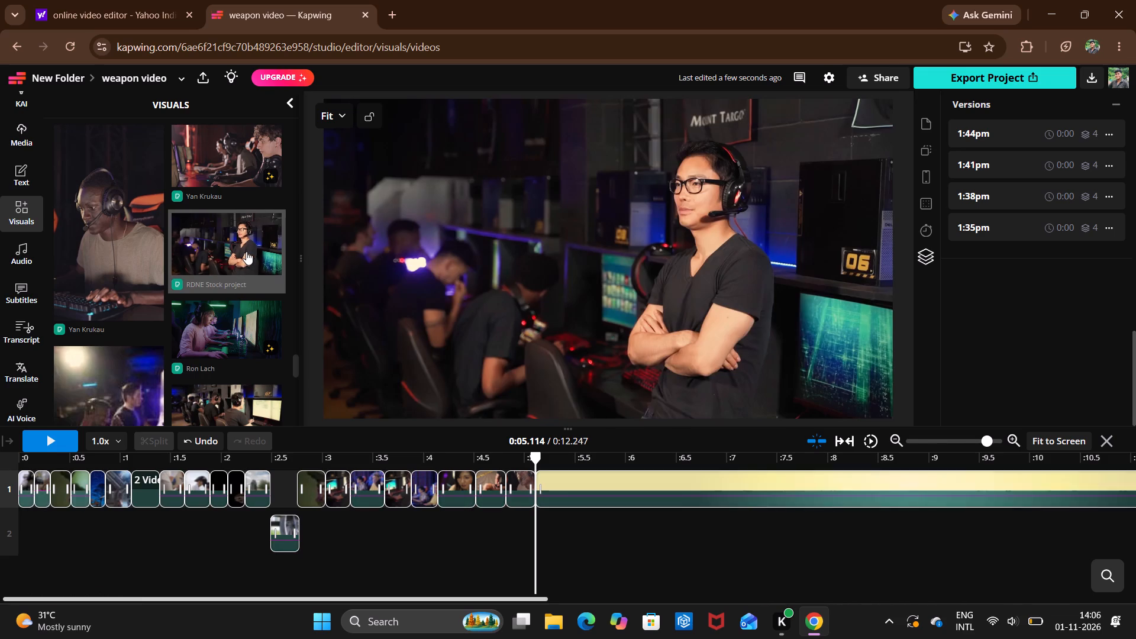
pyautogui.click(576, 528)
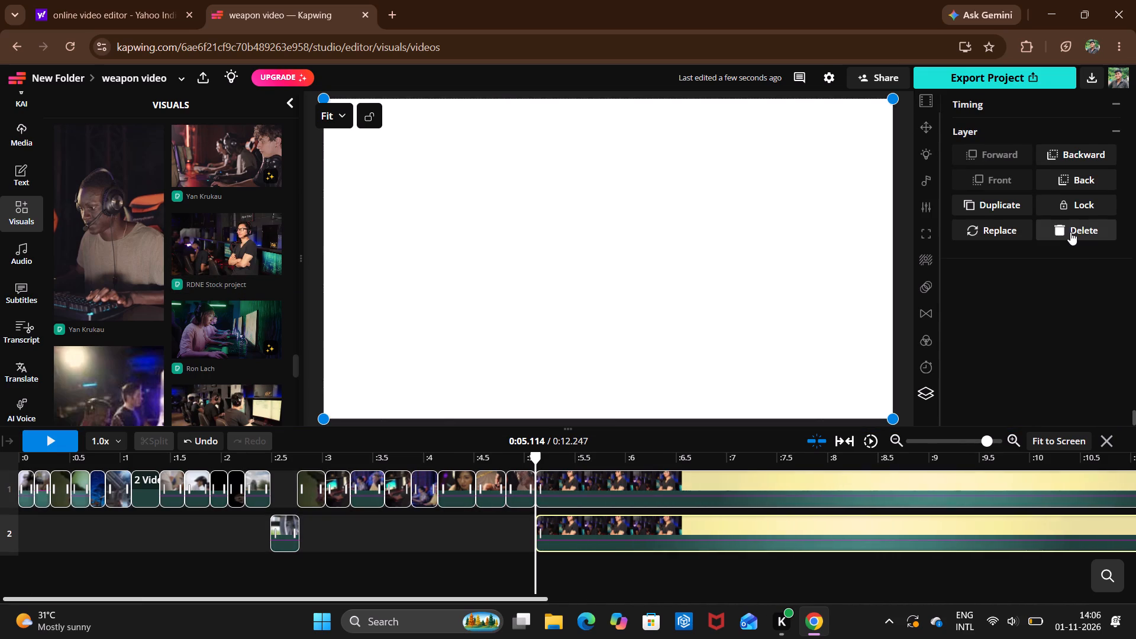
pyautogui.click(1070, 232)
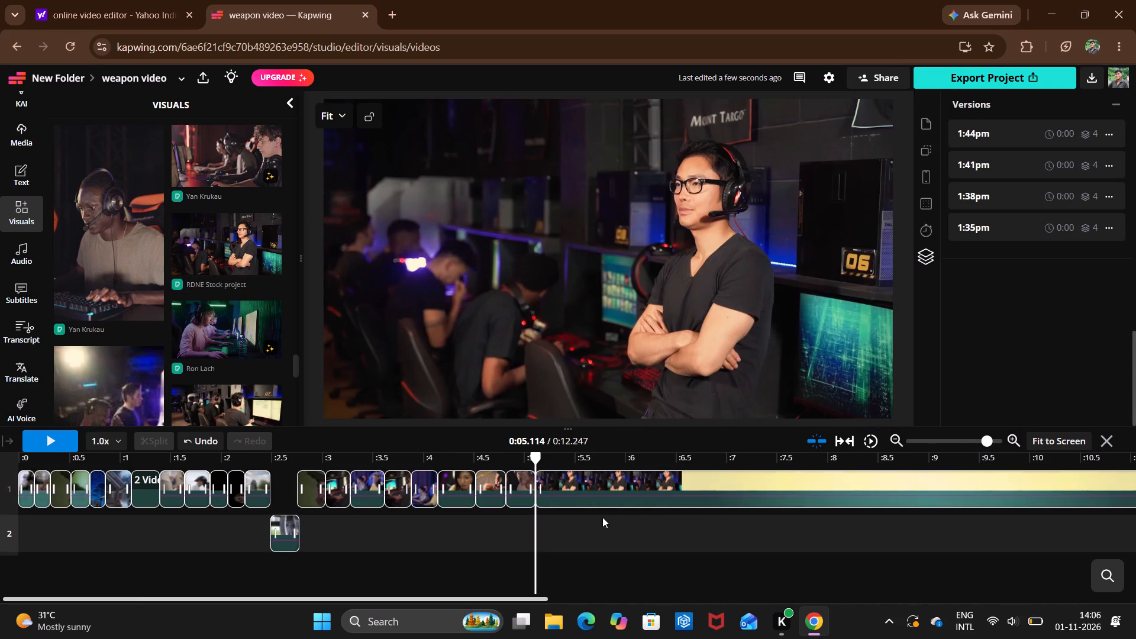
# Split the crossed-arms clip at 0:05.436 and delete the short part before the split.
pyautogui.doubleClick(568, 488)
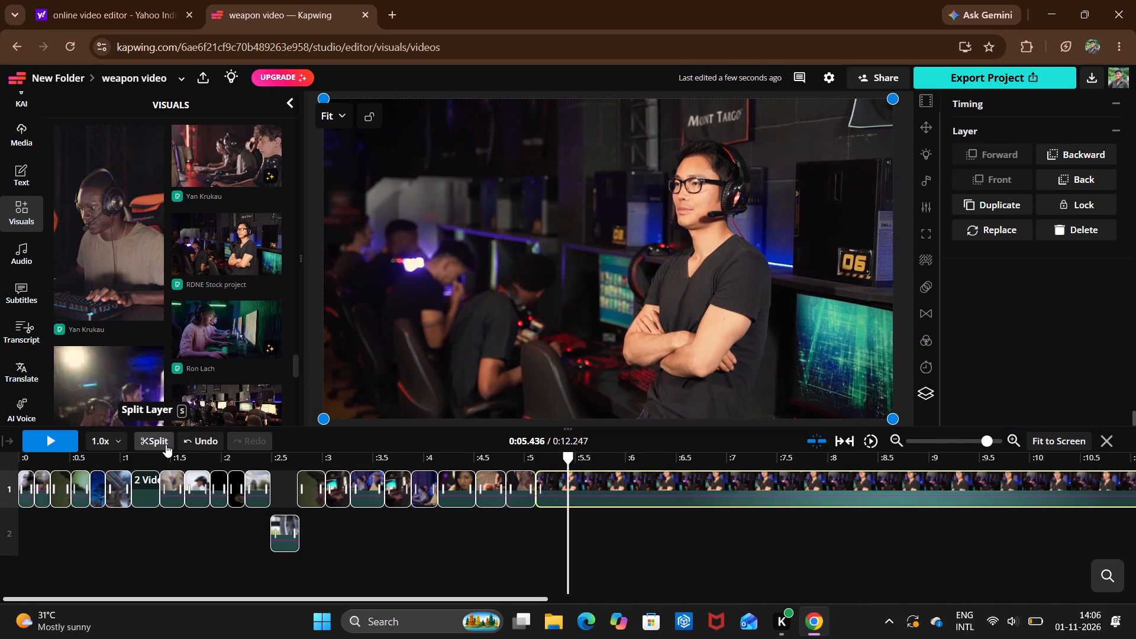
pyautogui.click(166, 444)
pyautogui.click(768, 498)
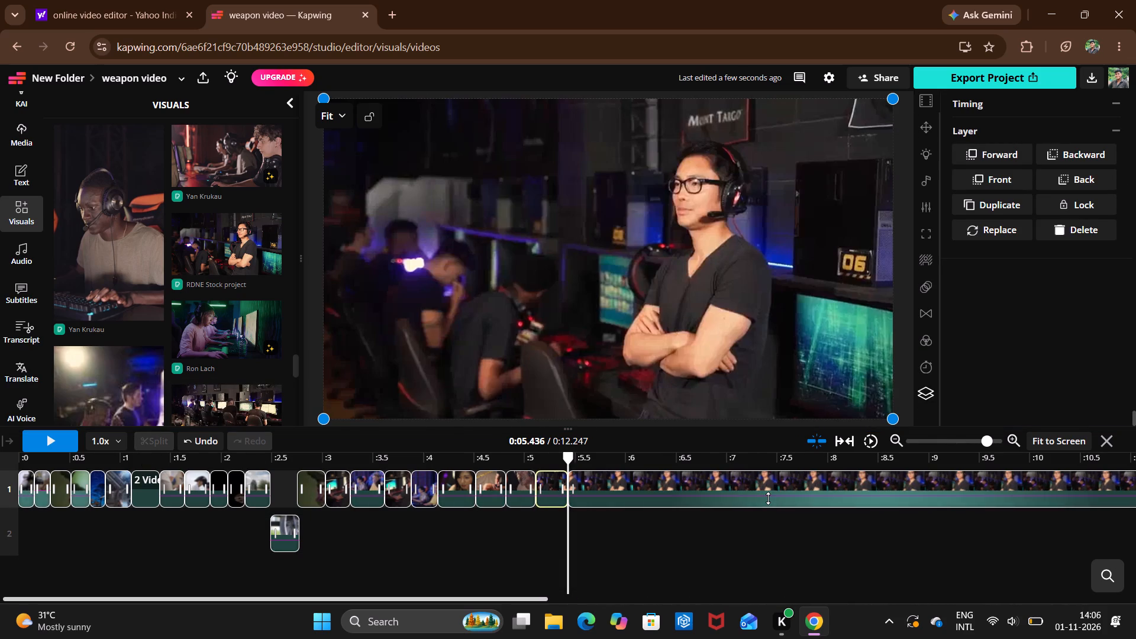
pyautogui.click(1064, 234)
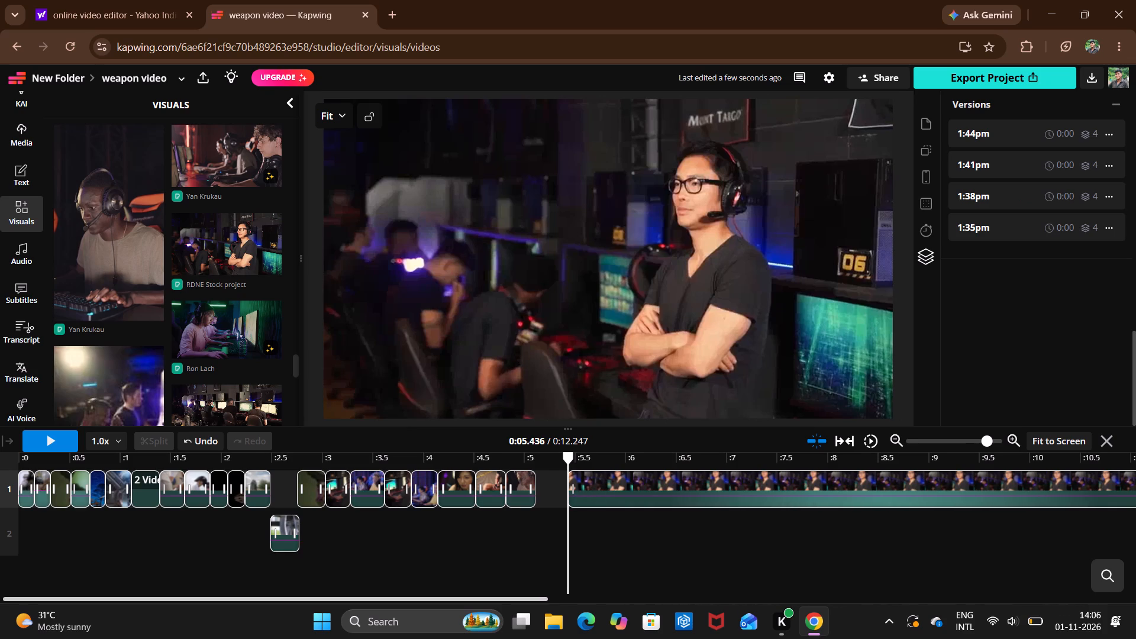
# Move the remaining crossed-arms clip back to 0:05.114, directly against the keyboard-typing clip.
pyautogui.moveTo(572, 493); pyautogui.dragTo(539, 493)
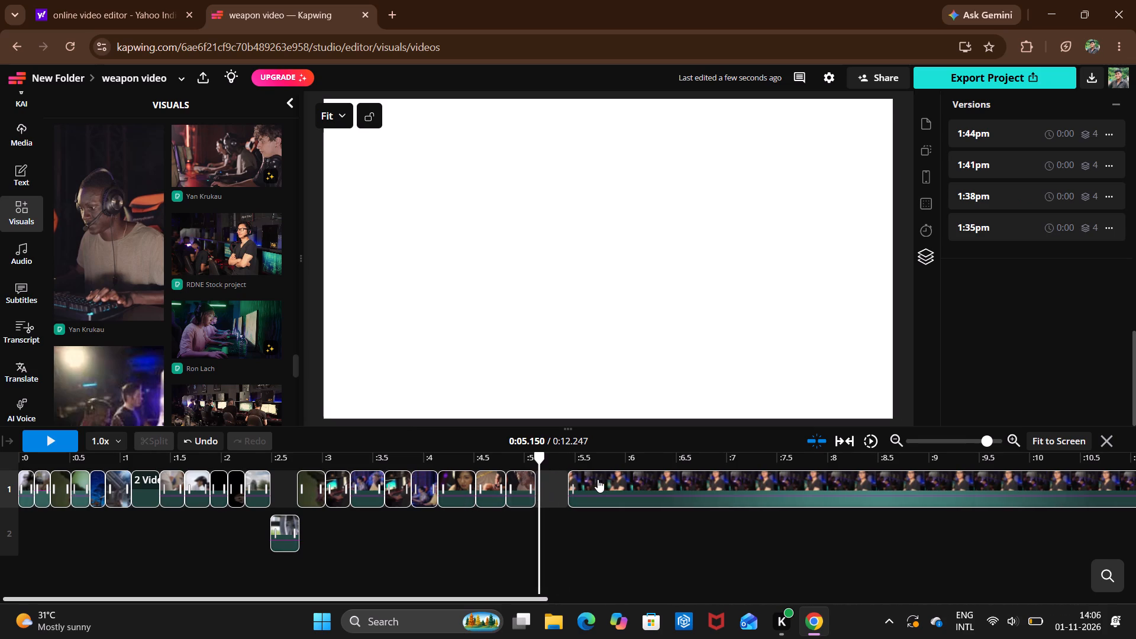
pyautogui.doubleClick(601, 479)
pyautogui.moveTo(601, 479); pyautogui.dragTo(560, 486)
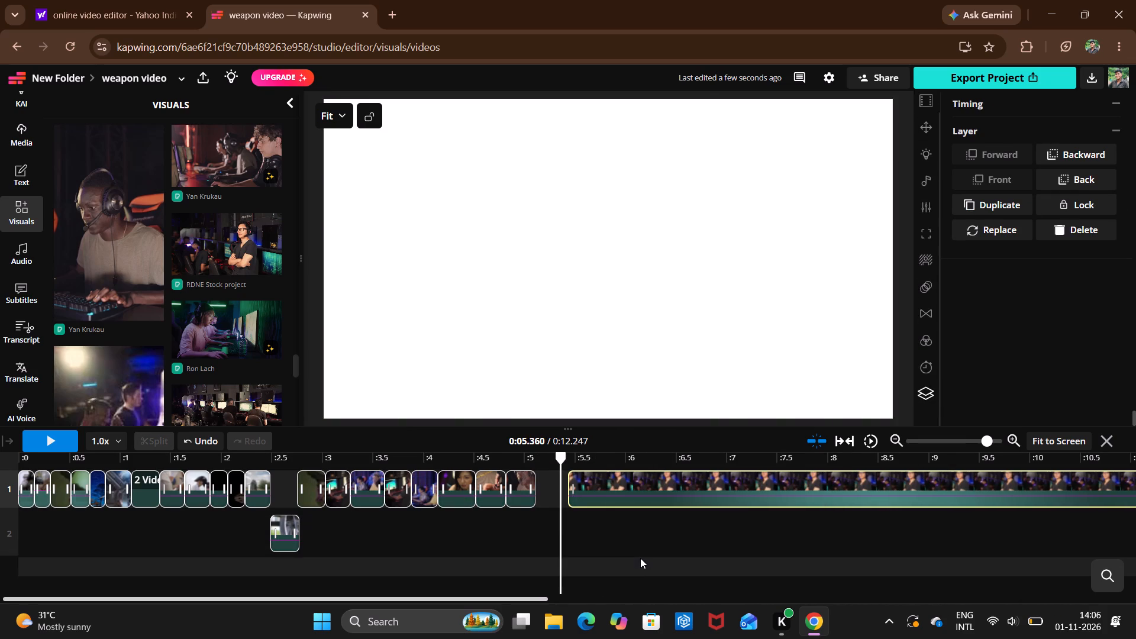
pyautogui.click(640, 558)
pyautogui.moveTo(678, 478); pyautogui.dragTo(647, 464)
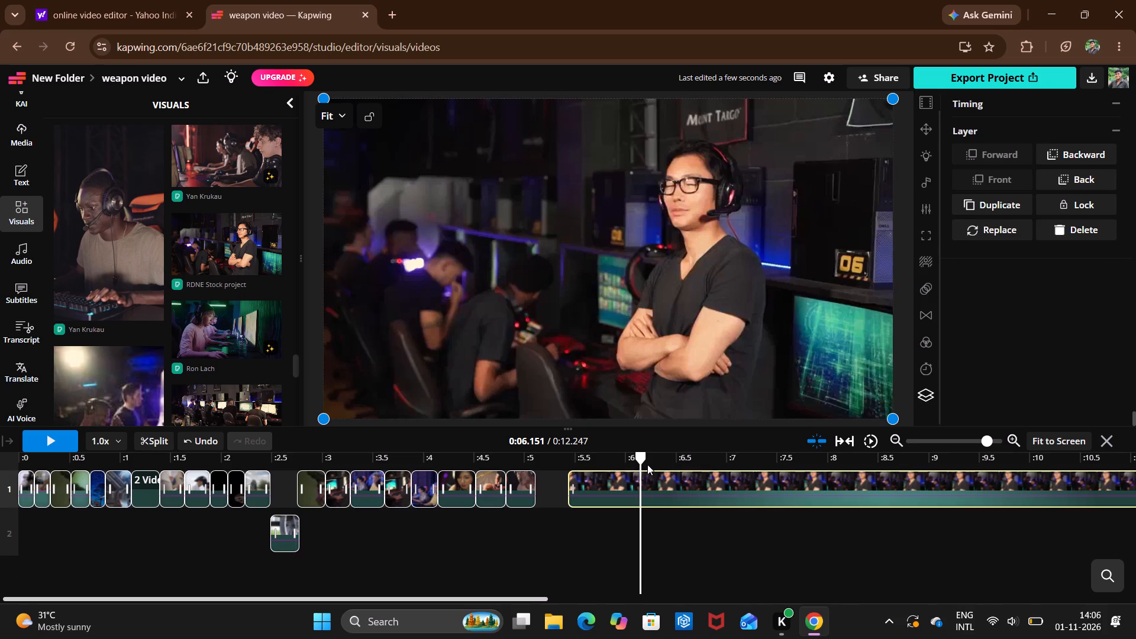
pyautogui.moveTo(647, 464); pyautogui.dragTo(647, 486)
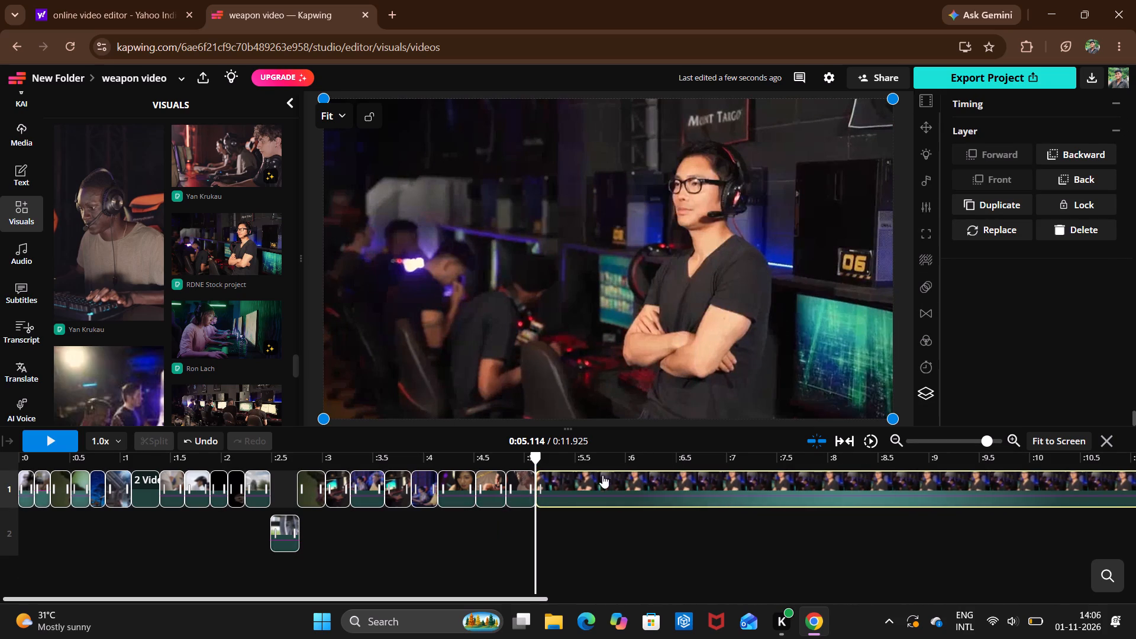
# Split the crossed-arms clip at 0:05.393 and delete the long part after the split.
pyautogui.doubleClick(564, 482)
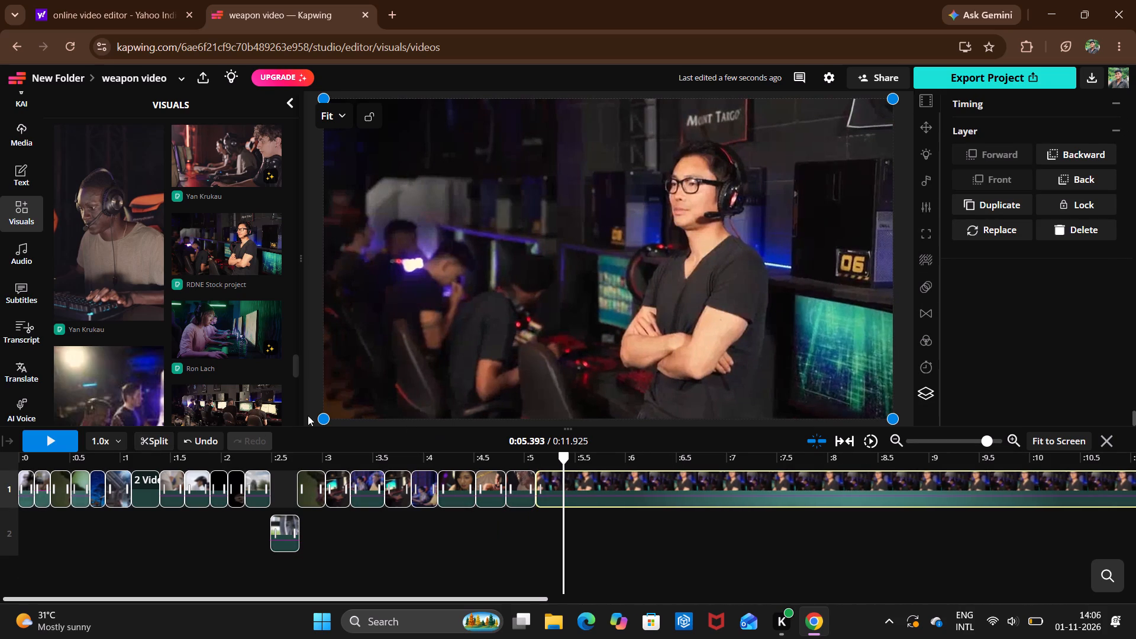
pyautogui.click(151, 436)
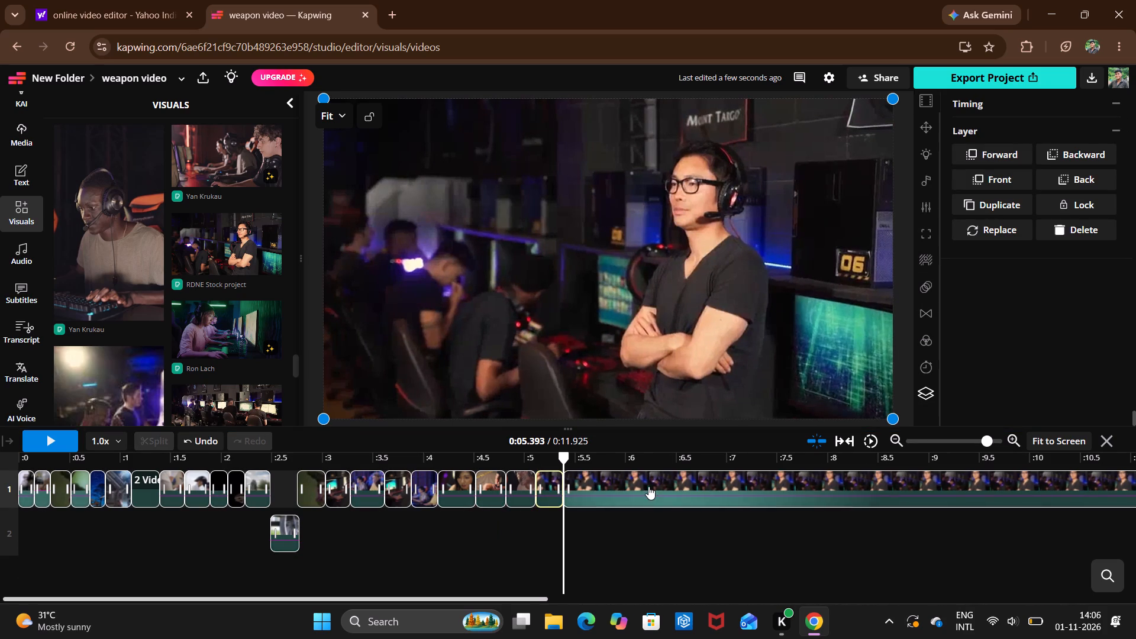
pyautogui.click(648, 486)
pyautogui.click(1087, 234)
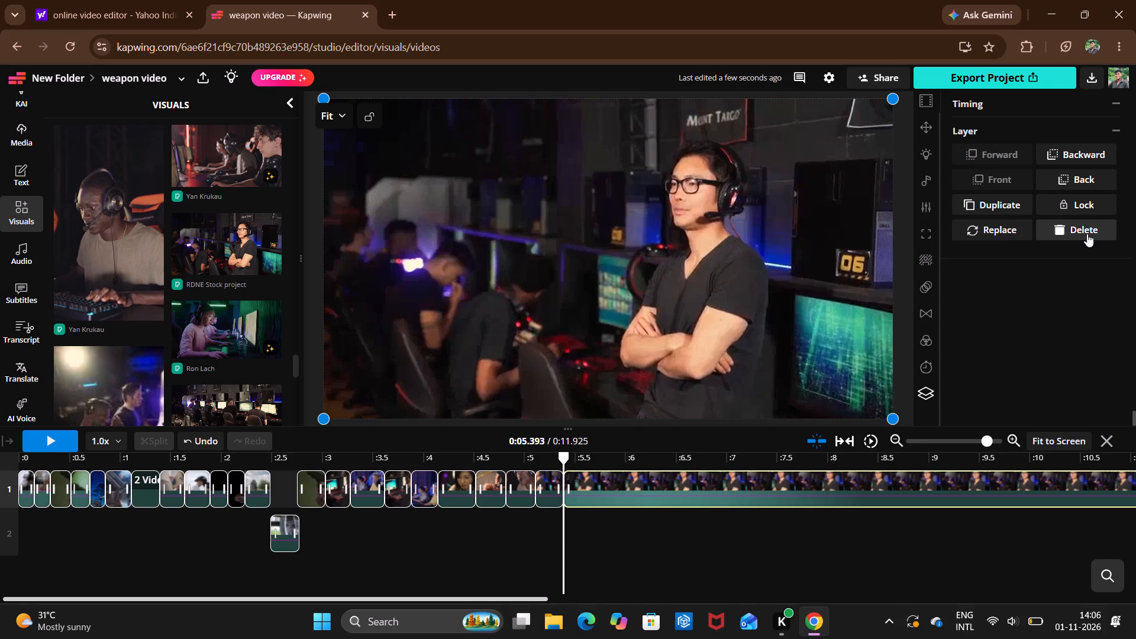
# Look through the rest of the esports video results for another clip to use.
pyautogui.scroll(-1, 181, 301)
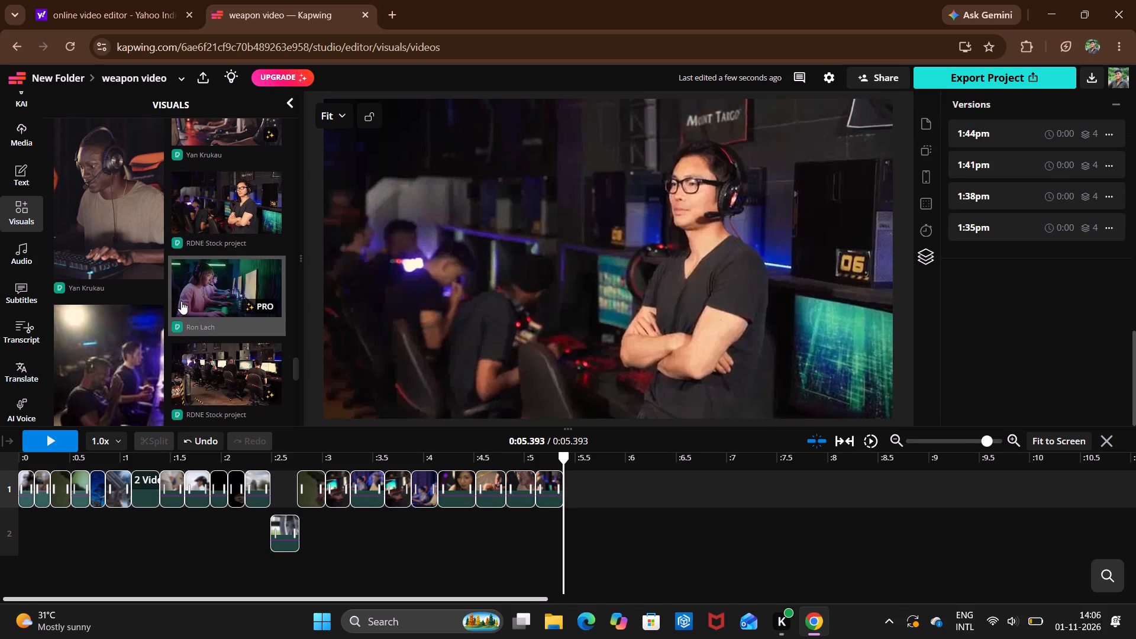
pyautogui.scroll(-2, 181, 301)
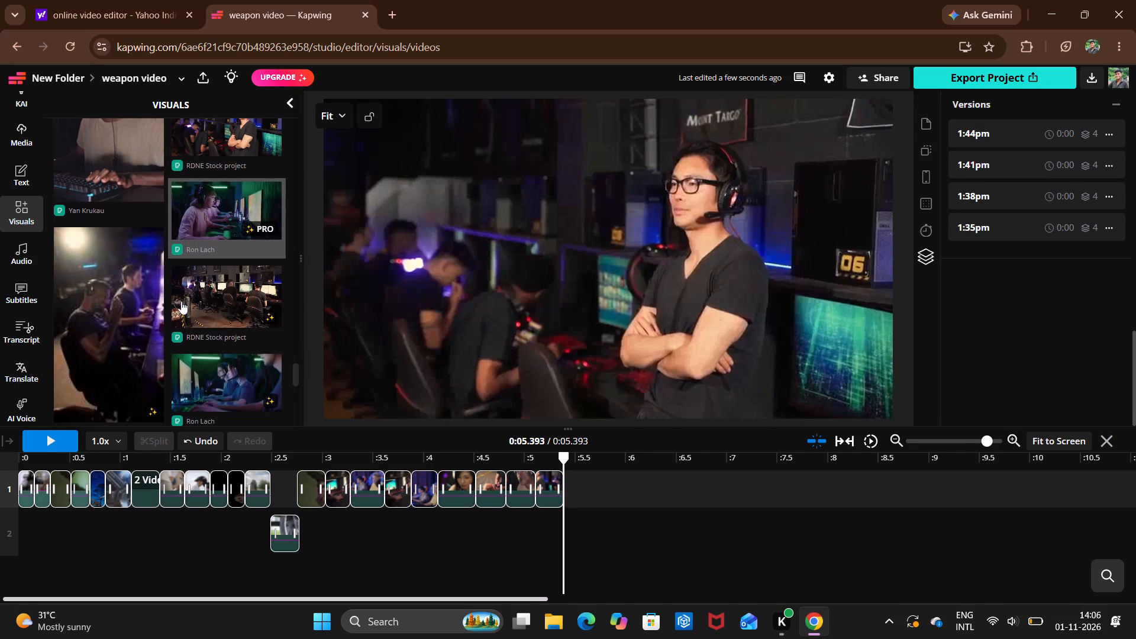
pyautogui.scroll(-1, 181, 301)
pyautogui.hscroll(3, 181, 301)
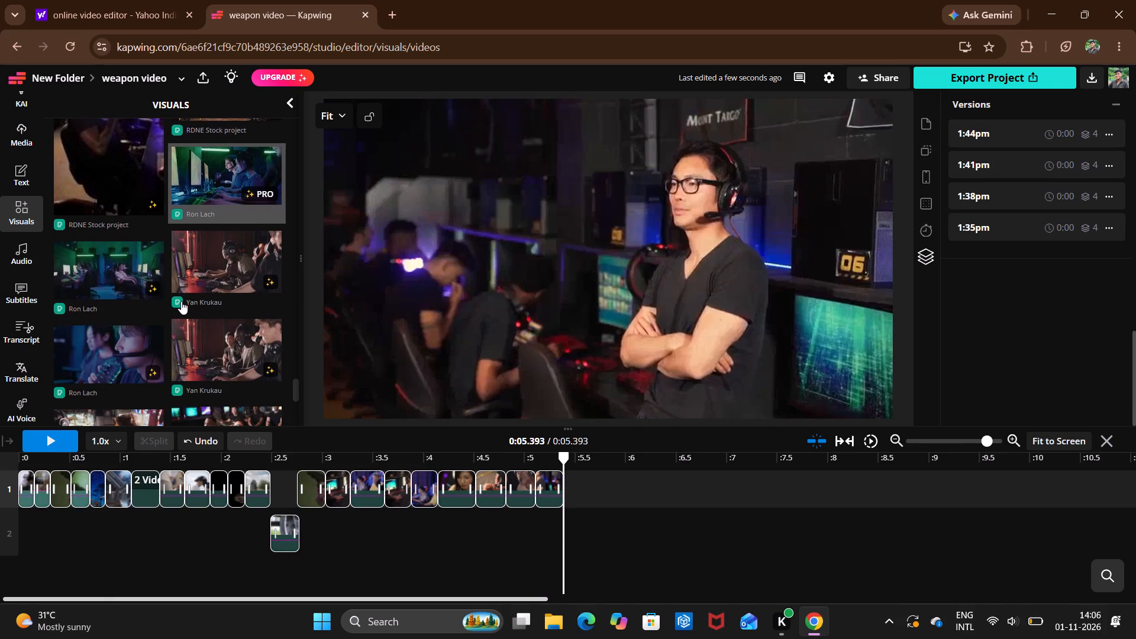
pyautogui.scroll(-3, 181, 301)
pyautogui.hscroll(1, 181, 301)
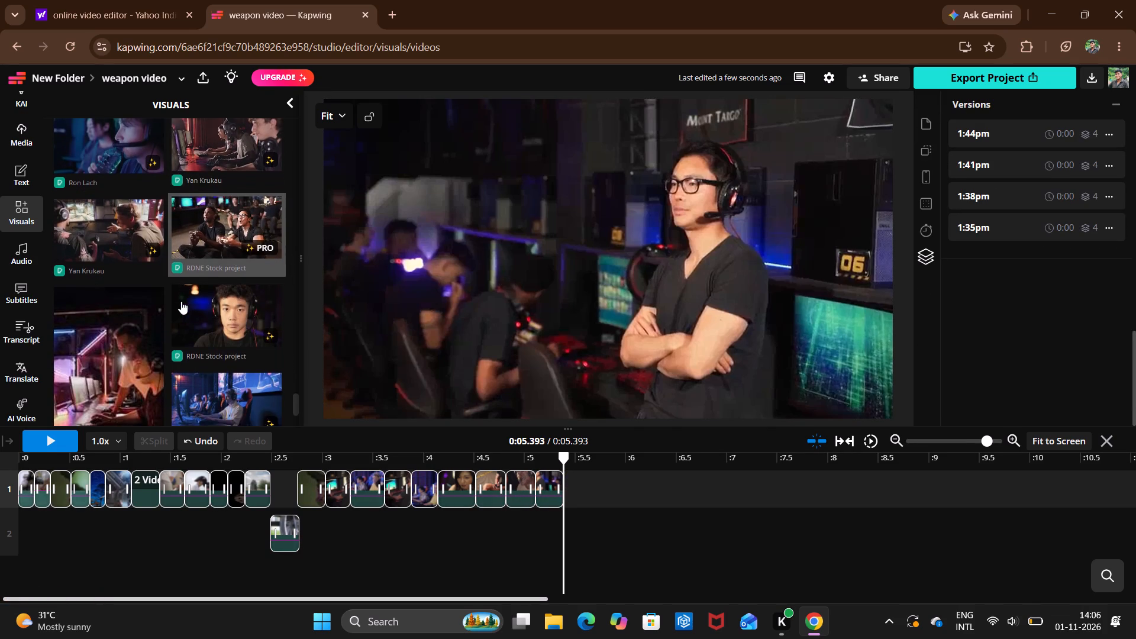
pyautogui.hscroll(3, 181, 301)
pyautogui.scroll(-1, 181, 301)
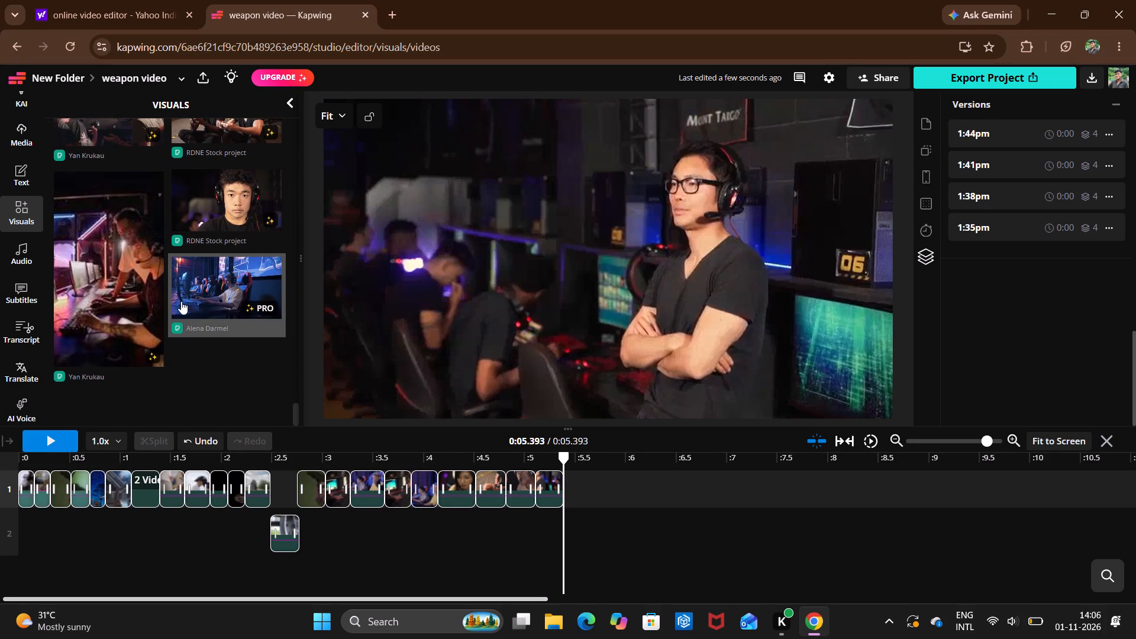
pyautogui.scroll(-1, 280, 301)
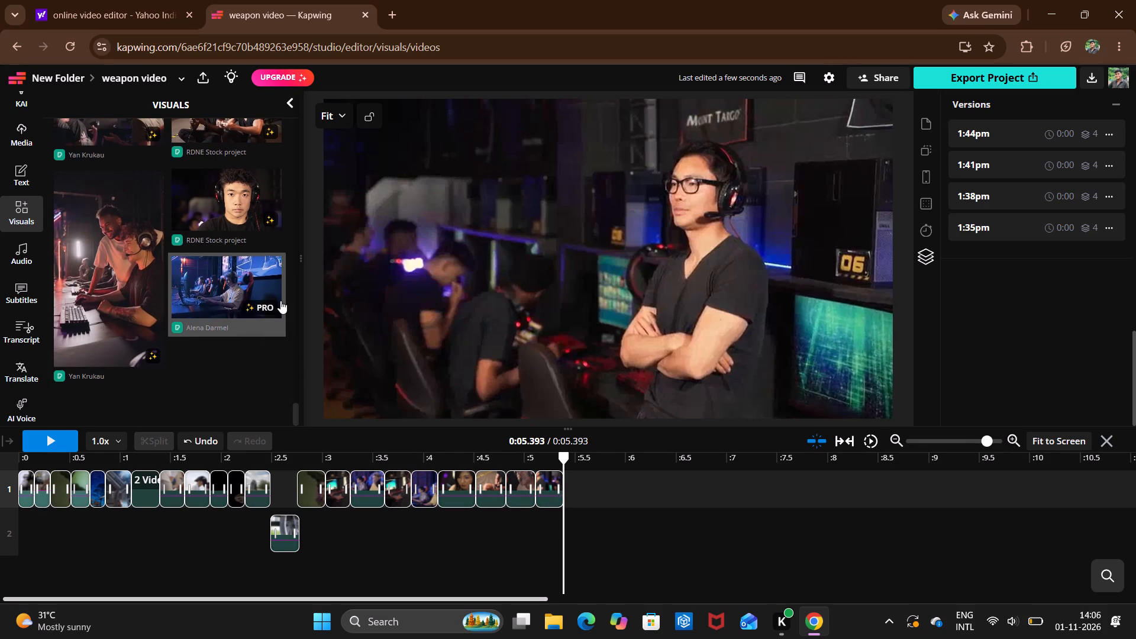
# Replace the esports query with "bgmi" and search the stock videos for it.
pyautogui.scroll(14, 241, 328)
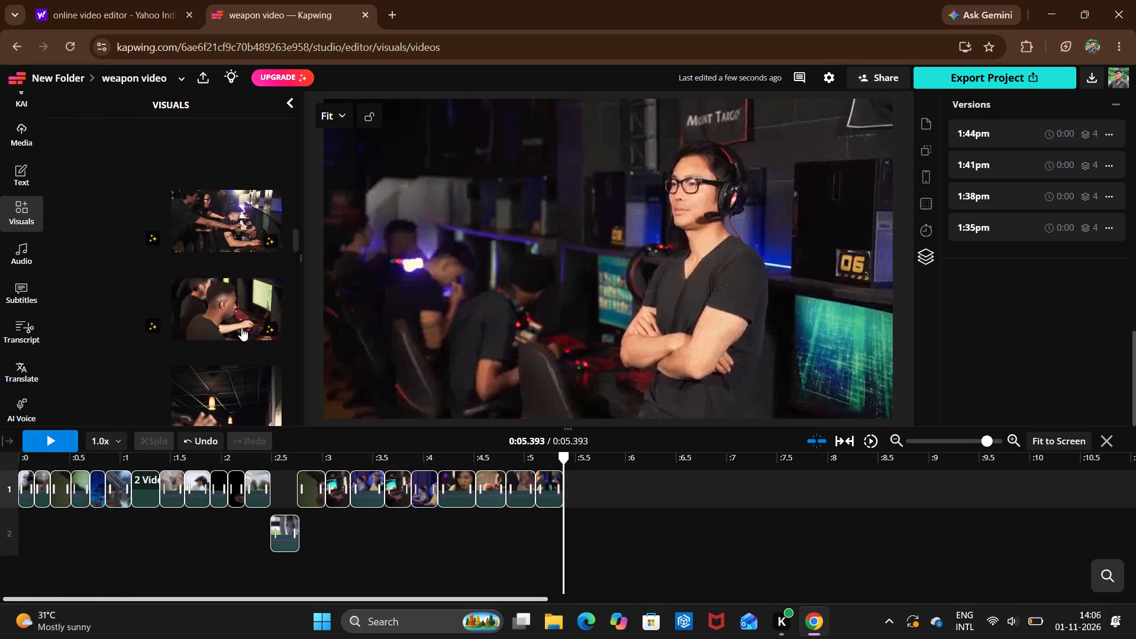
pyautogui.scroll(13, 241, 328)
pyautogui.click(160, 156)
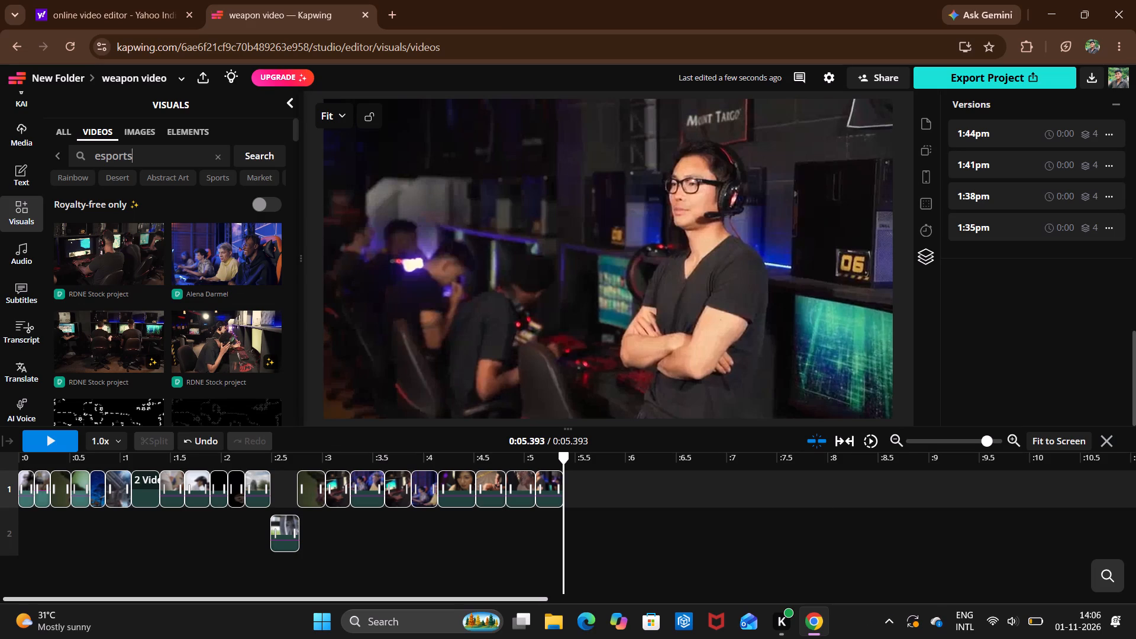
pyautogui.press('BackSpace')
pyautogui.press('BackSpace')
pyautogui.press('BackSpace')
pyautogui.press('BackSpace')
pyautogui.press('BackSpace')
pyautogui.press('BackSpace')
pyautogui.press('BackSpace')
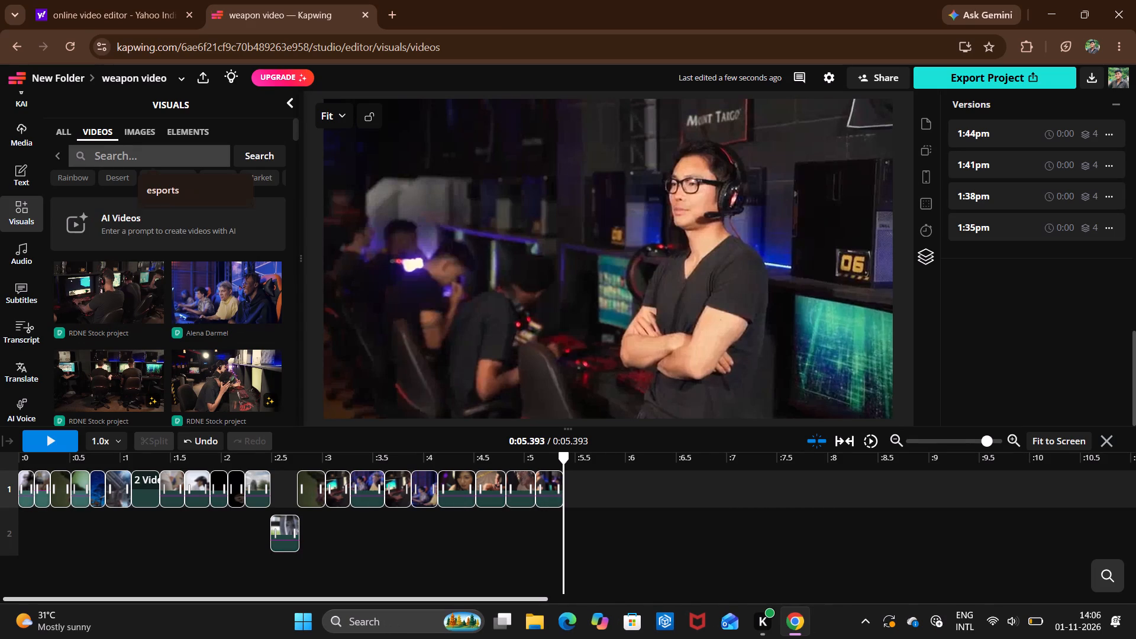
pyautogui.write('bgmi')
pyautogui.press('Return')
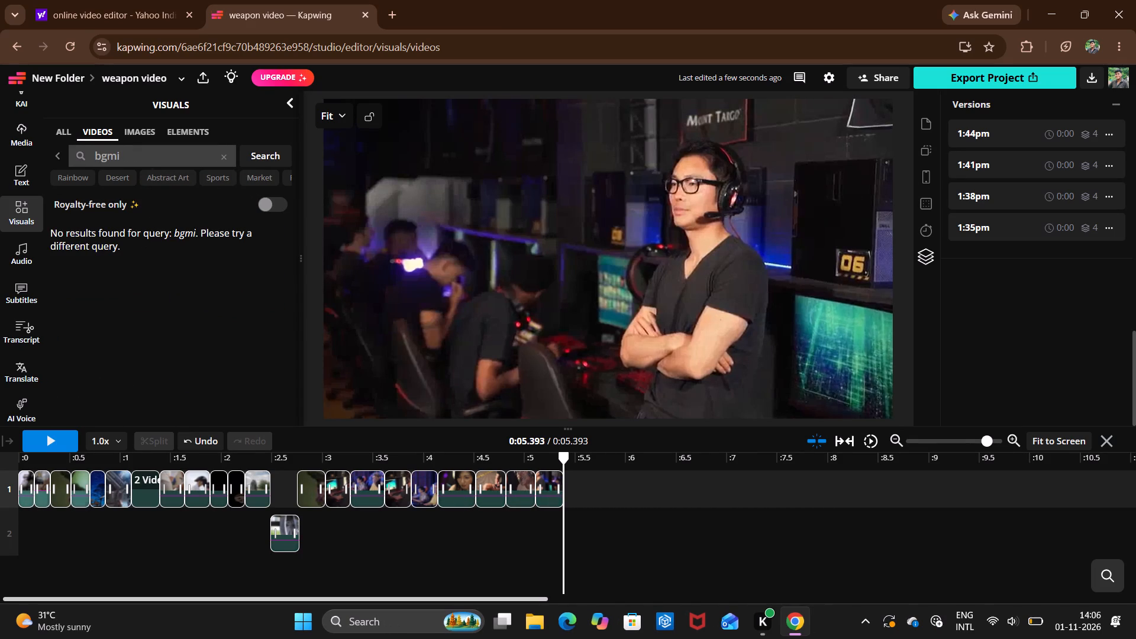
# Search the stock videos for "pubg".
pyautogui.press('BackSpace')
pyautogui.press('BackSpace')
pyautogui.press('BackSpace')
pyautogui.press('BackSpace')
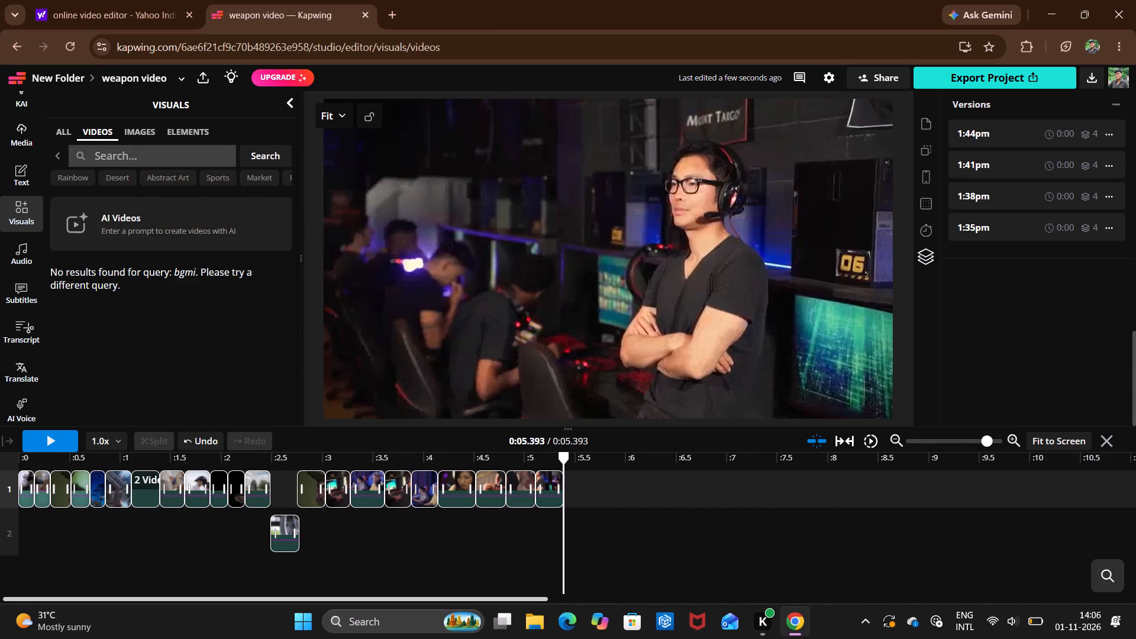
pyautogui.write('pubg')
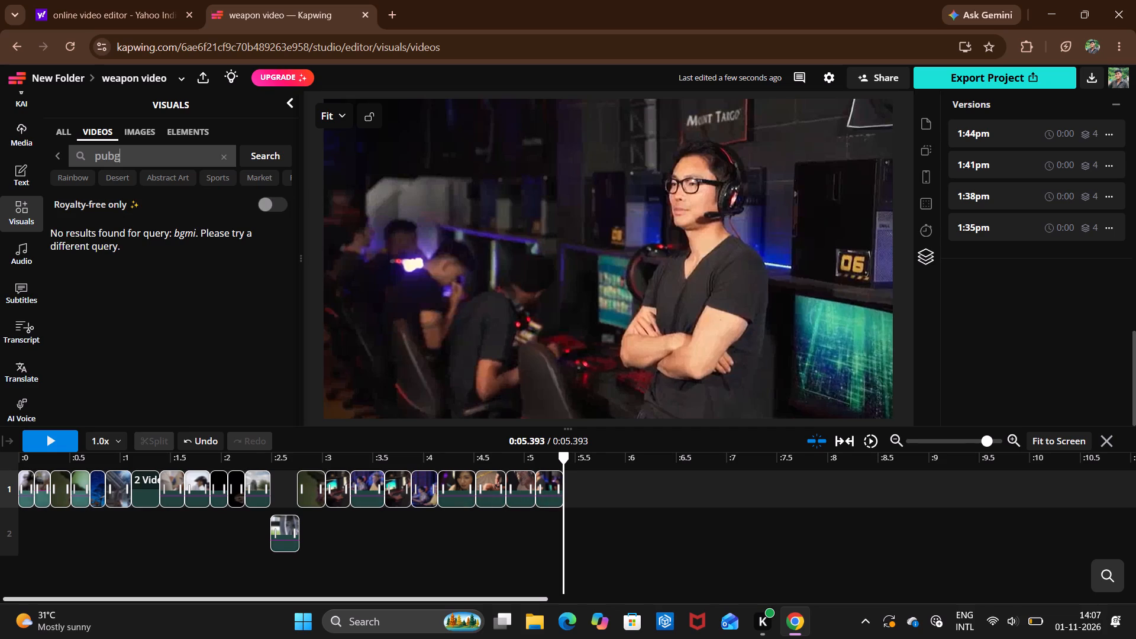
pyautogui.press('Return')
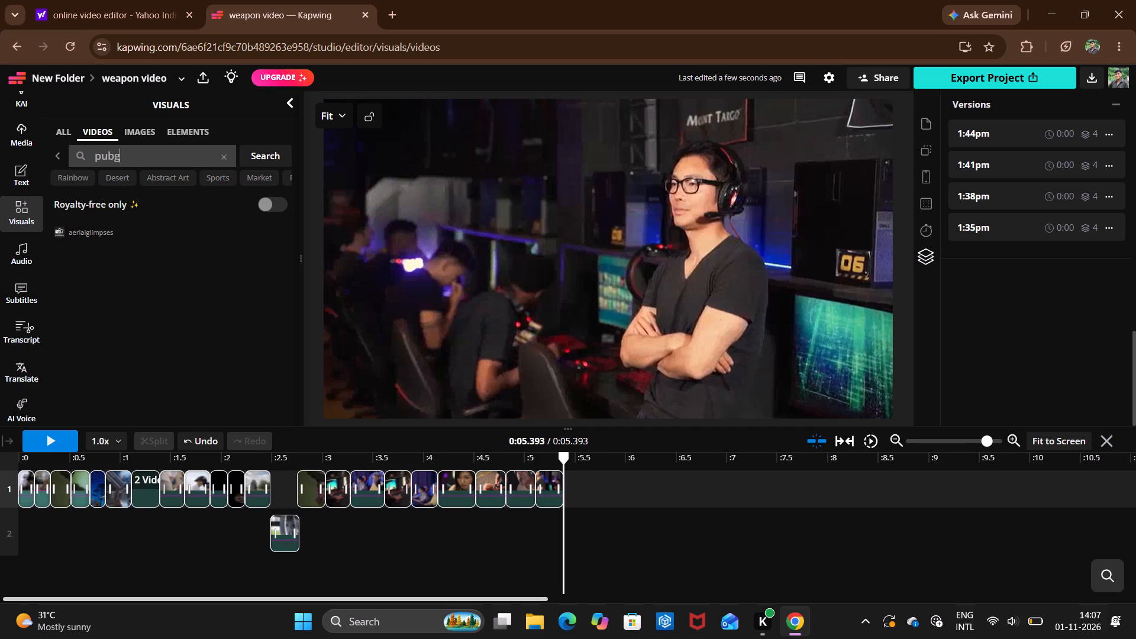
# Search the stock videos for "free fire" and add the vertical clip of a campfire before a tent at 0:05.393.
pyautogui.press('BackSpace')
pyautogui.press('BackSpace')
pyautogui.press('BackSpace')
pyautogui.press('BackSpace')
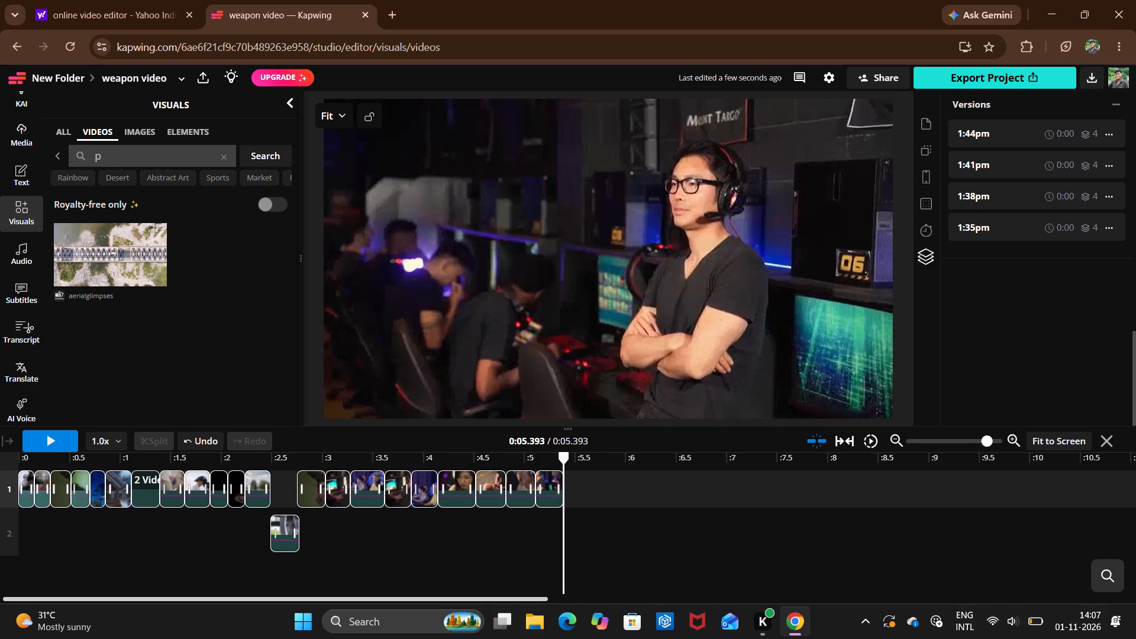
pyautogui.write('free fire')
pyautogui.press('Return')
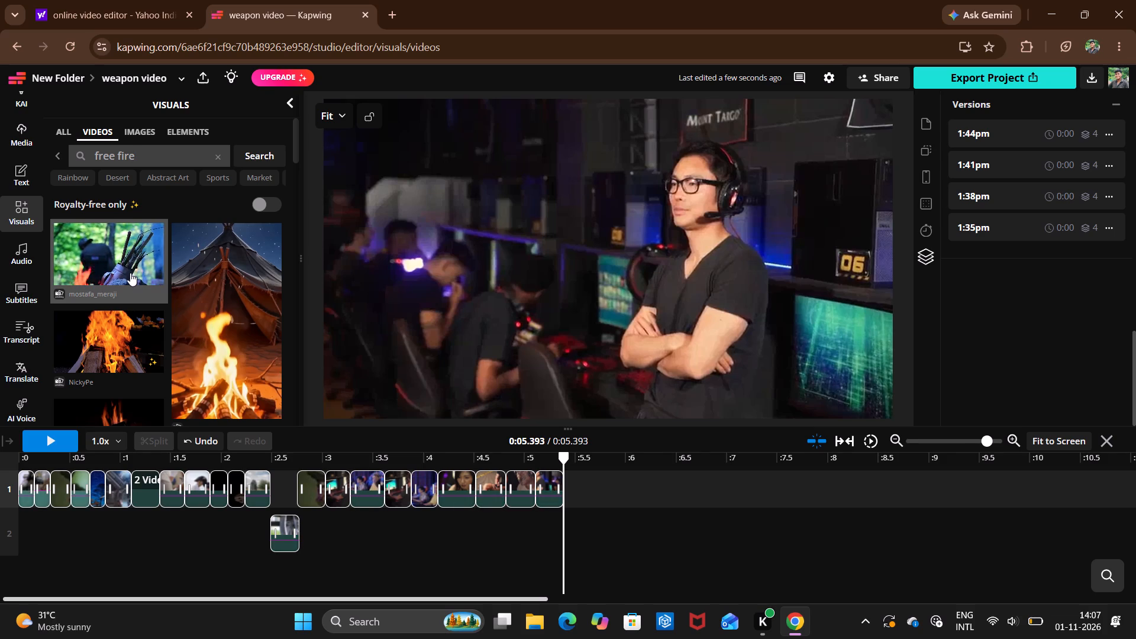
pyautogui.scroll(-3, 171, 270)
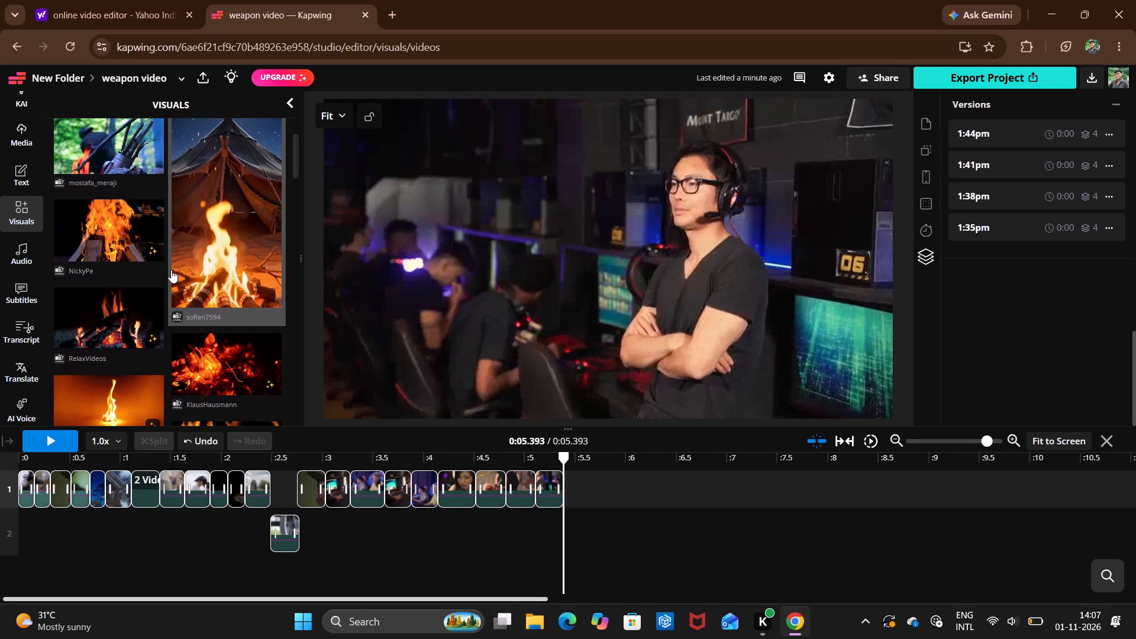
pyautogui.moveTo(307, 215); pyautogui.dragTo(250, 230)
pyautogui.click(250, 230)
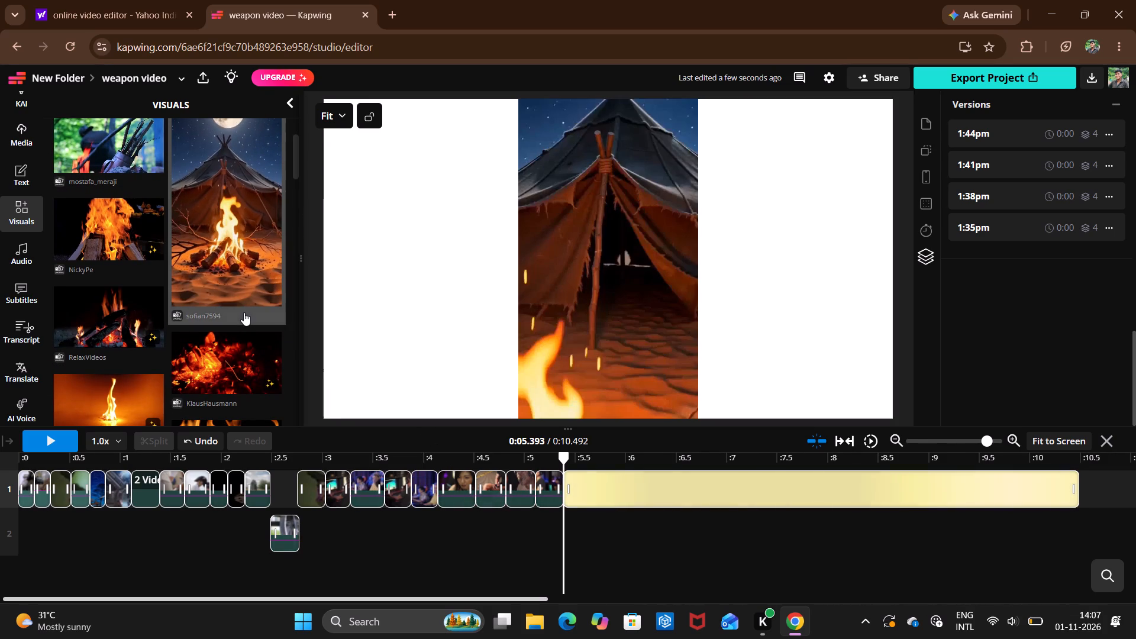
# Cut the campfire-and-tent clip at 0:05.729 by splitting it there and deleting the remainder.
pyautogui.click(244, 312)
pyautogui.scroll(2, 244, 312)
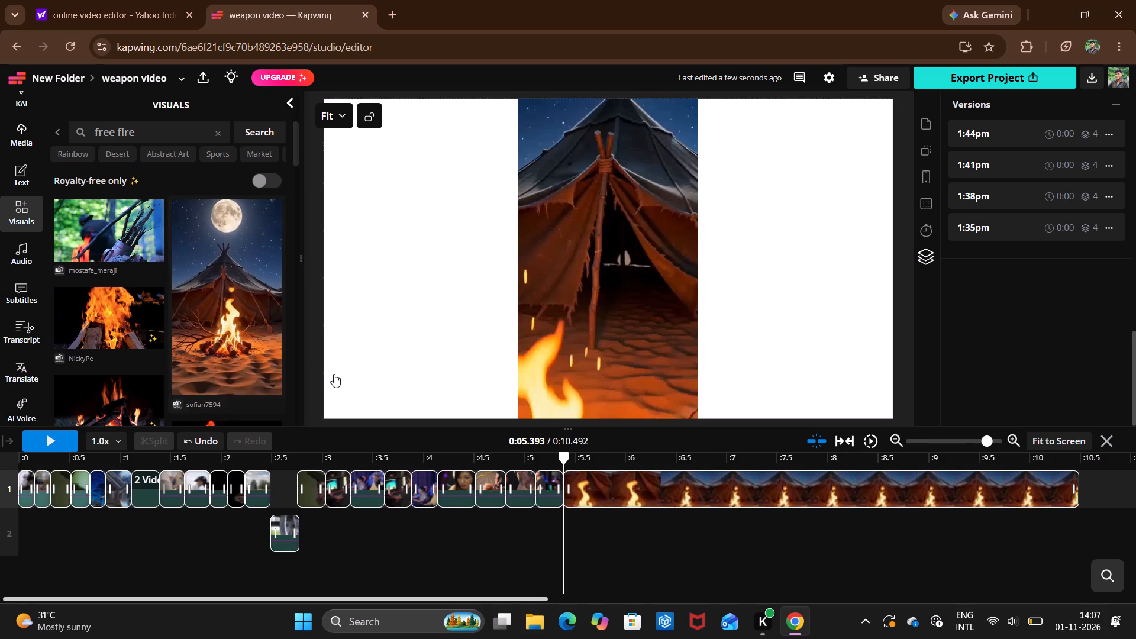
pyautogui.doubleClick(601, 479)
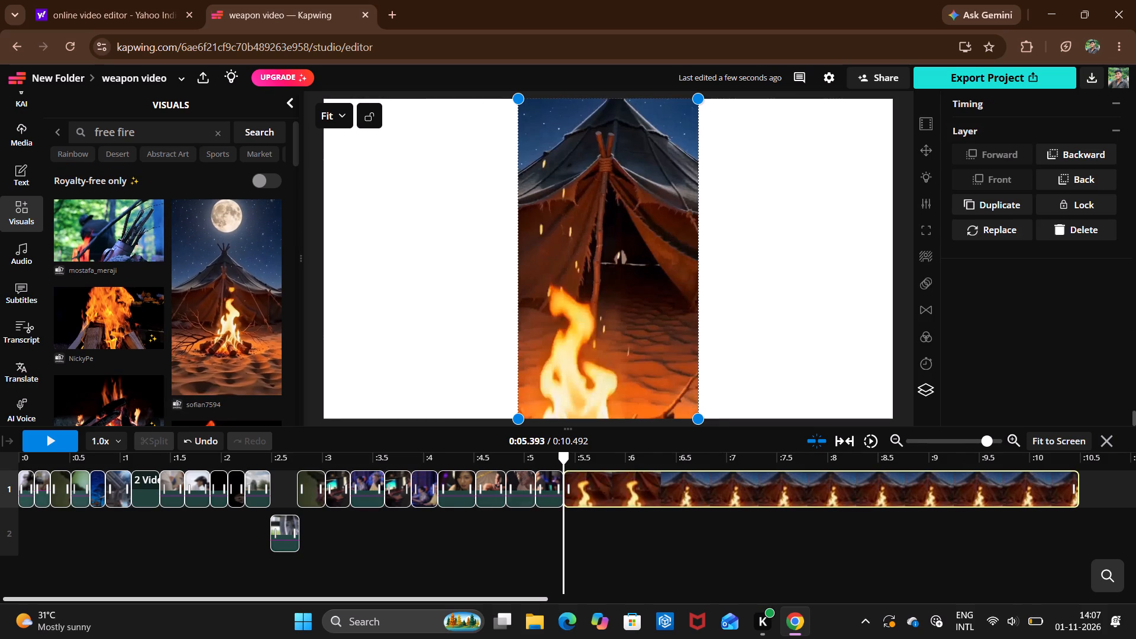
pyautogui.doubleClick(598, 485)
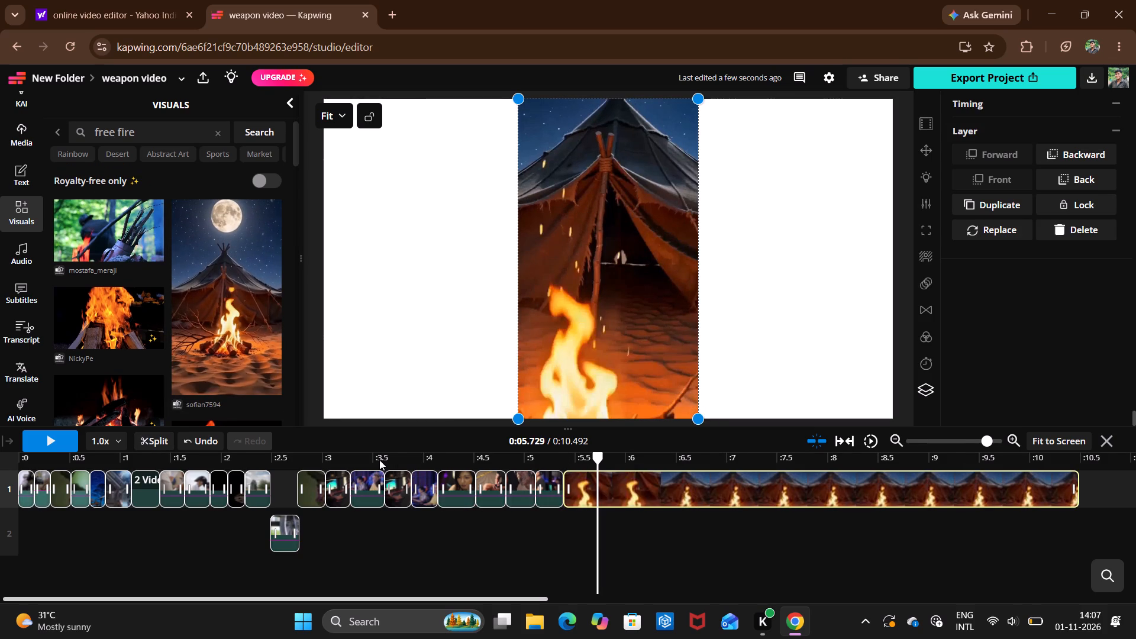
pyautogui.click(157, 445)
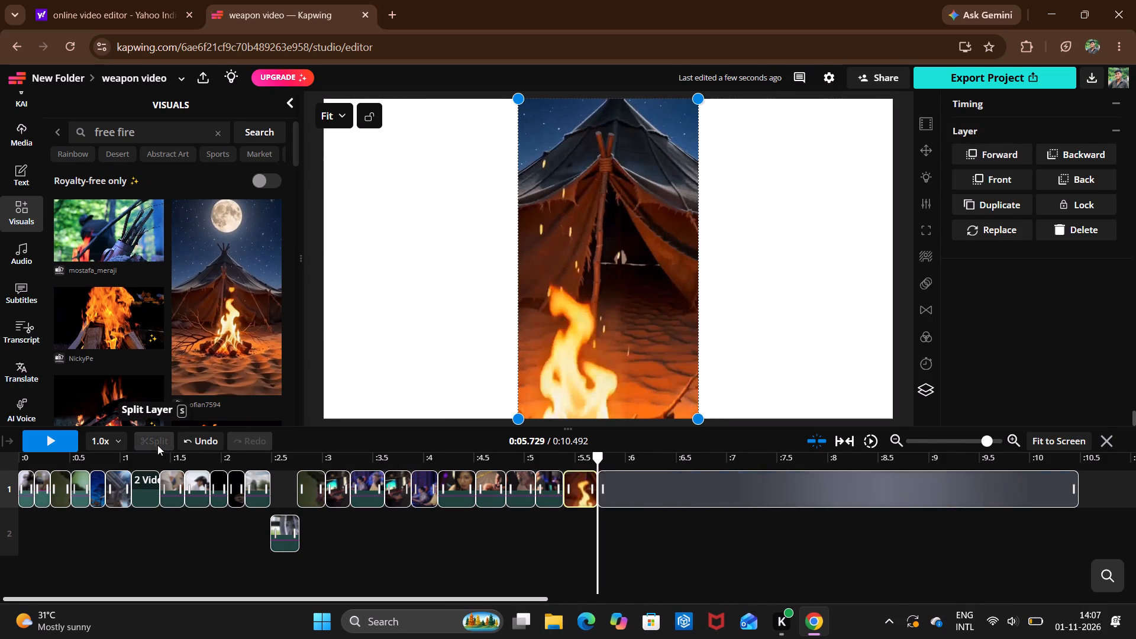
pyautogui.click(666, 501)
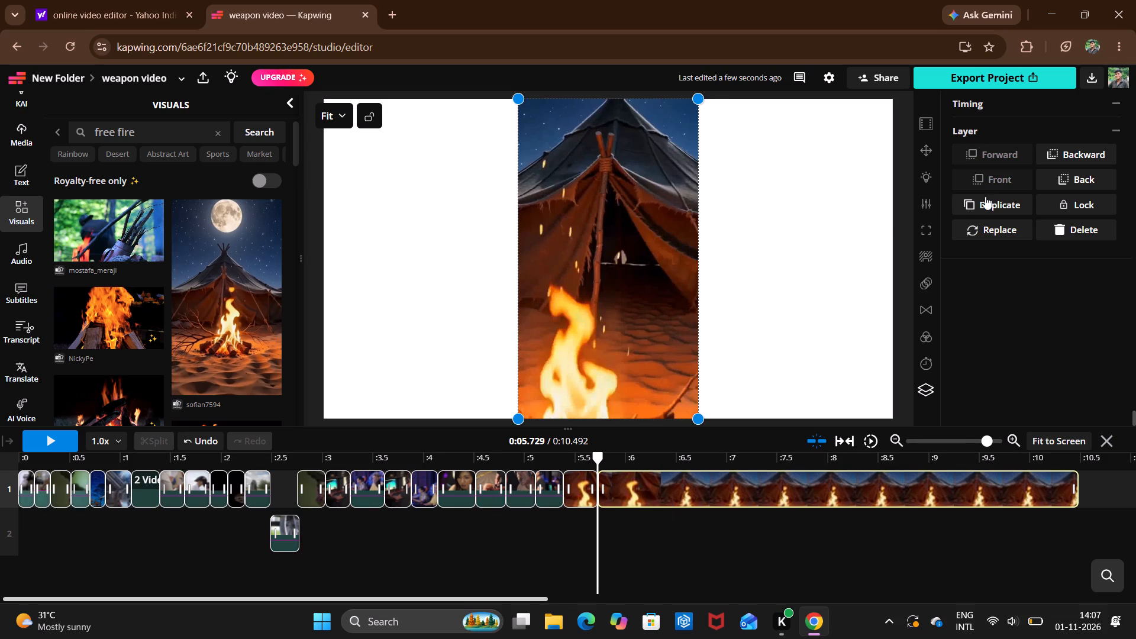
pyautogui.click(1083, 221)
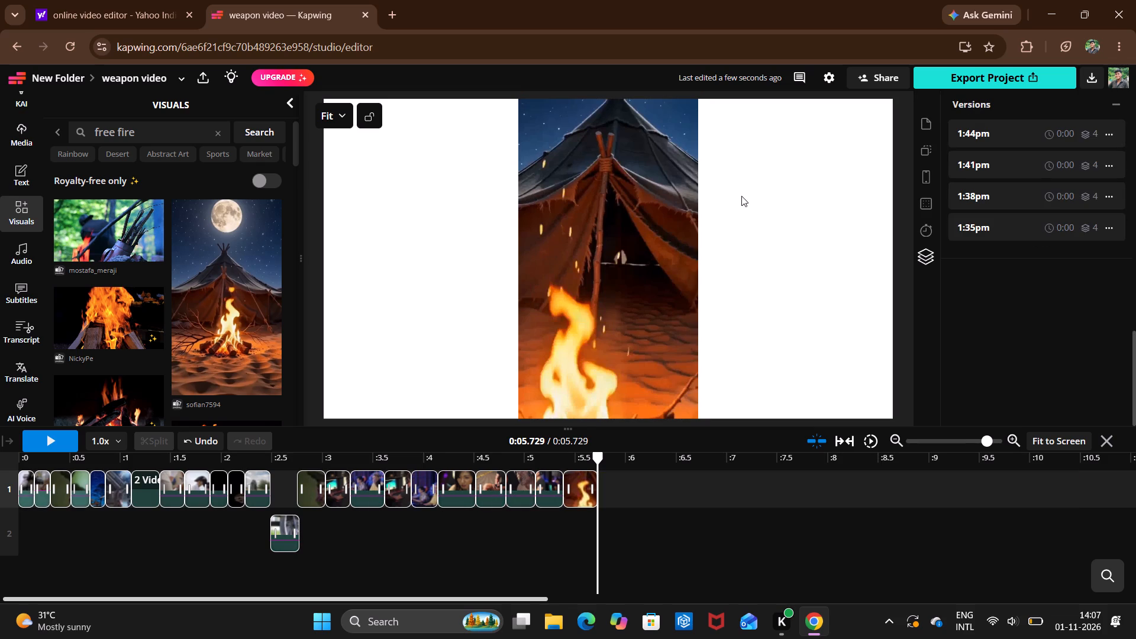
# Add the stock clip of a man behind a fire and a can of sticks at 0:05.729, cutting it off at 0:05.963.
pyautogui.click(124, 224)
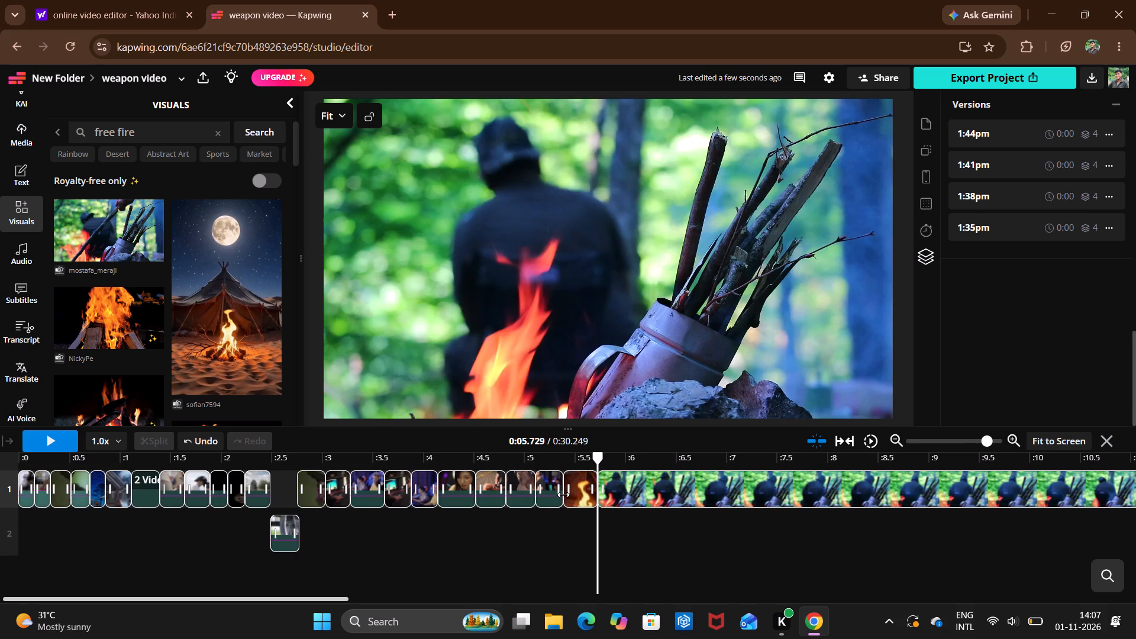
pyautogui.doubleClick(622, 495)
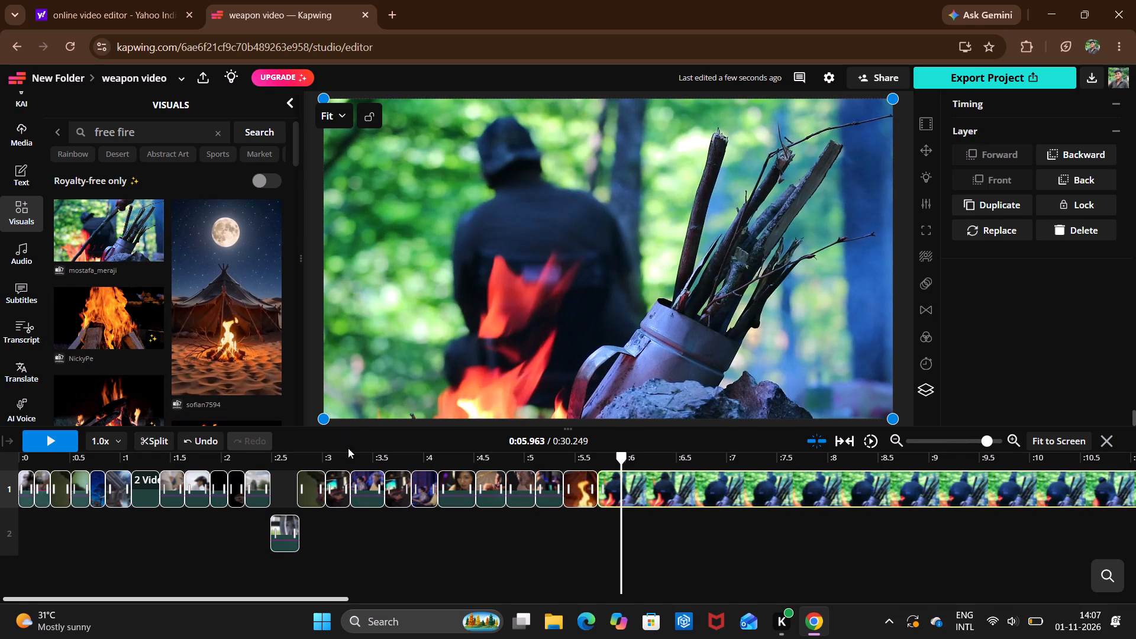
pyautogui.click(146, 443)
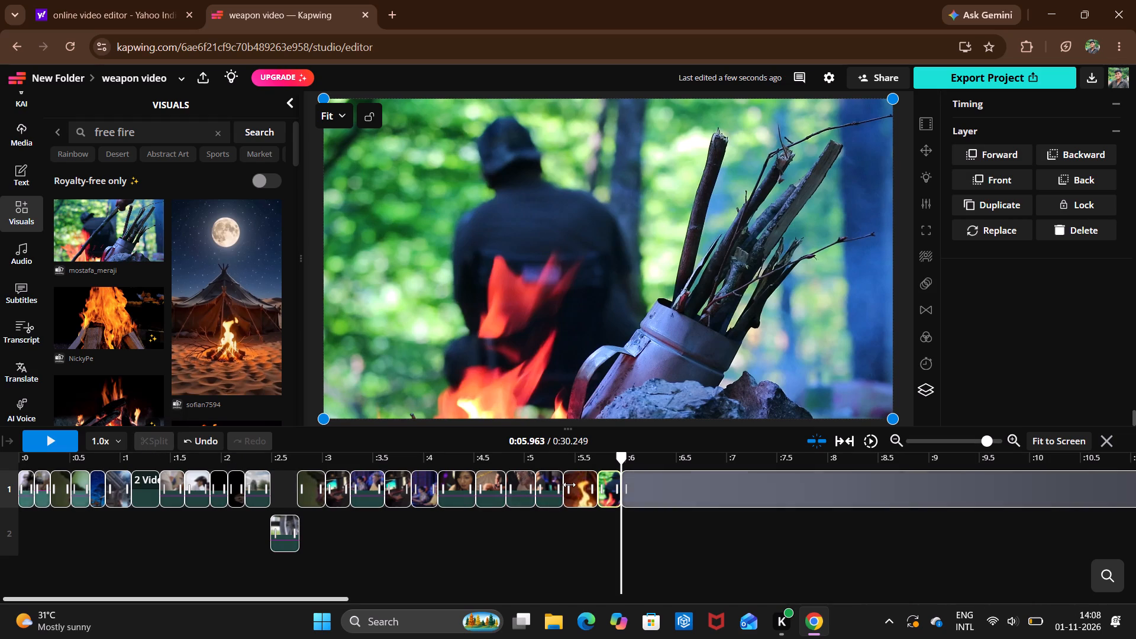
pyautogui.click(679, 477)
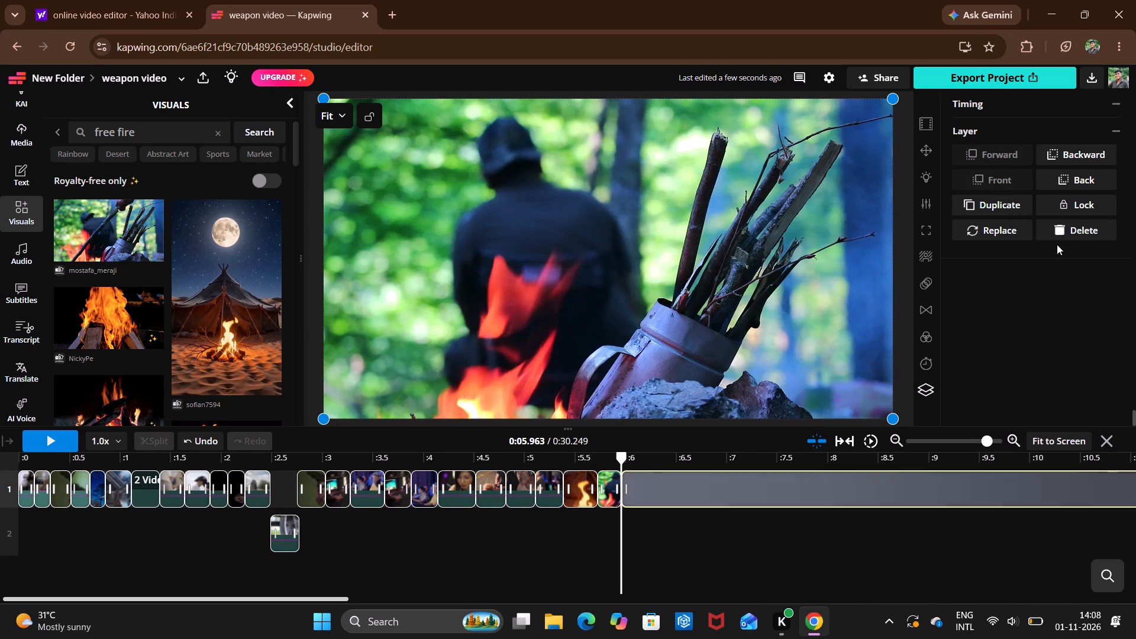
pyautogui.click(1070, 233)
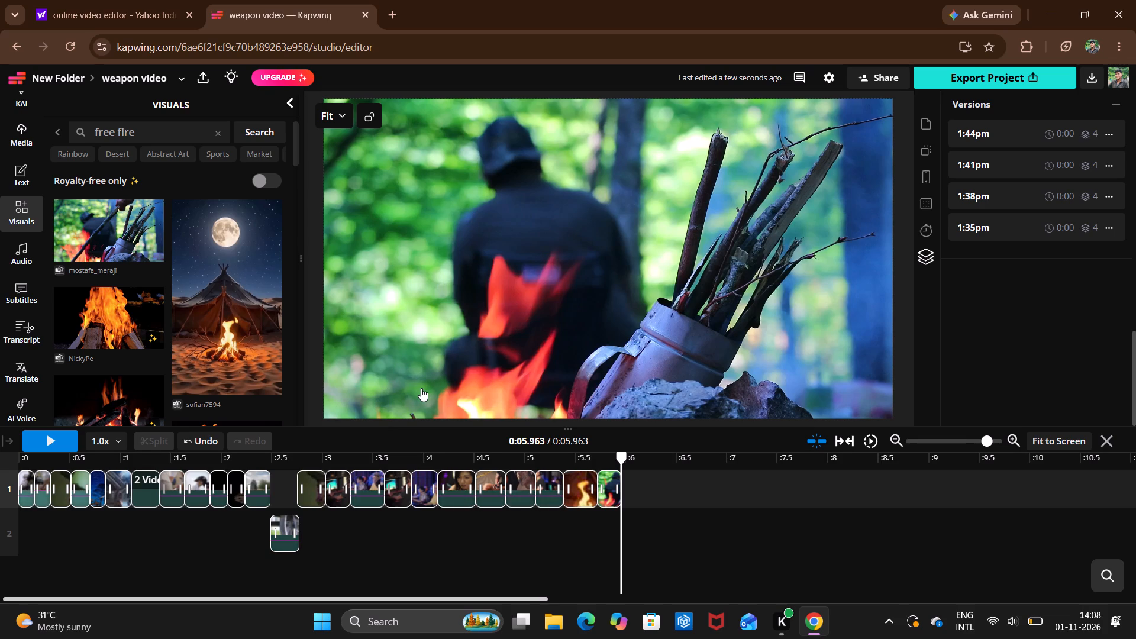
# Look further through the "free fire" video results for another clip to use.
pyautogui.scroll(-4, 205, 398)
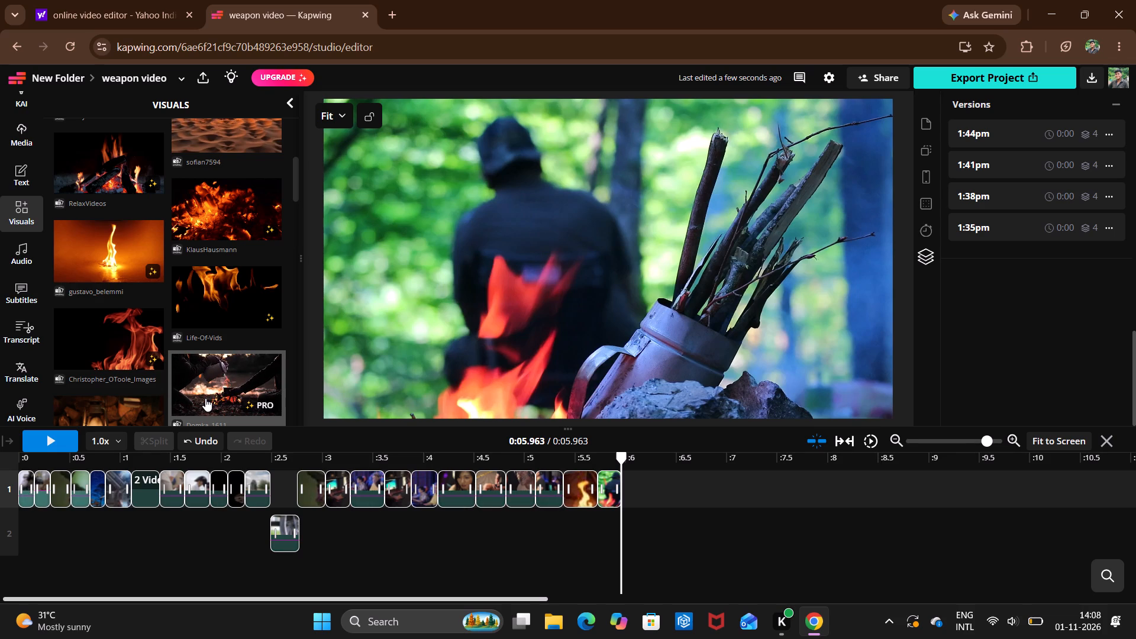
pyautogui.scroll(-1, 208, 388)
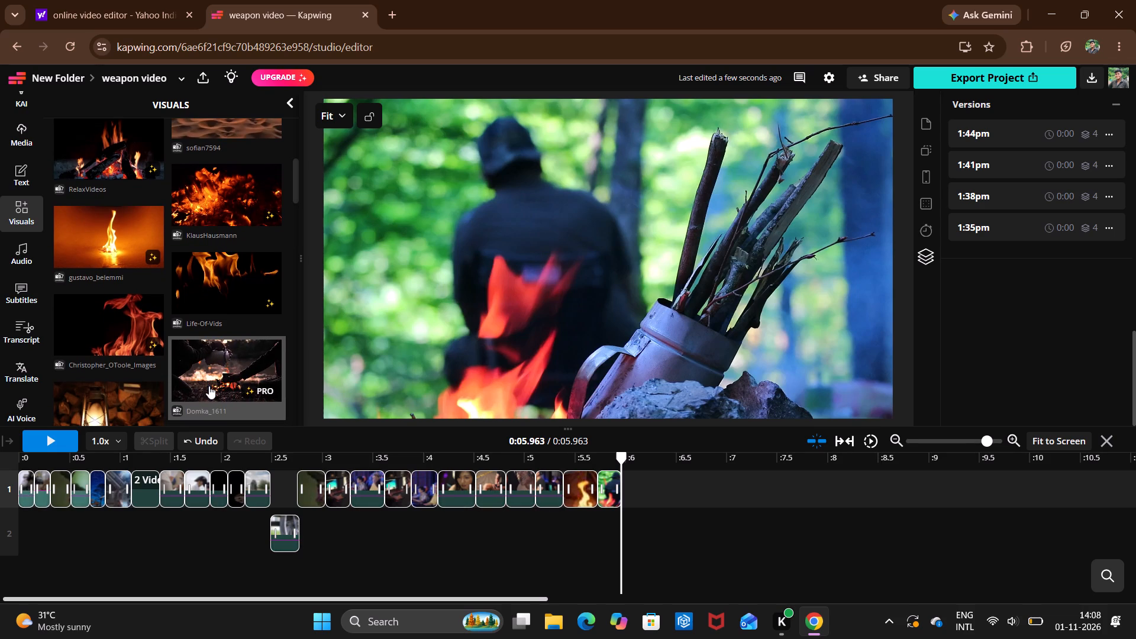
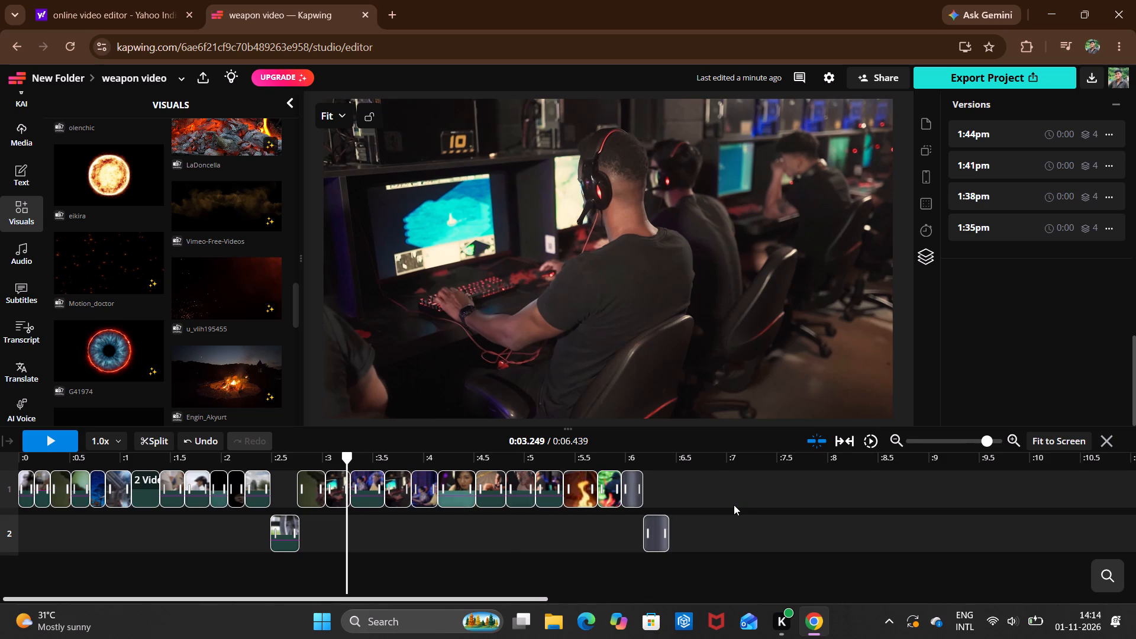
# With the playhead moved to the timeline's end at 0:06.439, look further through the "free fire" video results for another clip.
pyautogui.doubleClick(676, 524)
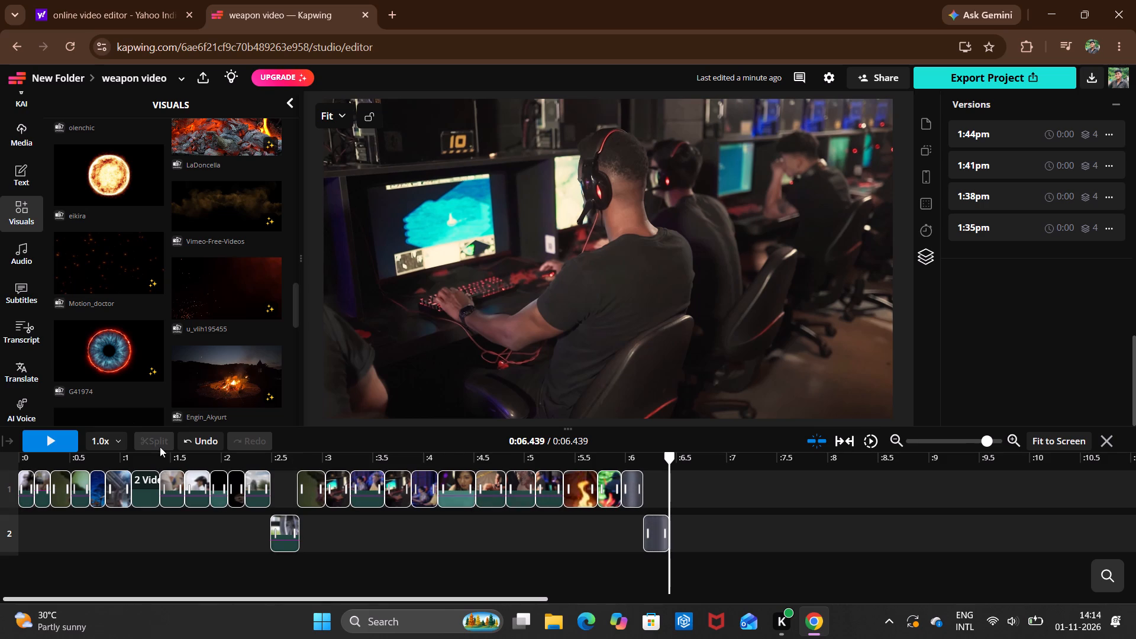
pyautogui.scroll(-3, 172, 371)
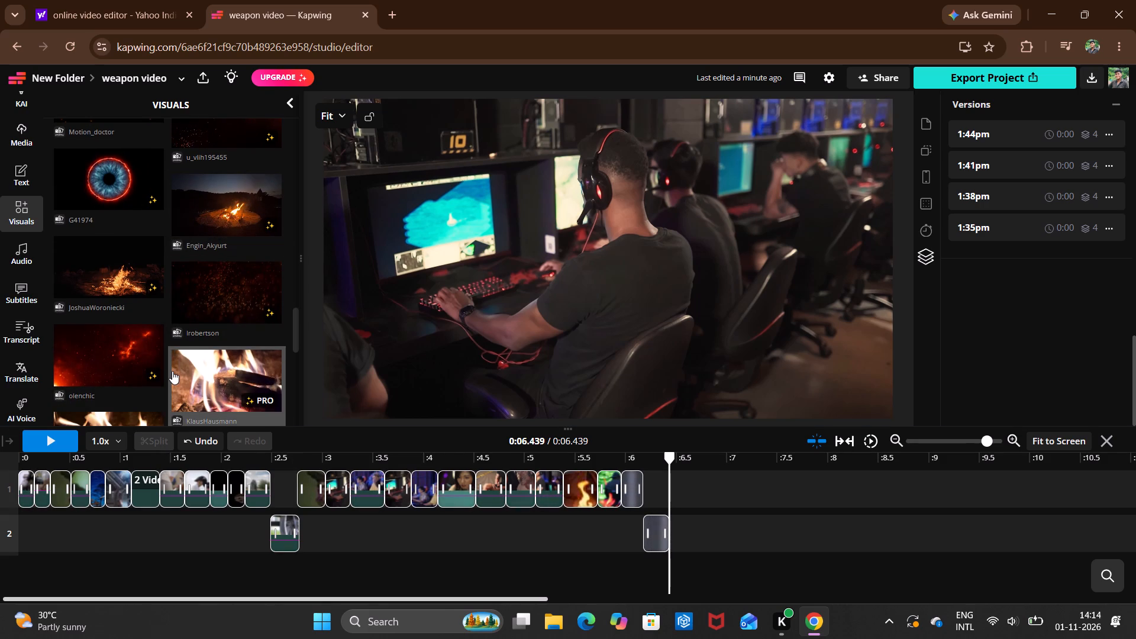
pyautogui.scroll(-3, 172, 371)
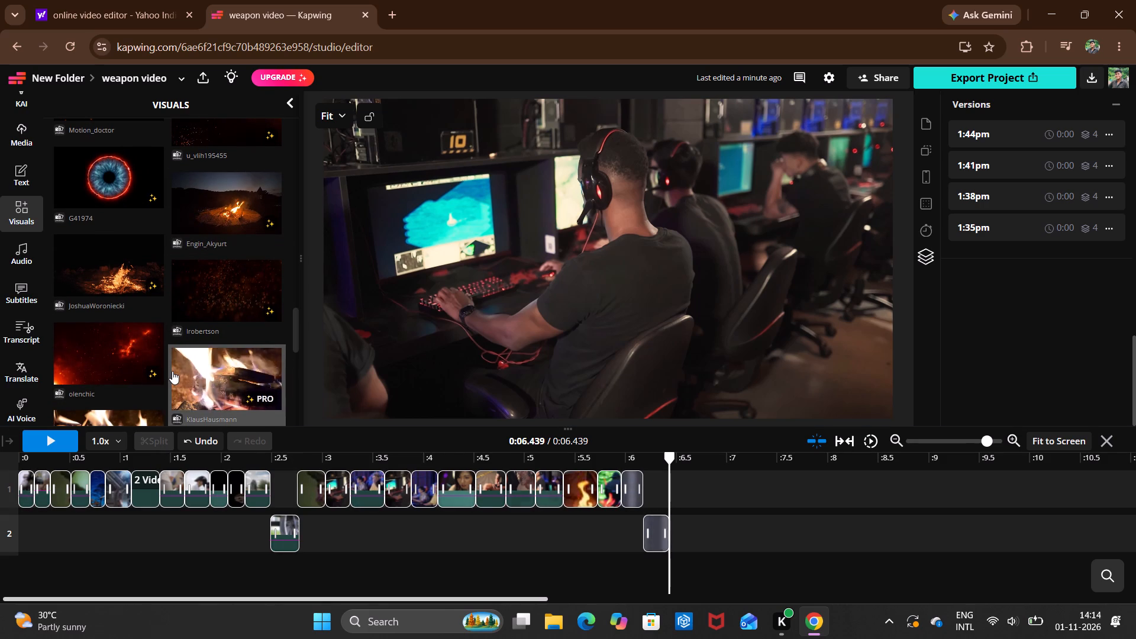
pyautogui.scroll(-2, 172, 371)
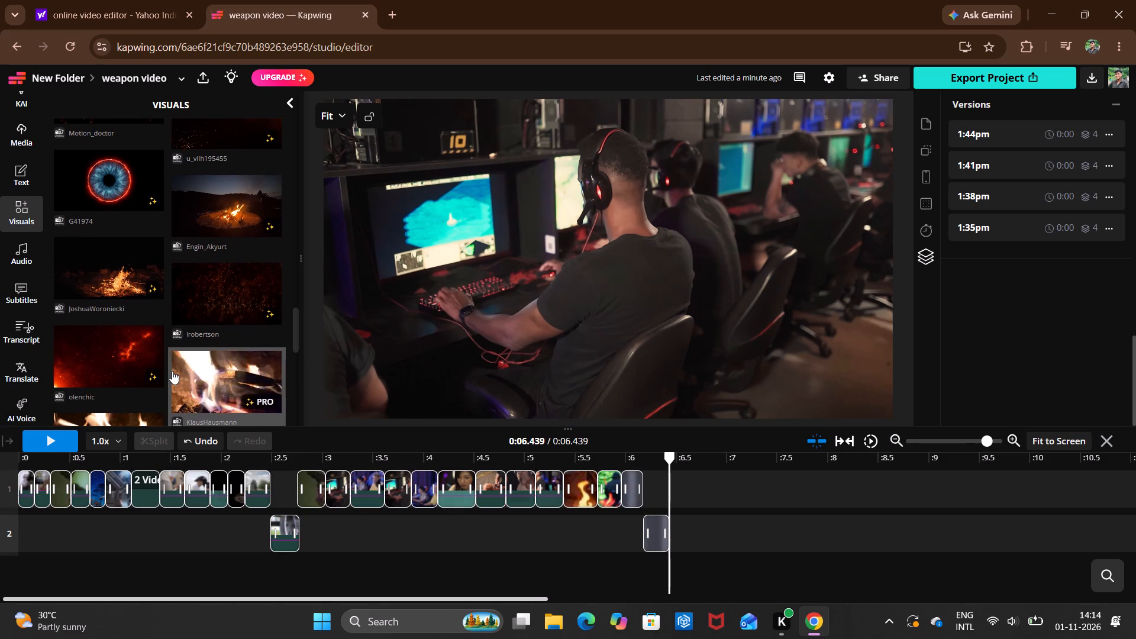
pyautogui.scroll(-2, 172, 371)
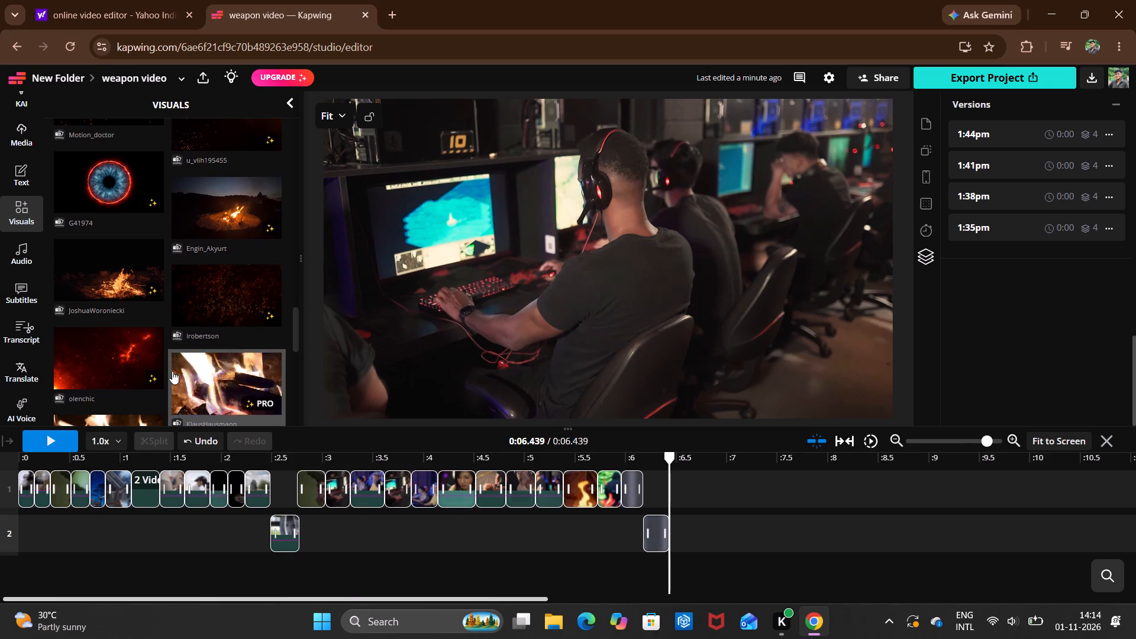
pyautogui.scroll(-3, 172, 371)
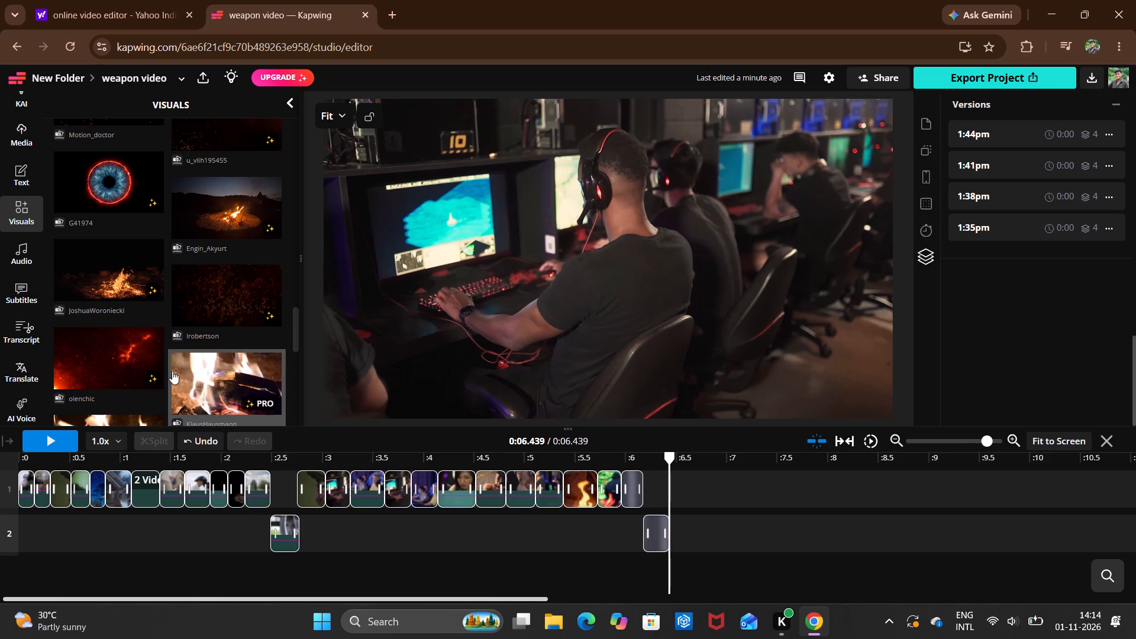
pyautogui.scroll(-3, 172, 371)
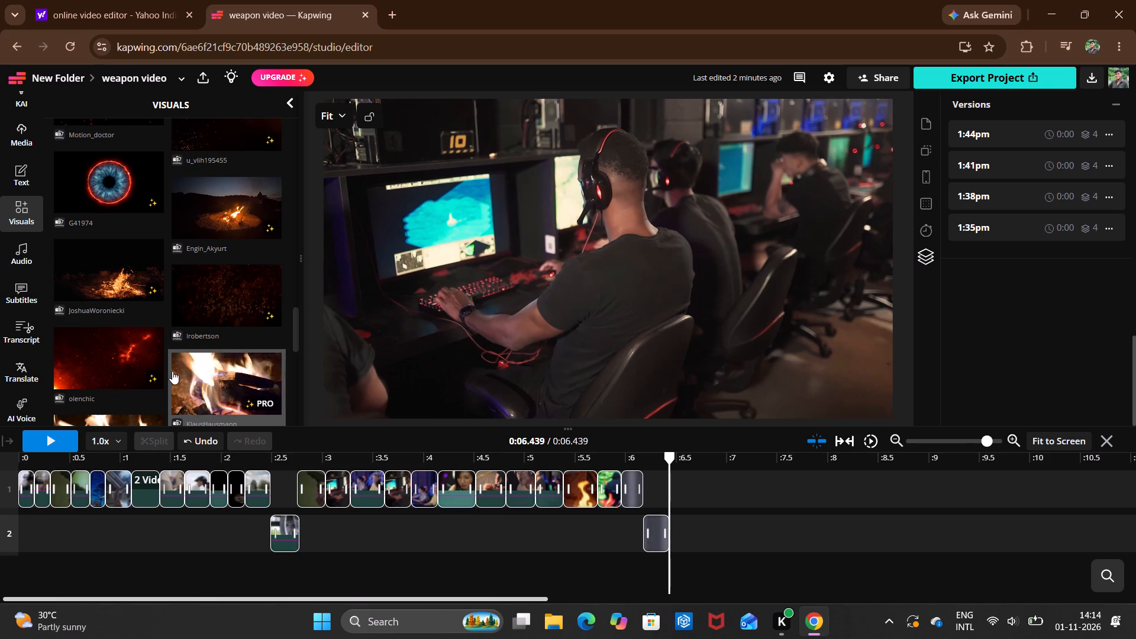
pyautogui.scroll(-2, 172, 371)
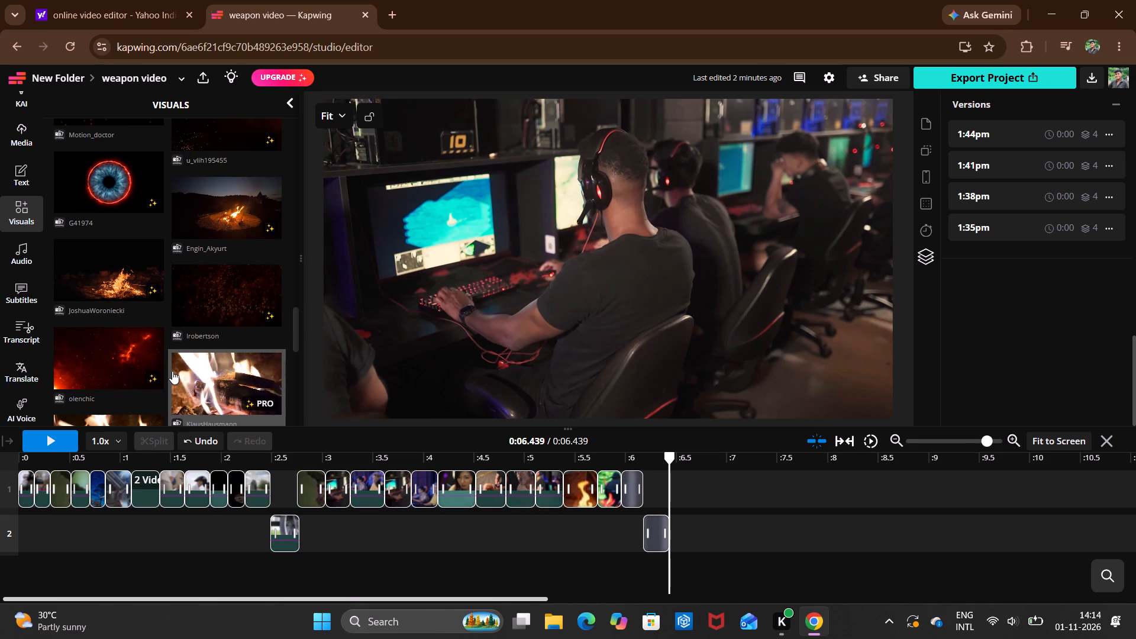
pyautogui.scroll(-2, 172, 371)
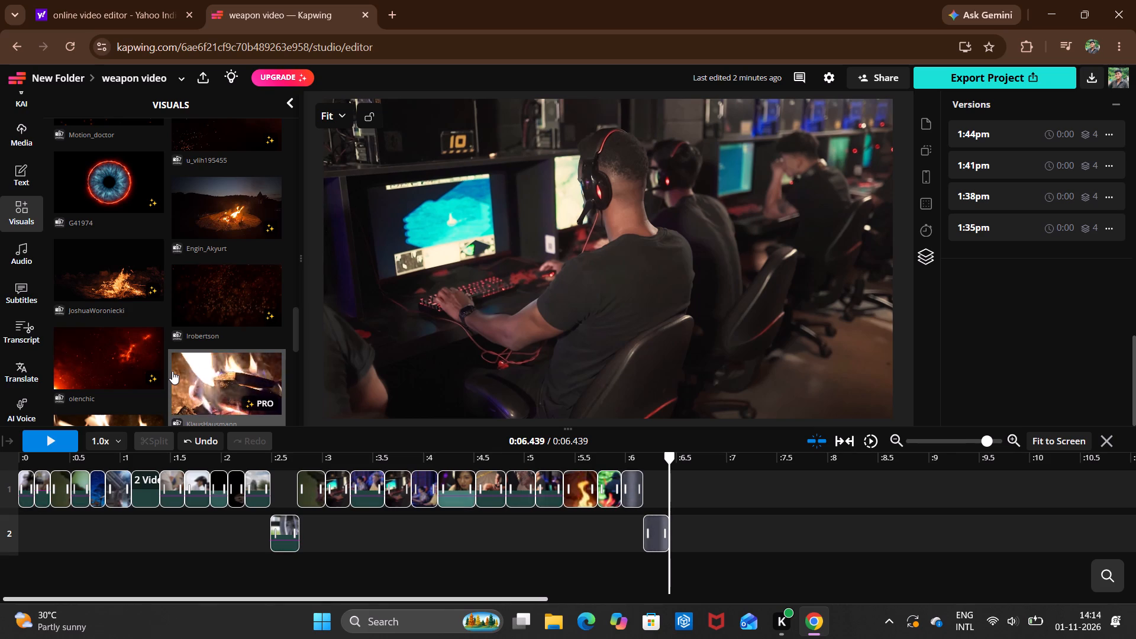
pyautogui.scroll(-3, 172, 371)
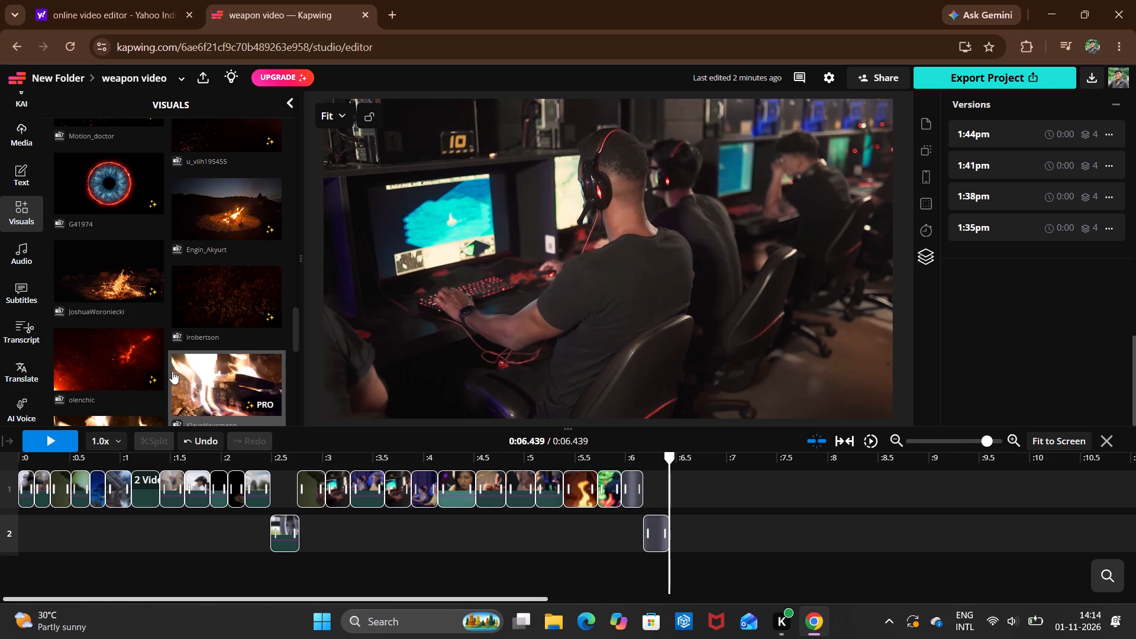
pyautogui.scroll(-1, 172, 371)
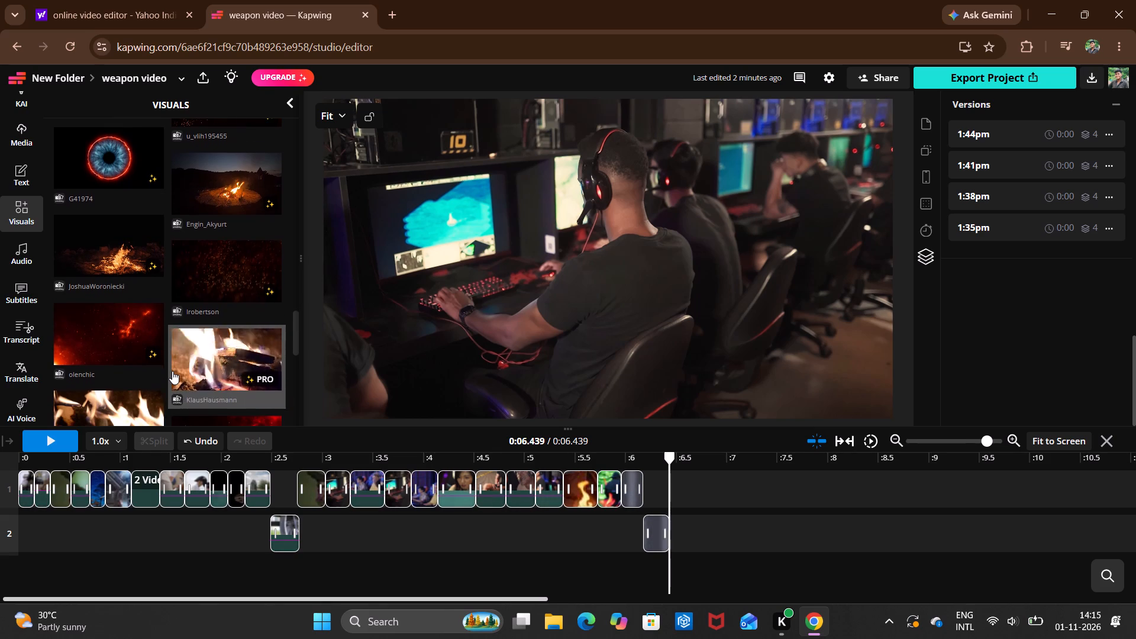
pyautogui.scroll(-3, 172, 371)
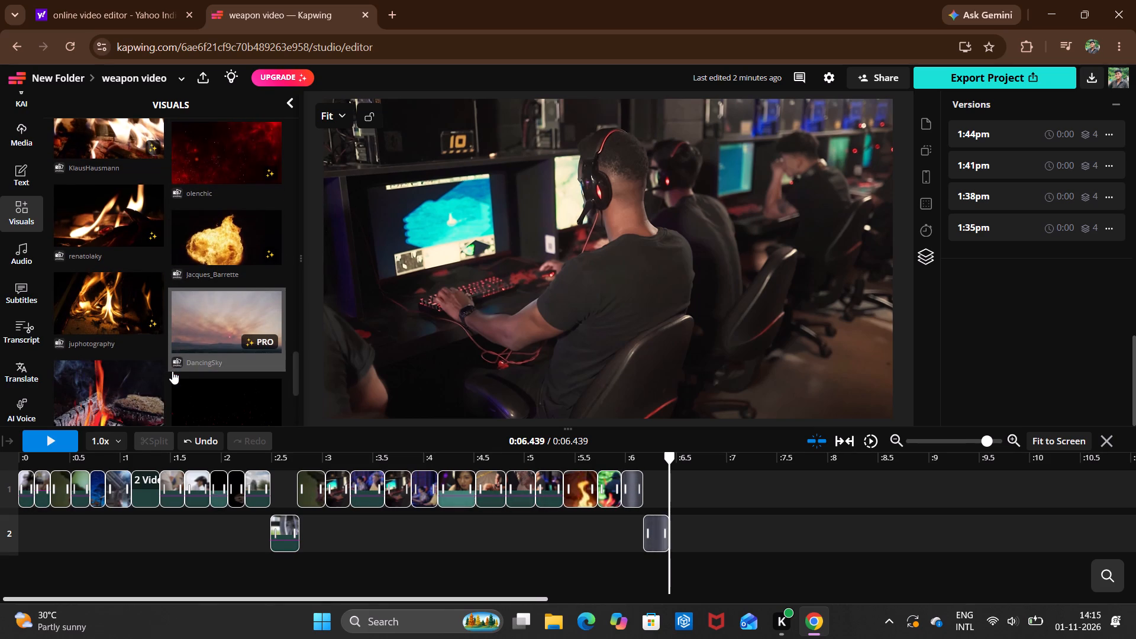
pyautogui.scroll(-4, 172, 371)
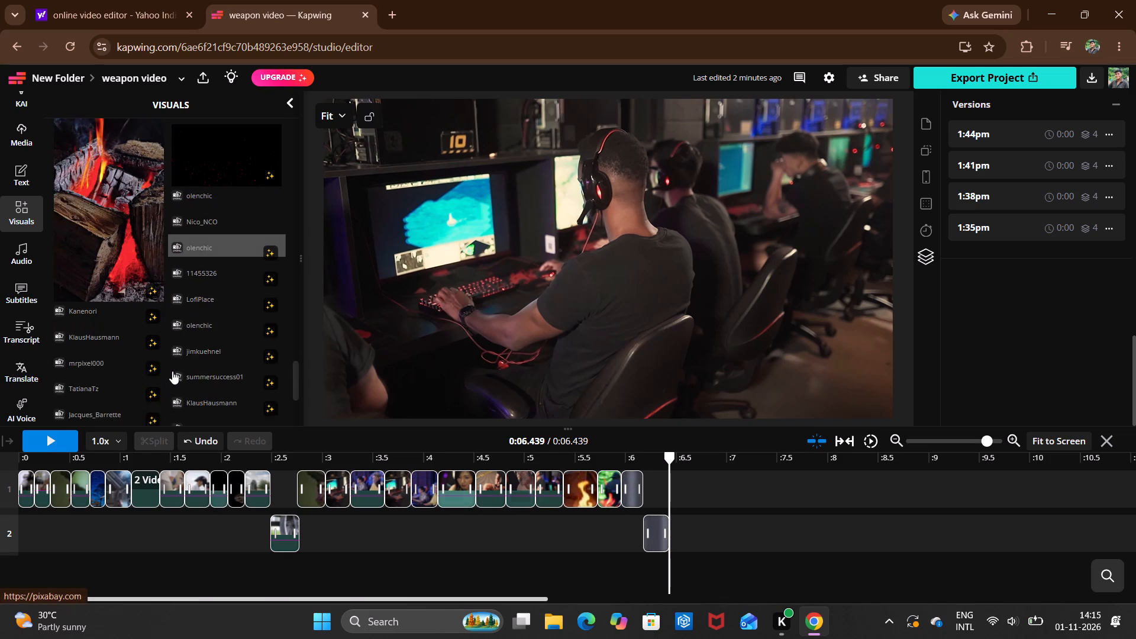
pyautogui.hscroll(1, 229, 192)
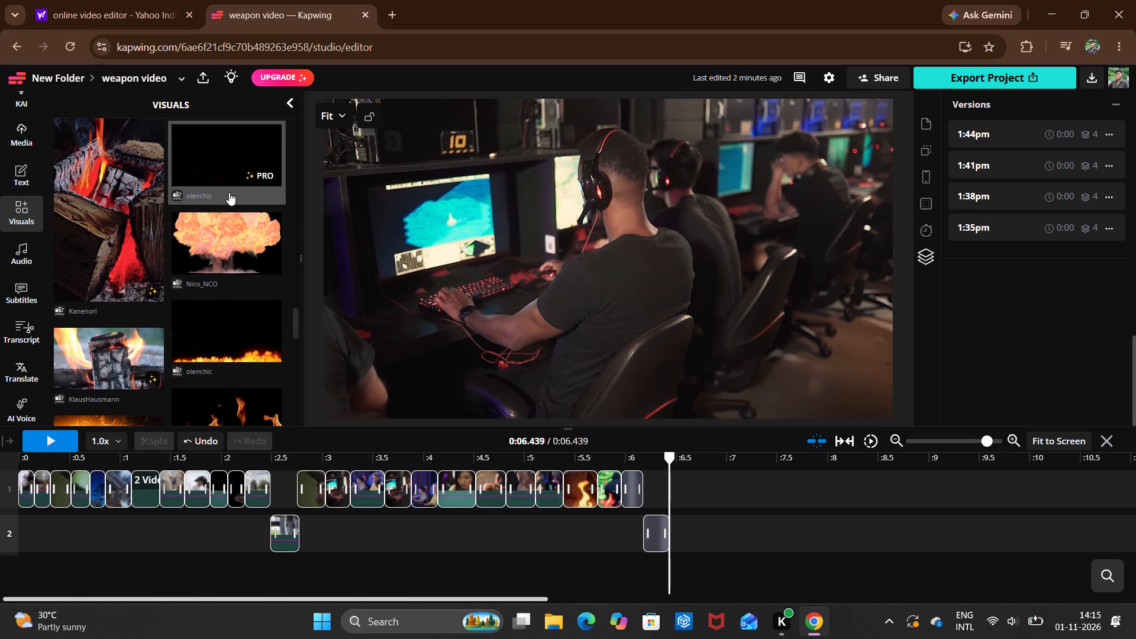
pyautogui.hscroll(1, 229, 192)
pyautogui.scroll(-1, 229, 192)
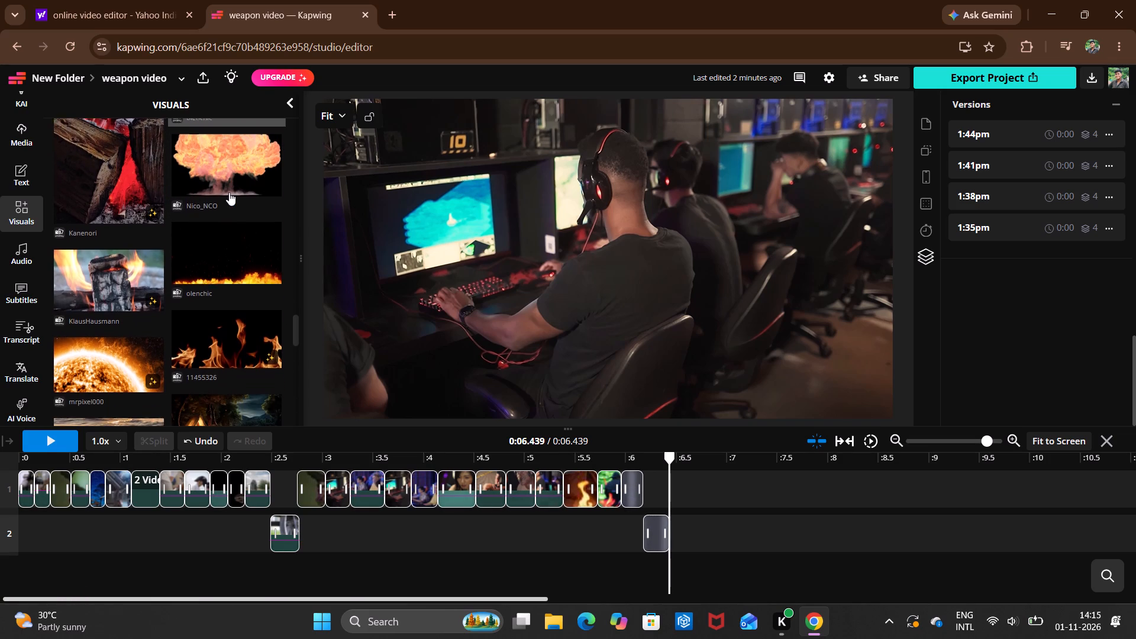
pyautogui.scroll(-2, 229, 192)
# Add the olenchic stock clip of a low row of flames on black at 0:06.439, cutting it off at 0:06.717.
pyautogui.click(229, 192)
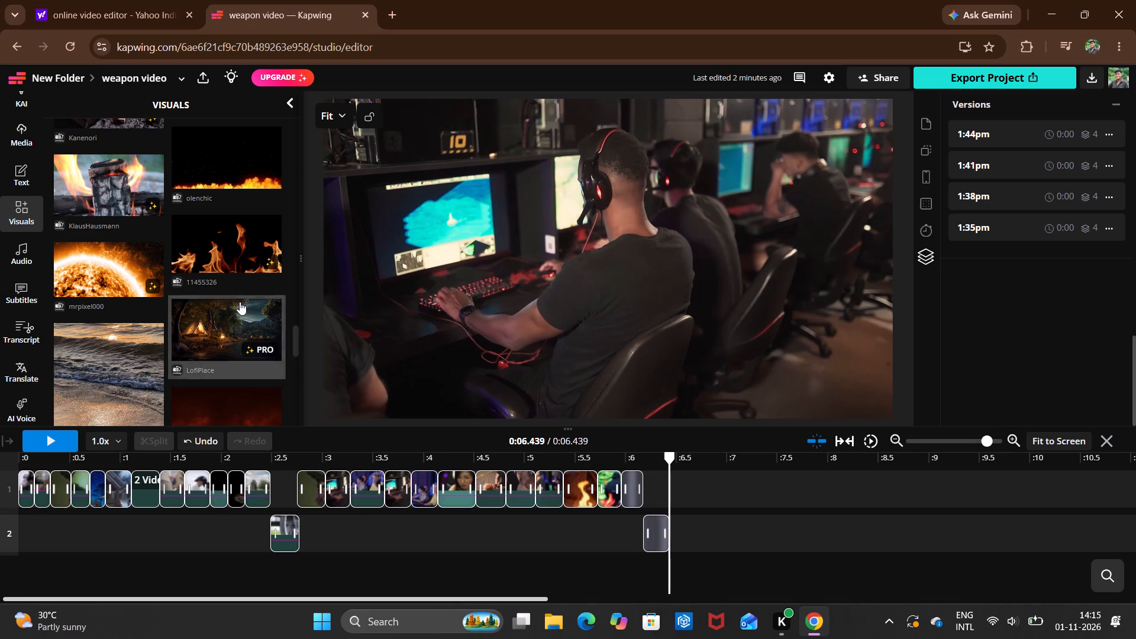
pyautogui.click(240, 177)
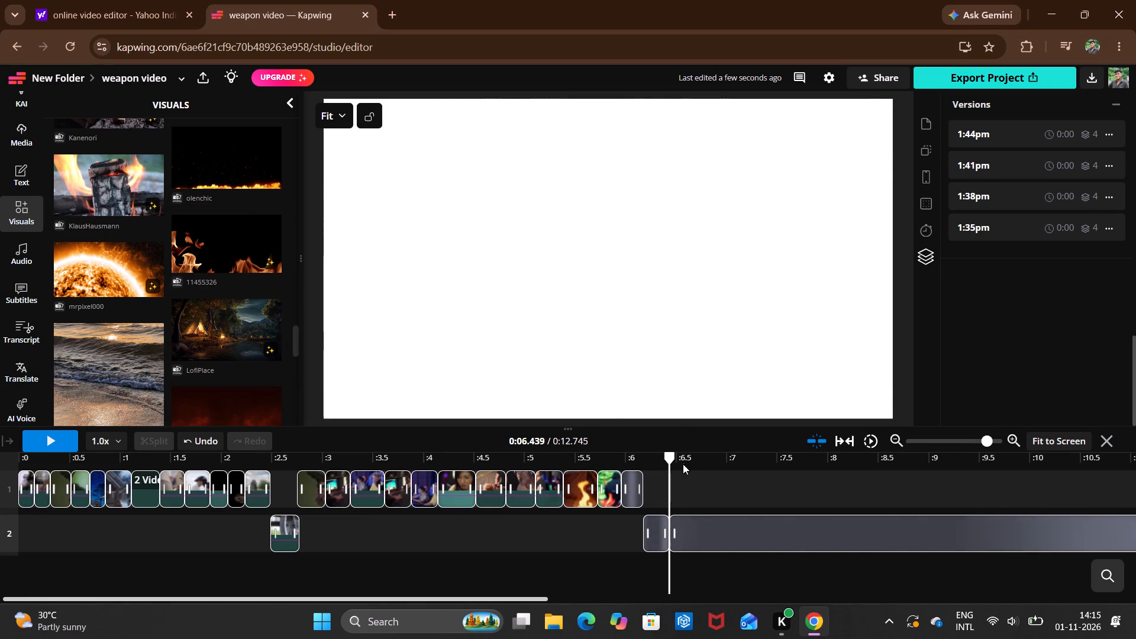
pyautogui.doubleClick(698, 536)
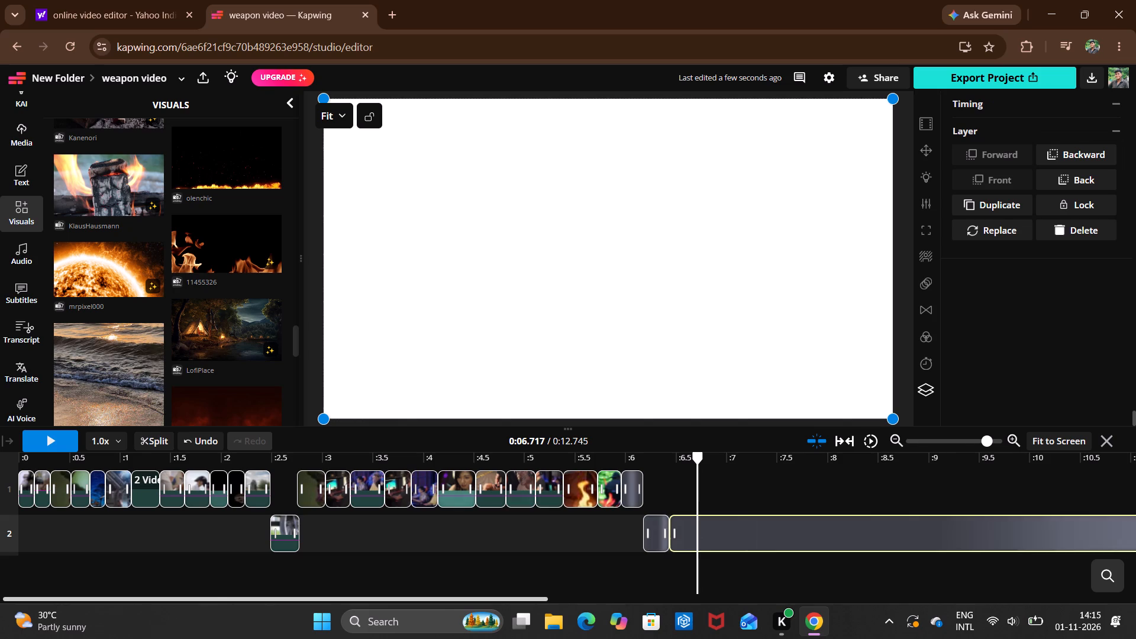
pyautogui.click(158, 441)
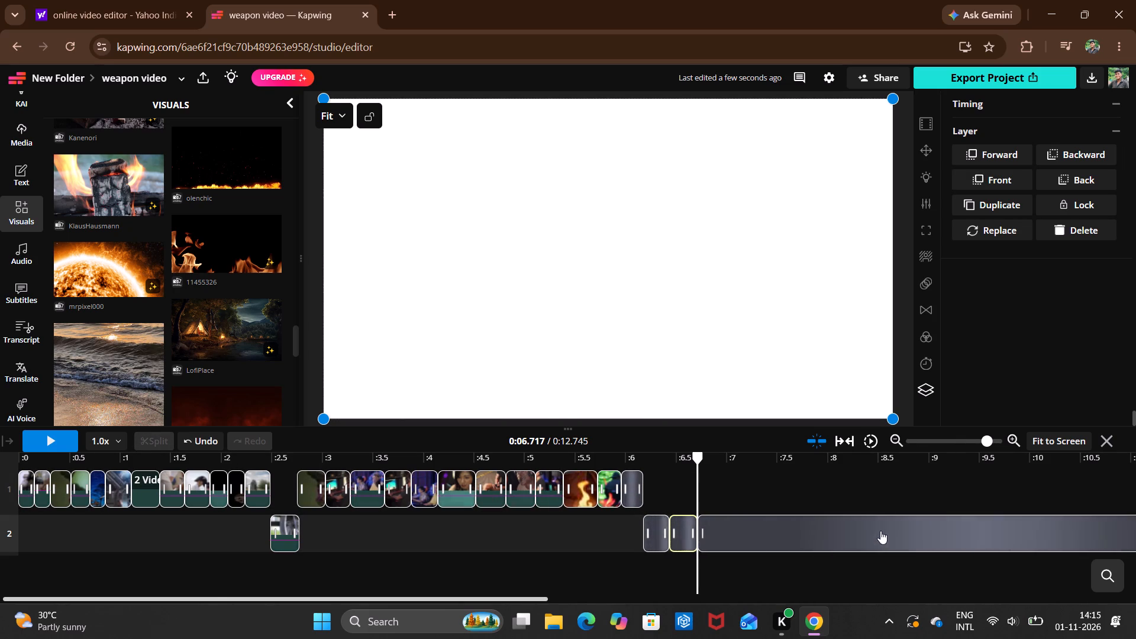
pyautogui.click(736, 535)
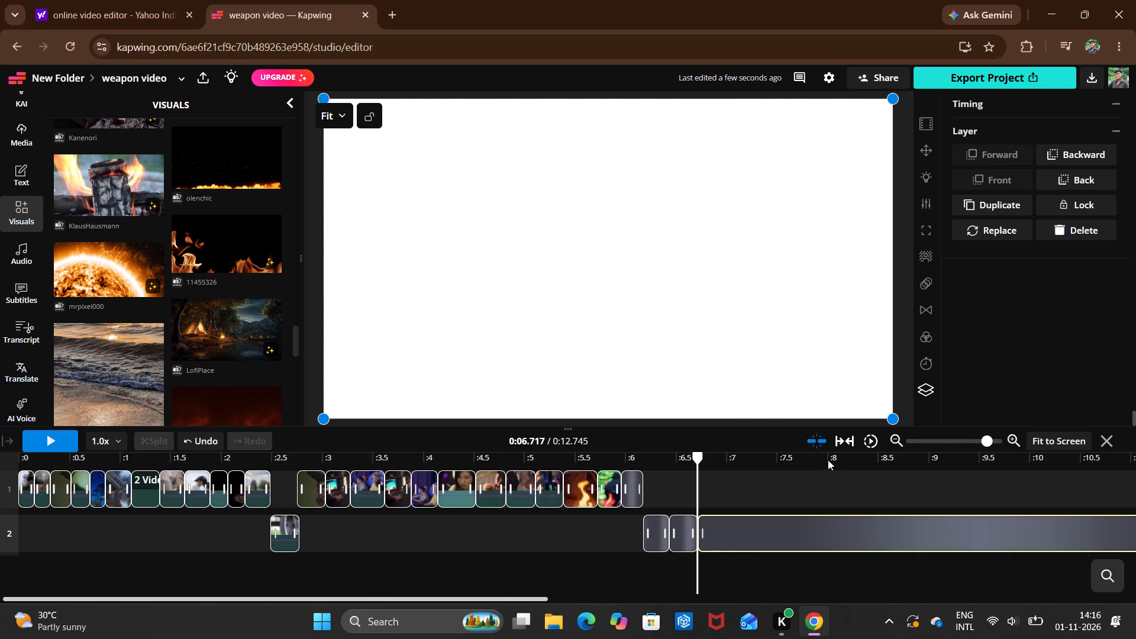
pyautogui.click(1073, 220)
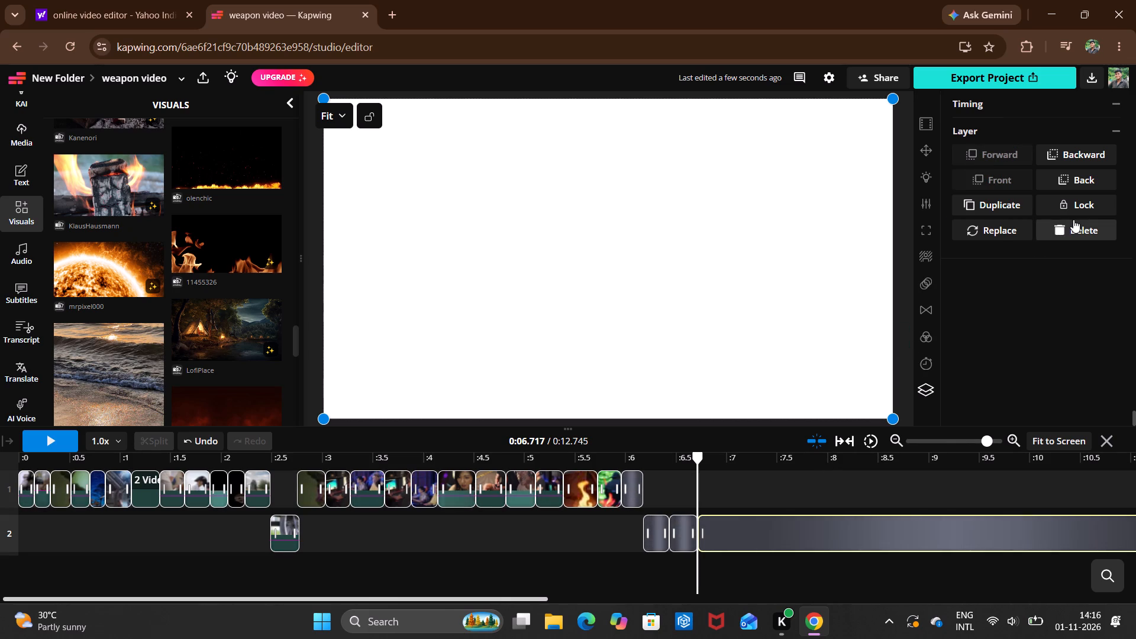
# Look further through the "free fire" video results for the next fire clip to use.
pyautogui.scroll(-1, 230, 332)
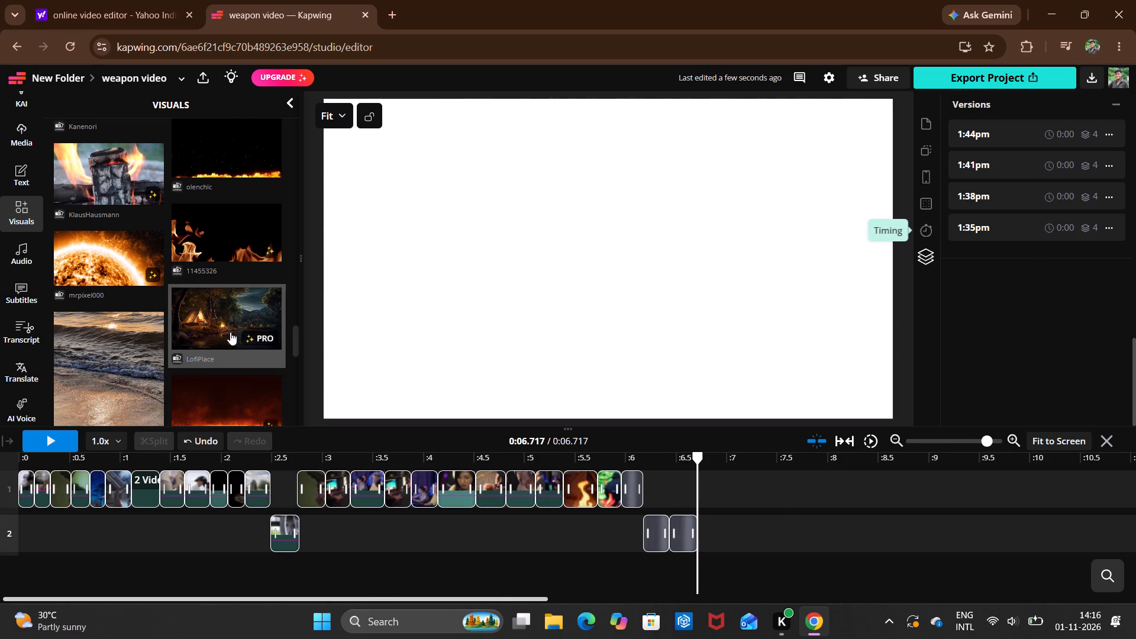
pyautogui.scroll(-3, 230, 332)
pyautogui.scroll(3, 230, 332)
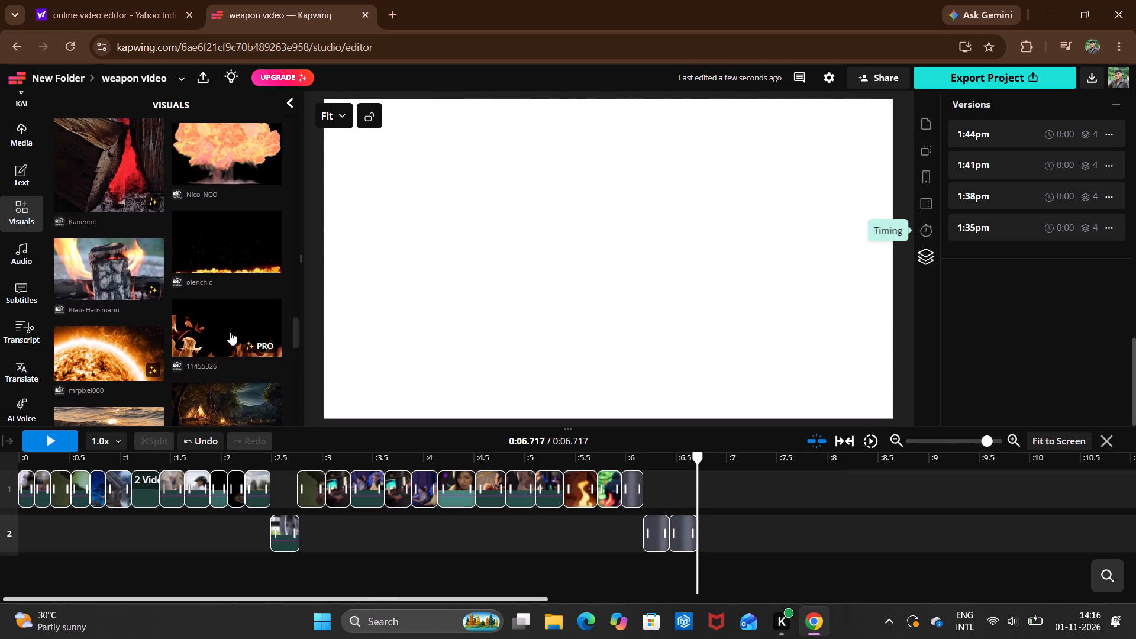
pyautogui.scroll(2, 230, 332)
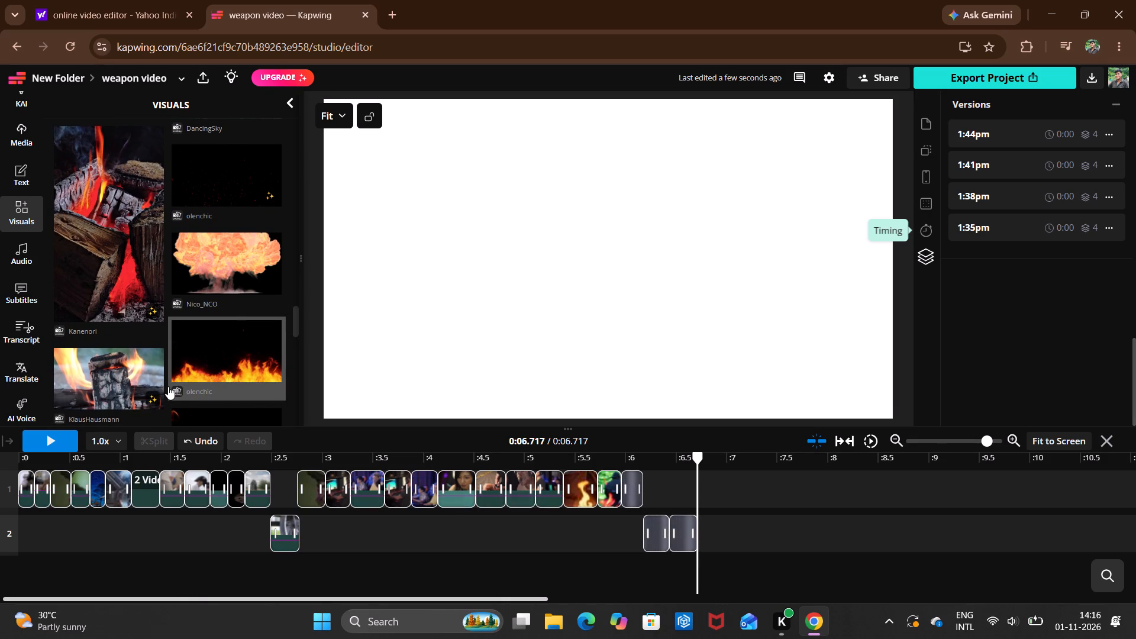
pyautogui.hscroll(1, 154, 308)
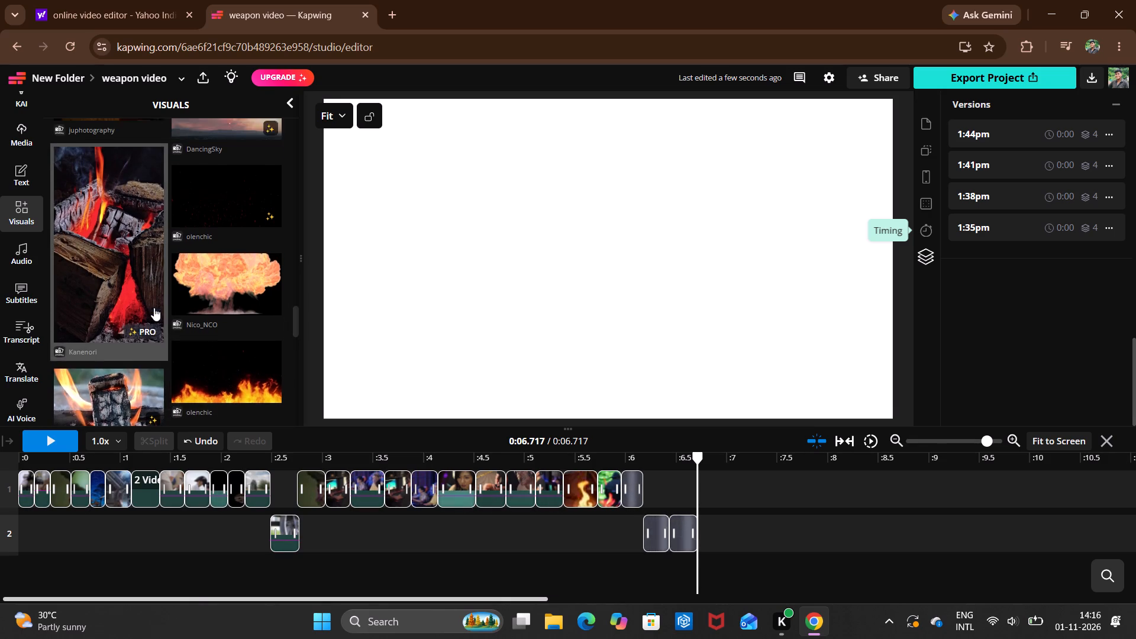
pyautogui.hscroll(1, 154, 308)
pyautogui.scroll(-2, 154, 308)
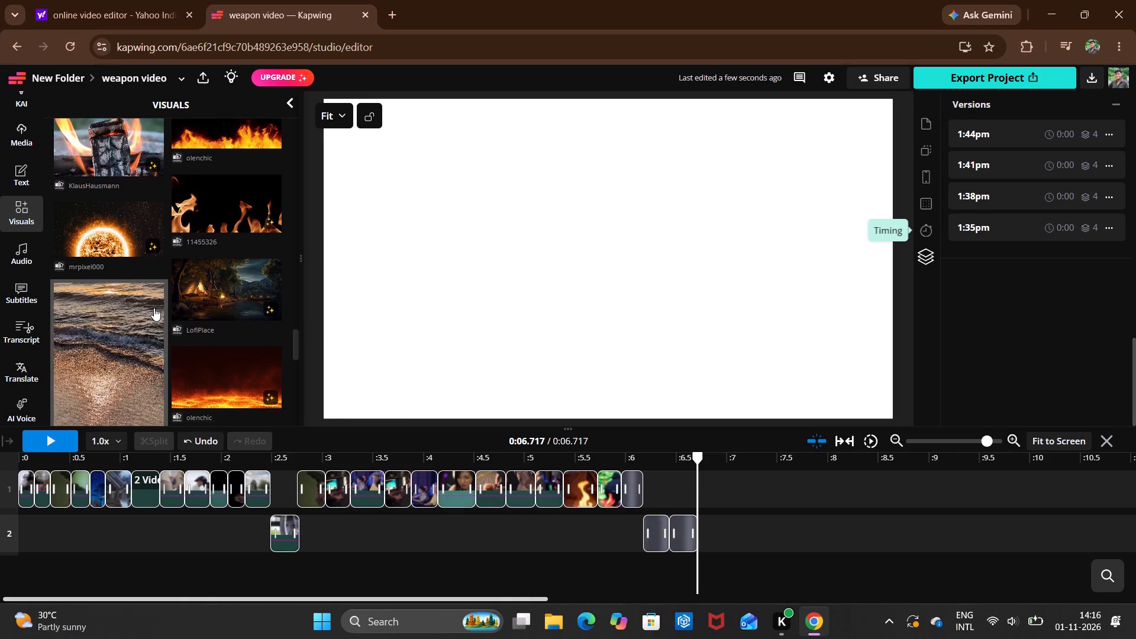
pyautogui.scroll(-1, 154, 308)
pyautogui.scroll(-2, 115, 367)
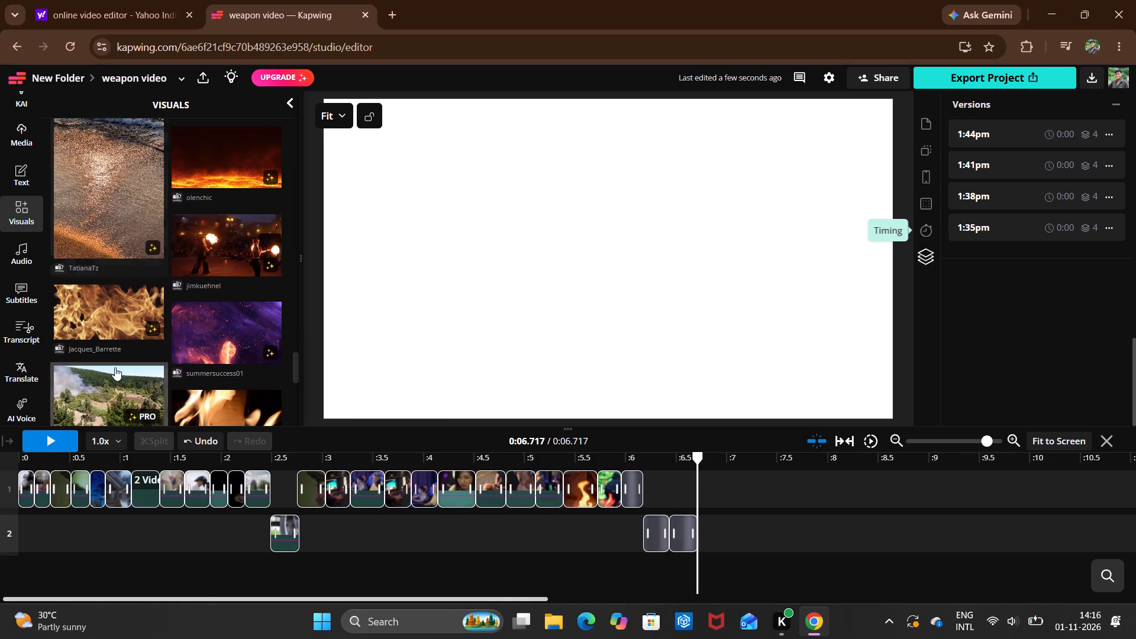
pyautogui.scroll(-3, 115, 367)
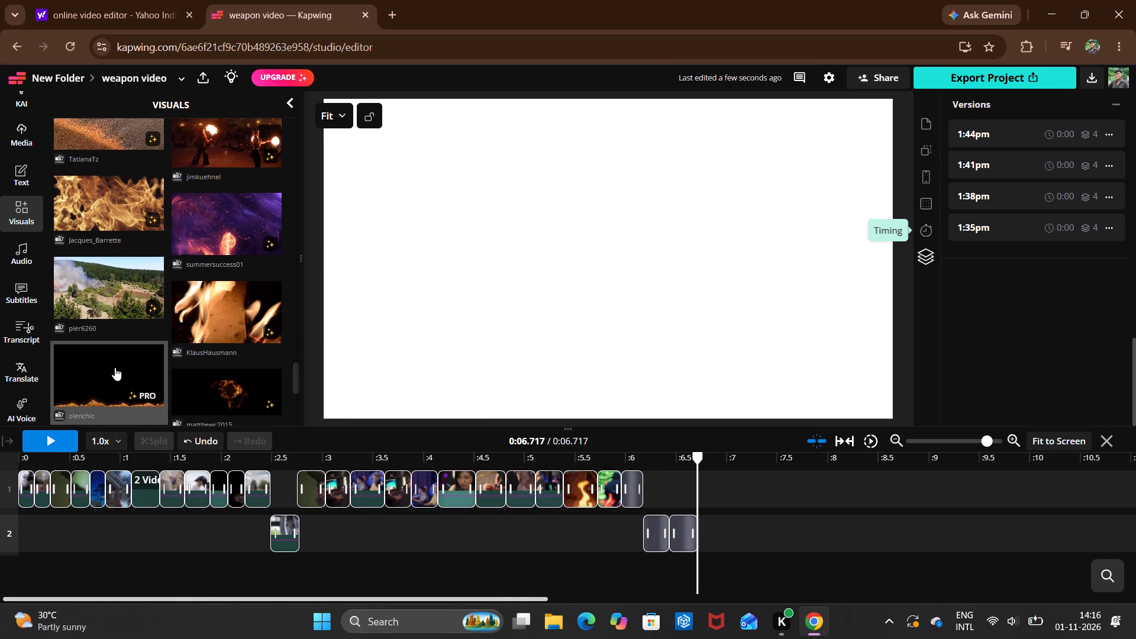
pyautogui.scroll(-2, 115, 367)
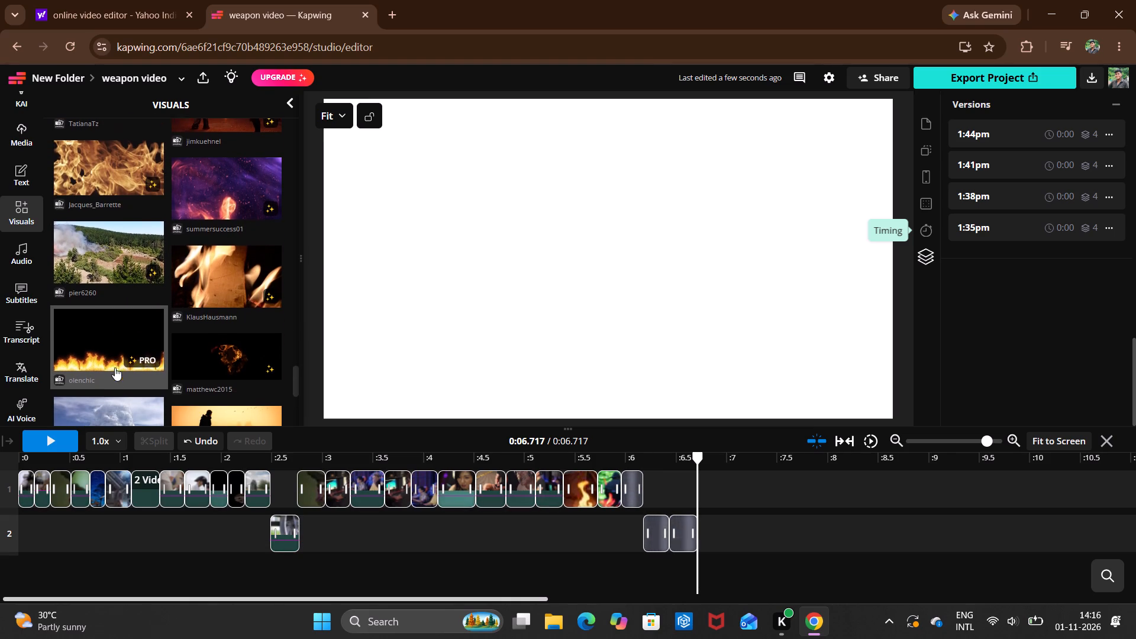
pyautogui.scroll(-6, 115, 367)
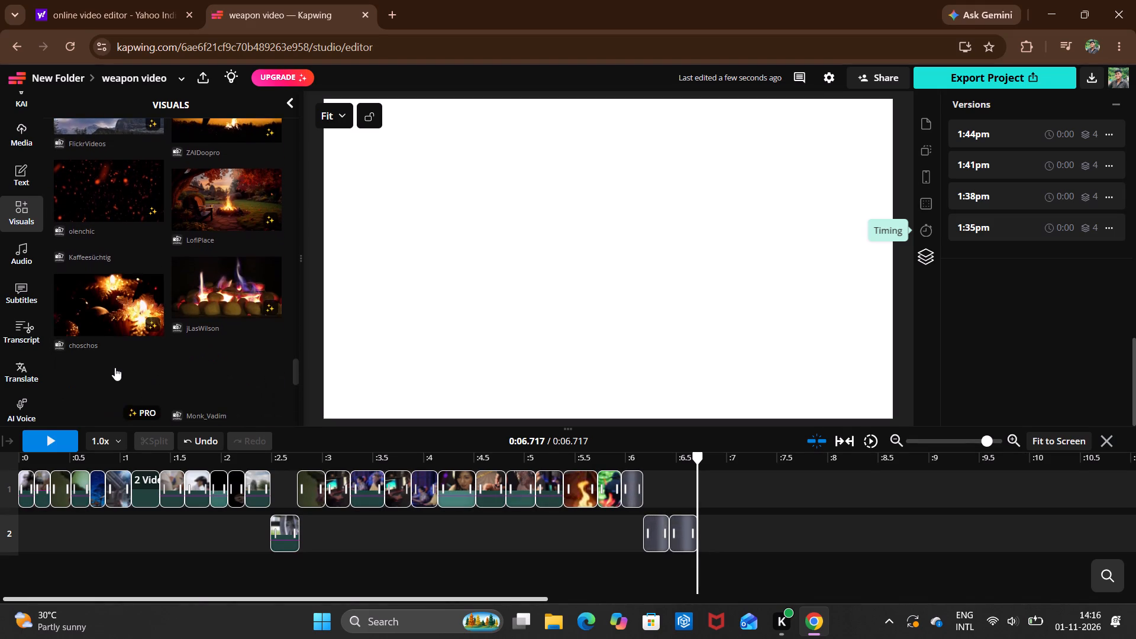
pyautogui.scroll(-2, 115, 367)
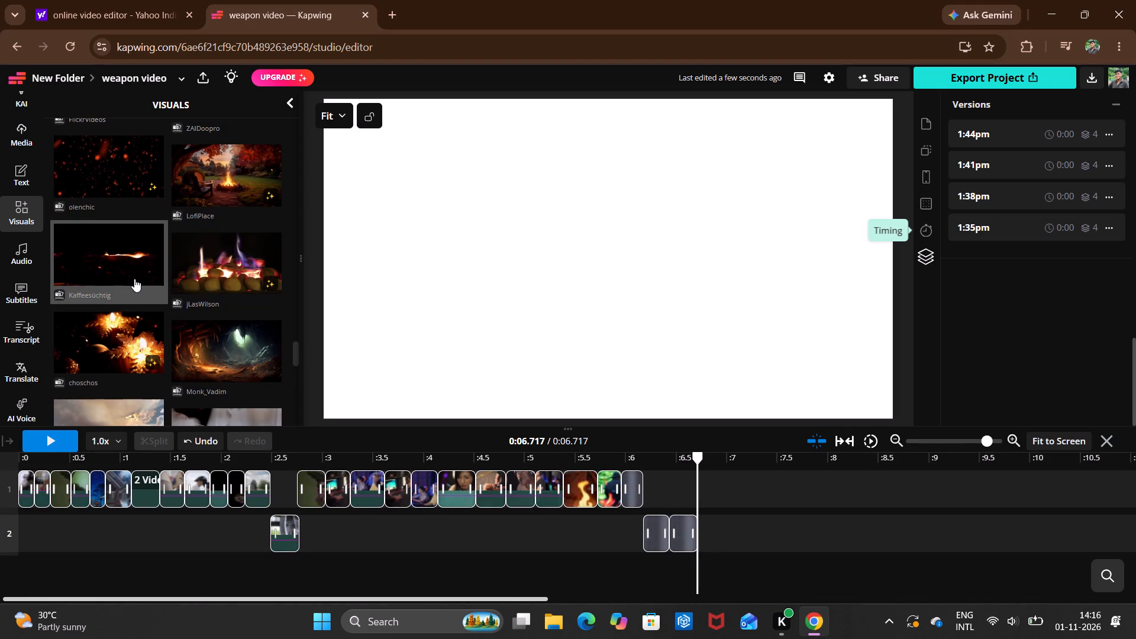
# Add the Kaffeesüchtig stock clip of small flames on black at 0:06.717, cutting it off at 0:06.959.
pyautogui.click(134, 279)
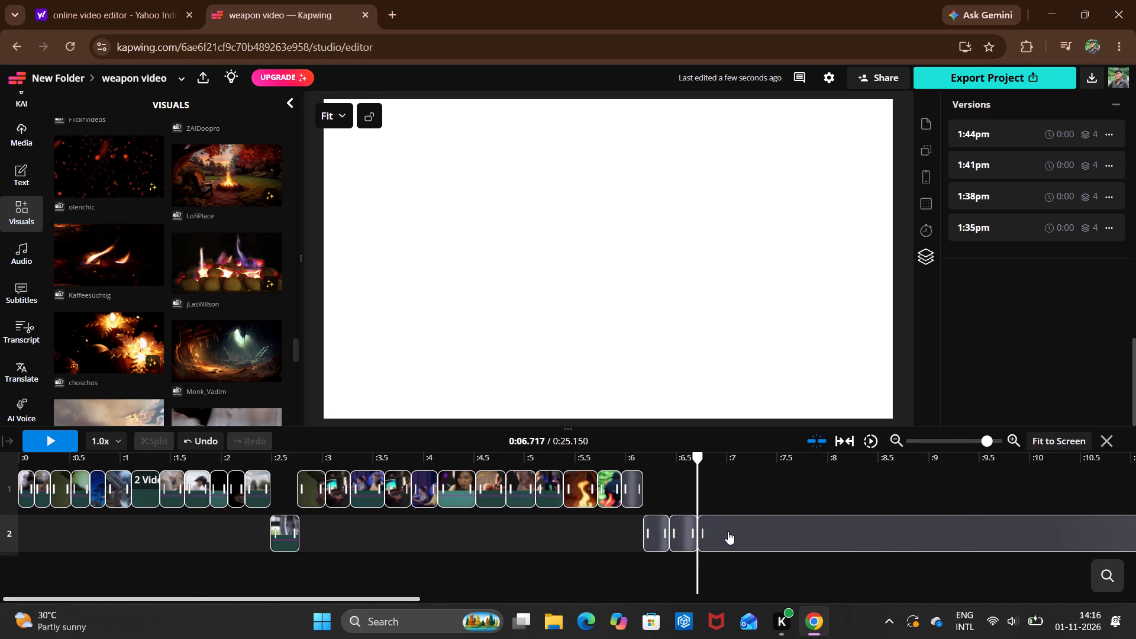
pyautogui.doubleClick(734, 535)
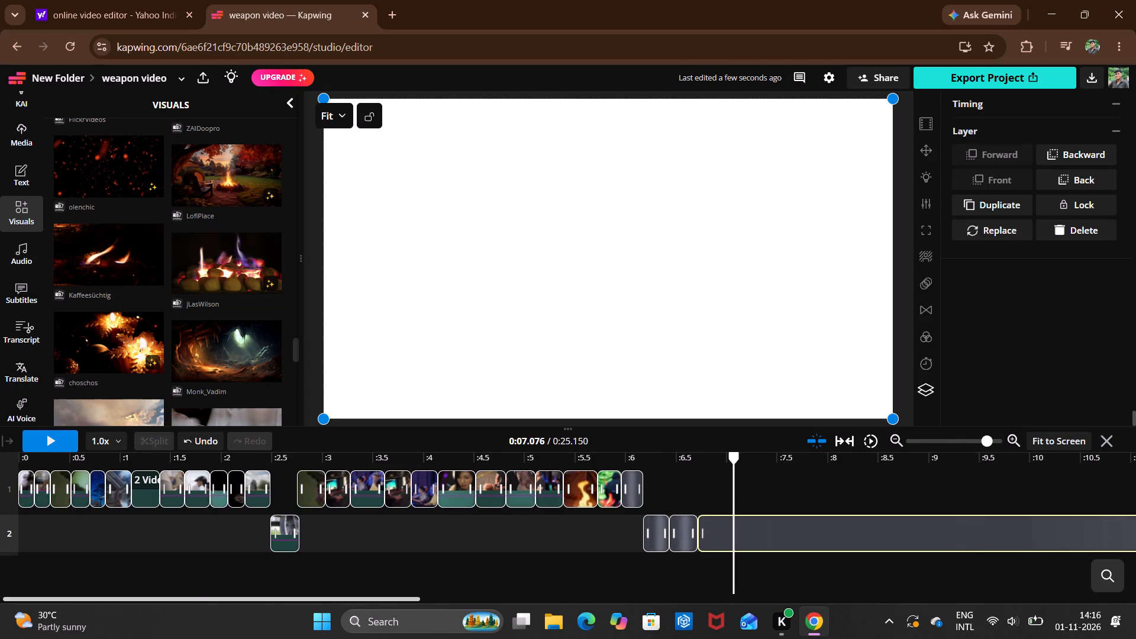
pyautogui.doubleClick(722, 535)
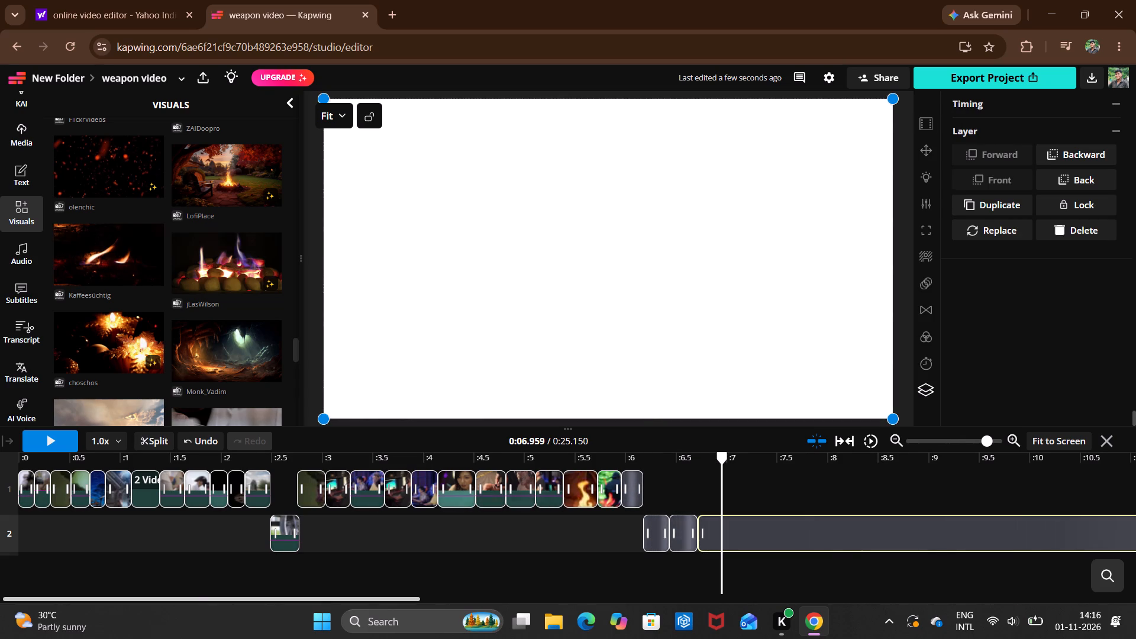
pyautogui.click(149, 434)
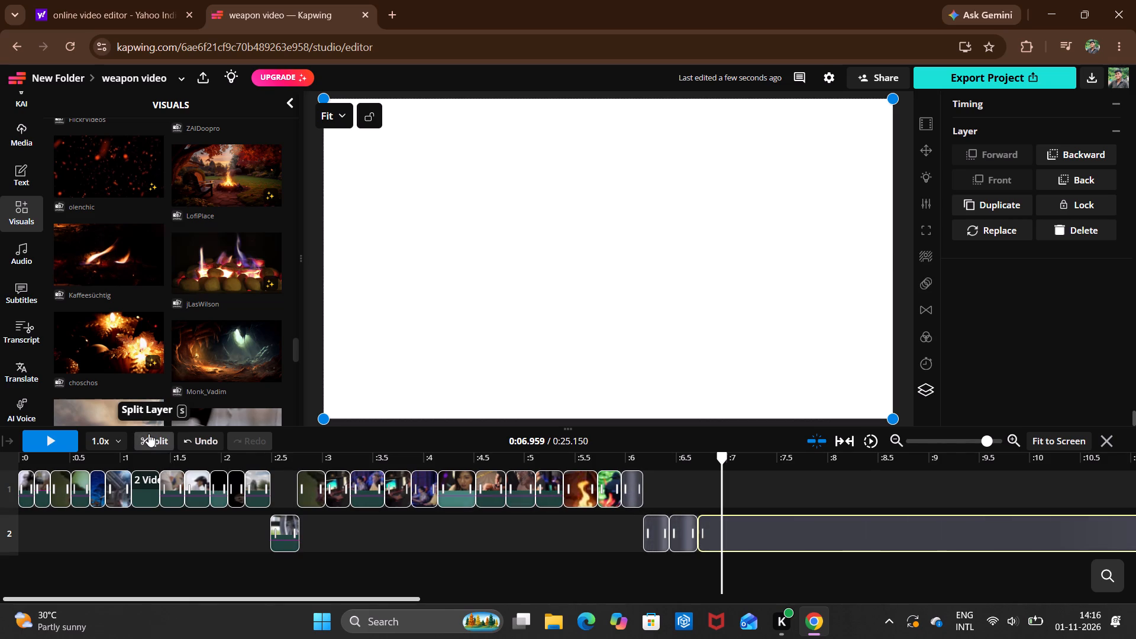
pyautogui.click(823, 540)
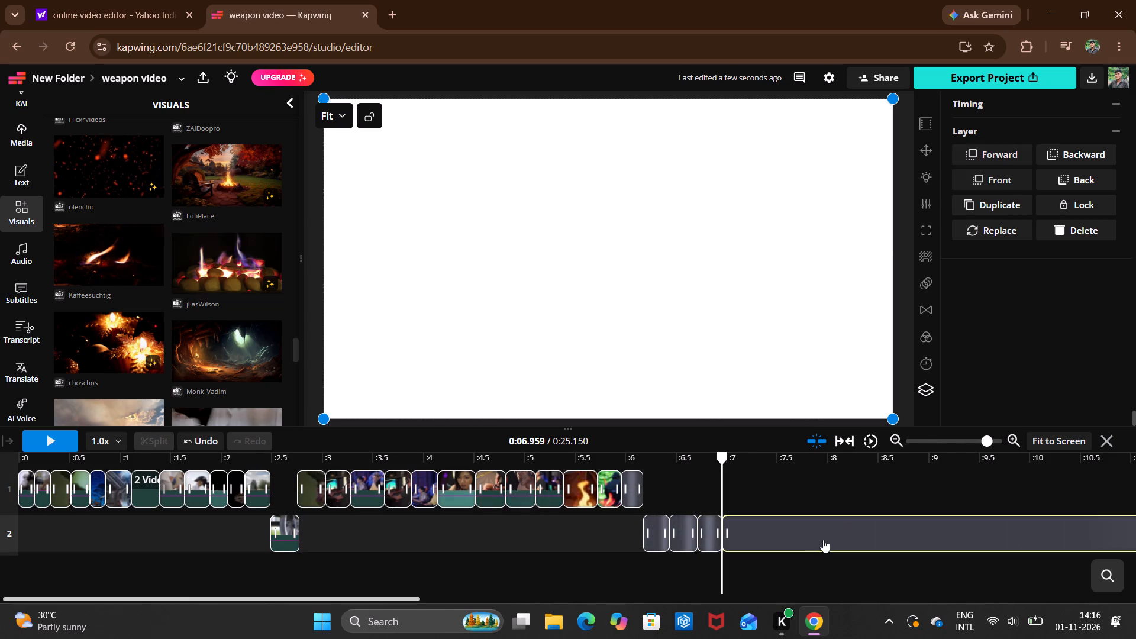
pyautogui.click(1067, 221)
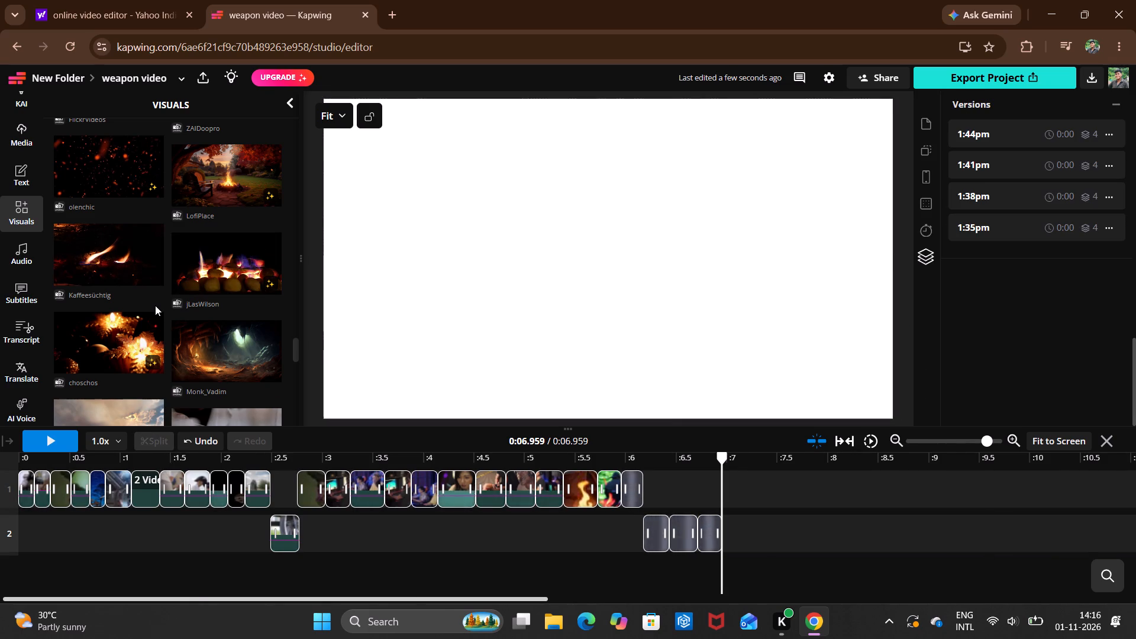
# Add the Monk_Vadim stock clip of a glowing cave at 0:06.959, cutting it off at 0:07.215.
pyautogui.hscroll(1, 172, 260)
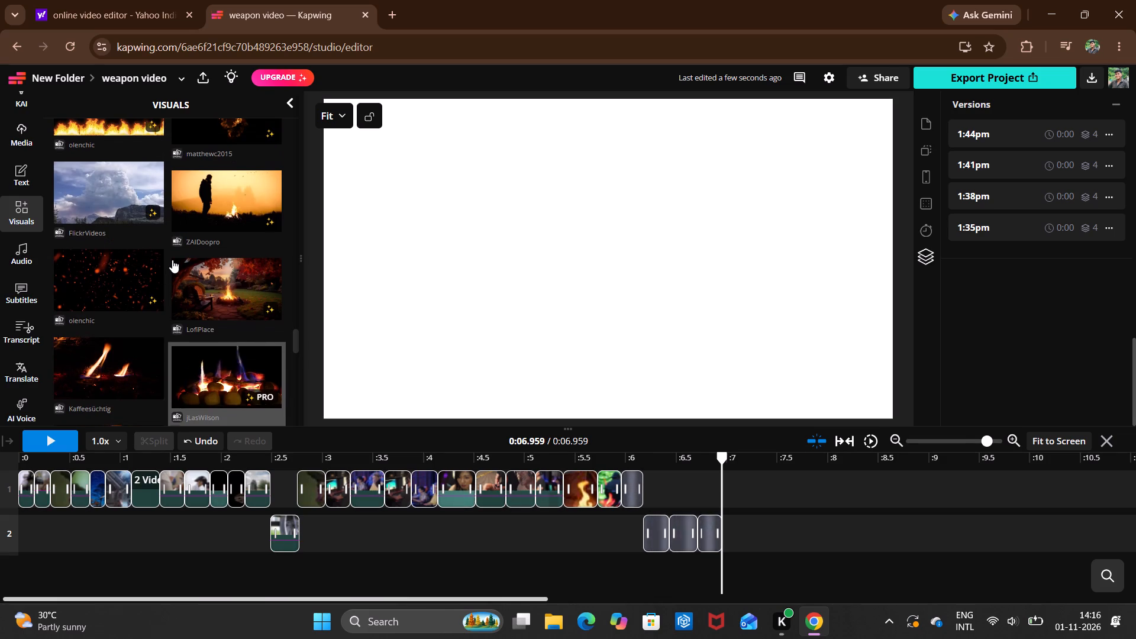
pyautogui.hscroll(1, 172, 260)
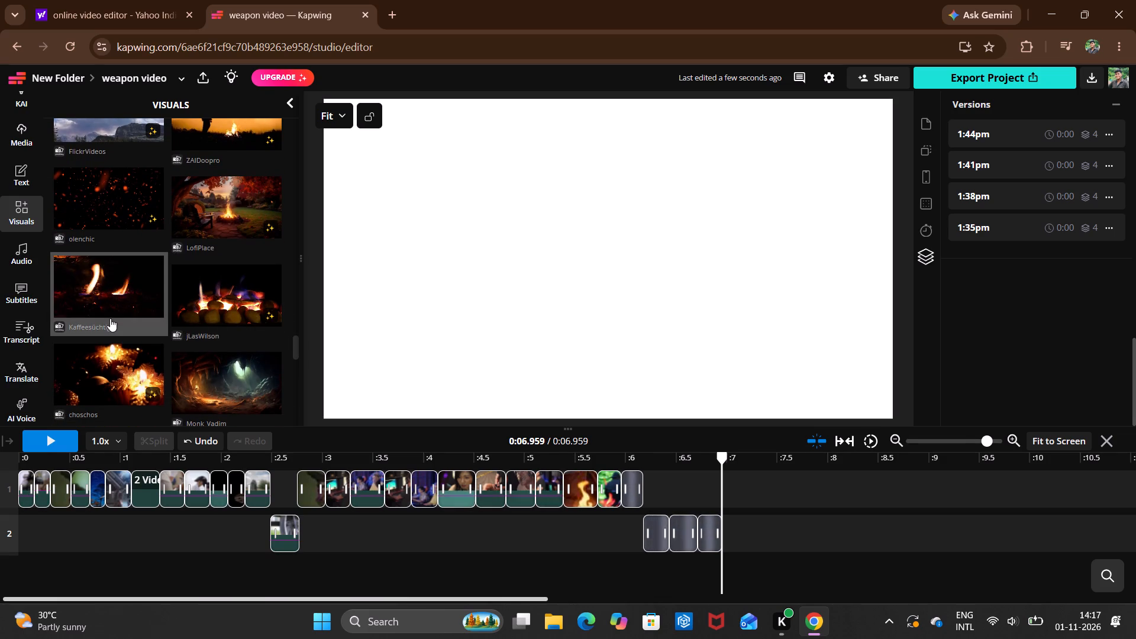
pyautogui.scroll(-1, 110, 316)
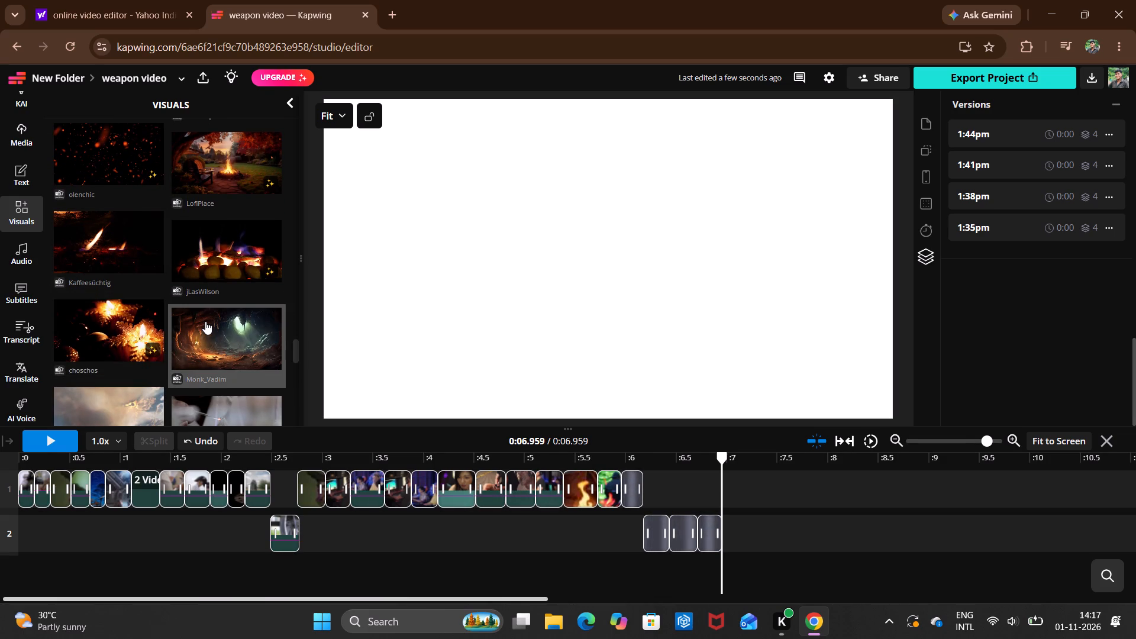
pyautogui.click(205, 321)
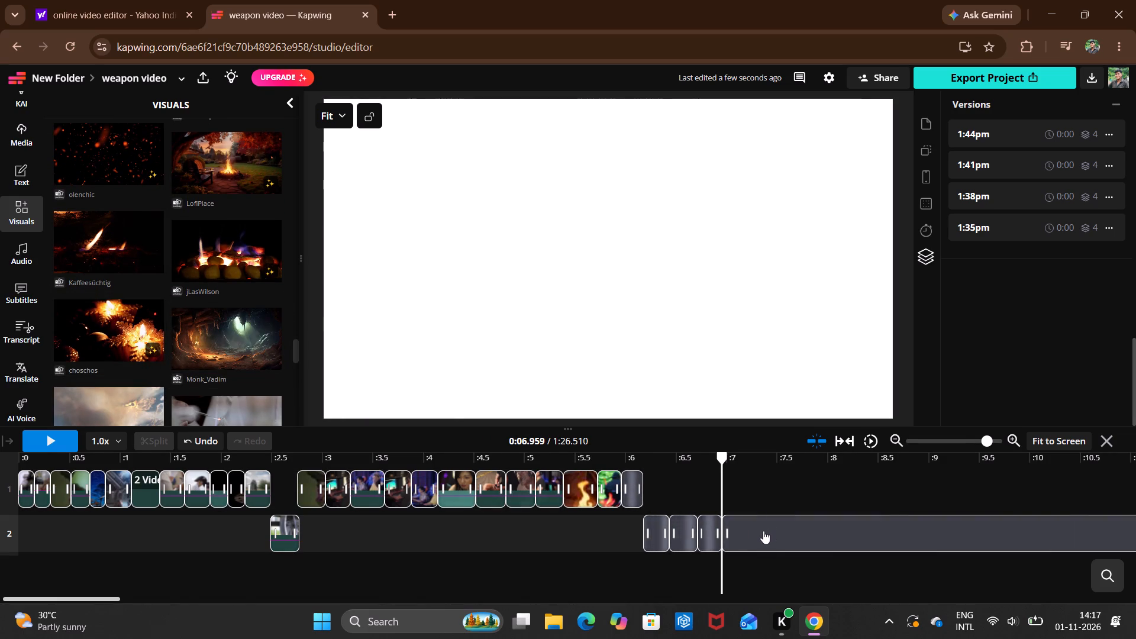
pyautogui.doubleClick(748, 534)
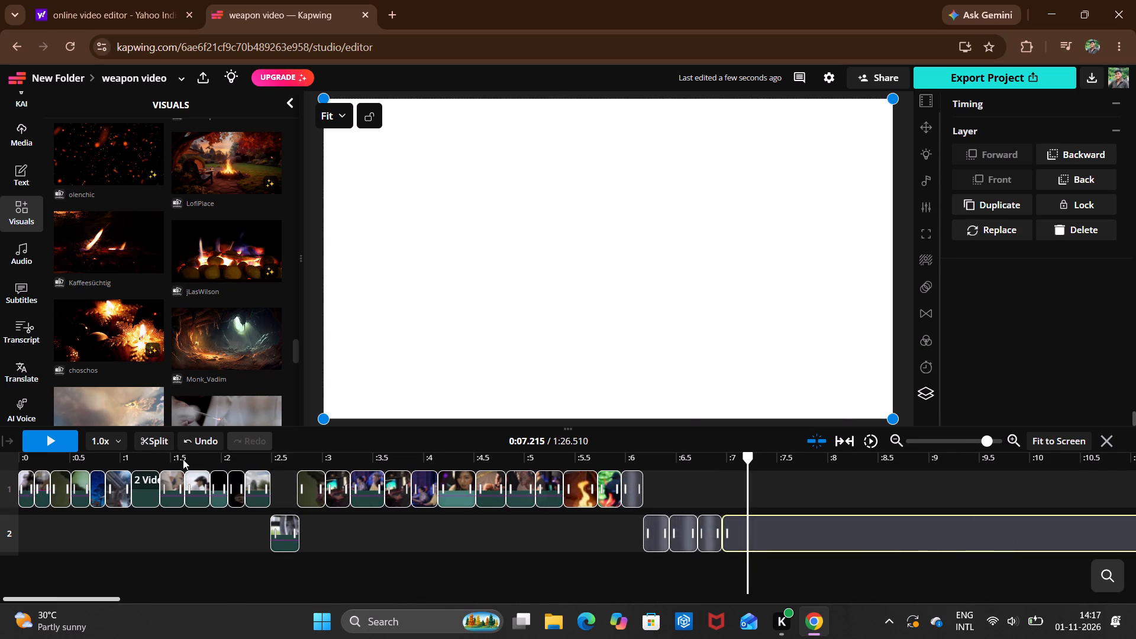
pyautogui.click(162, 438)
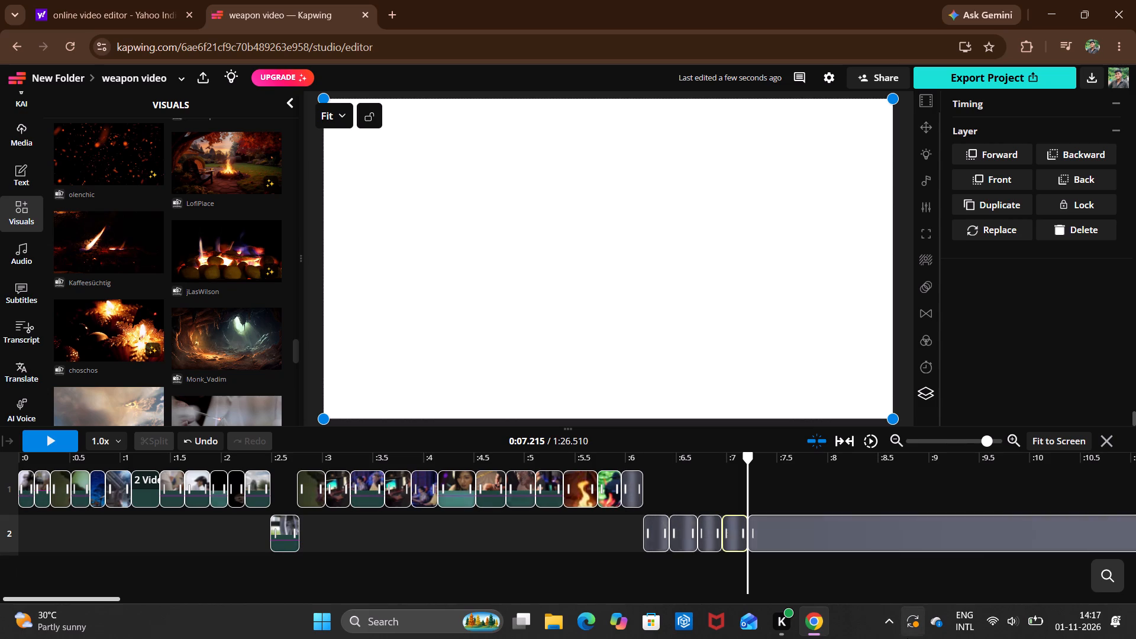
pyautogui.click(837, 531)
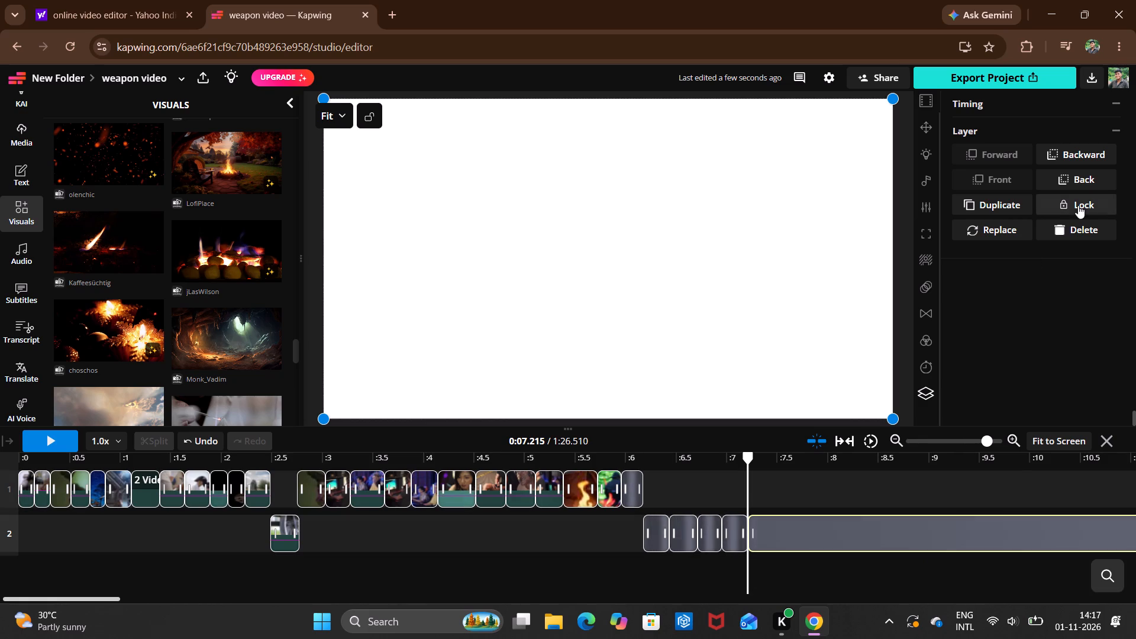
pyautogui.click(1069, 232)
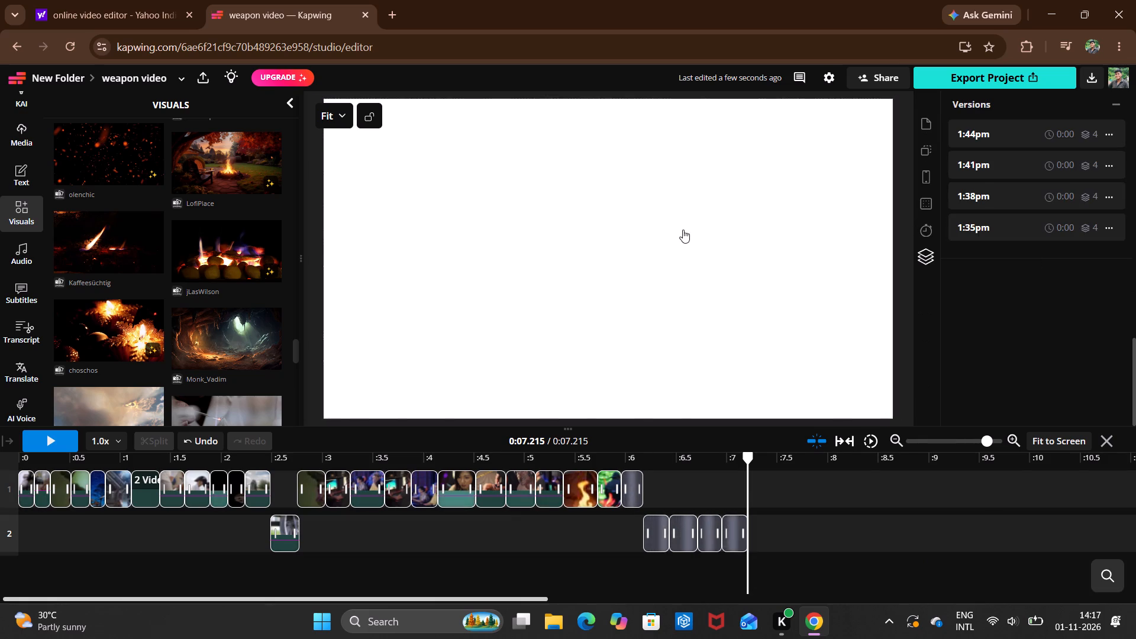
# Look further through the "free fire" video results for the next fire clip to use.
pyautogui.scroll(-1, 210, 308)
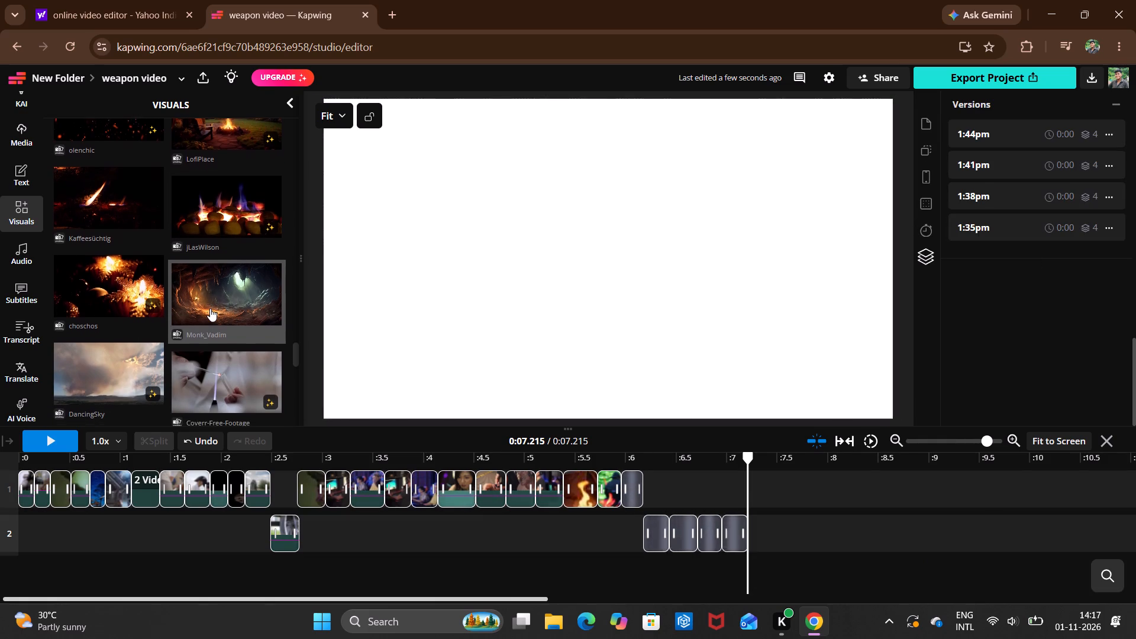
pyautogui.scroll(-2, 210, 308)
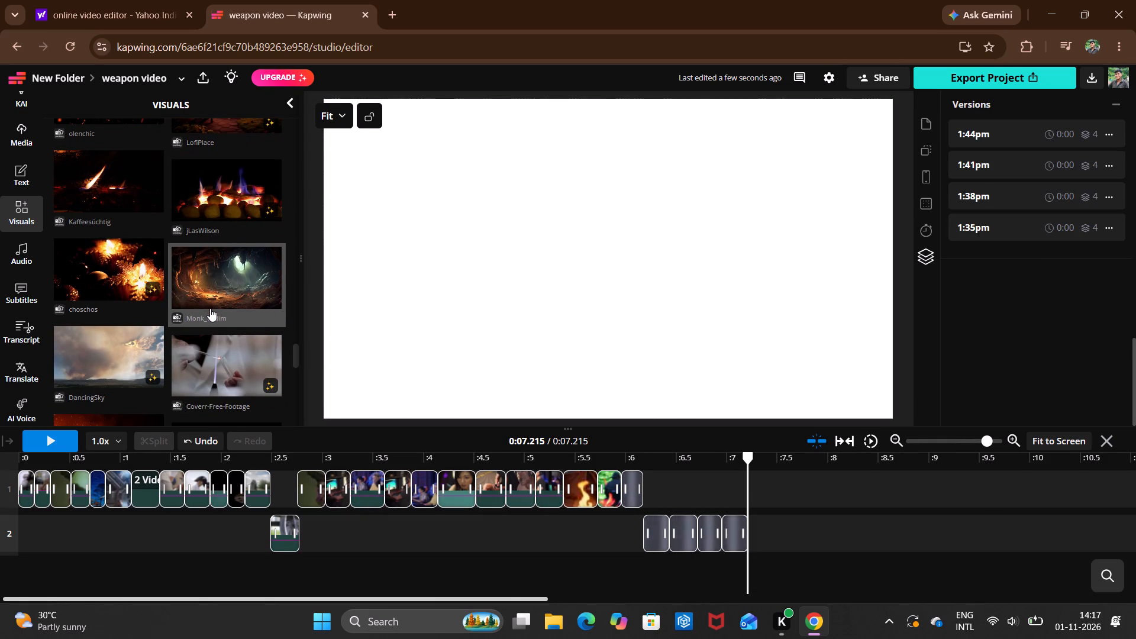
pyautogui.scroll(-1, 210, 308)
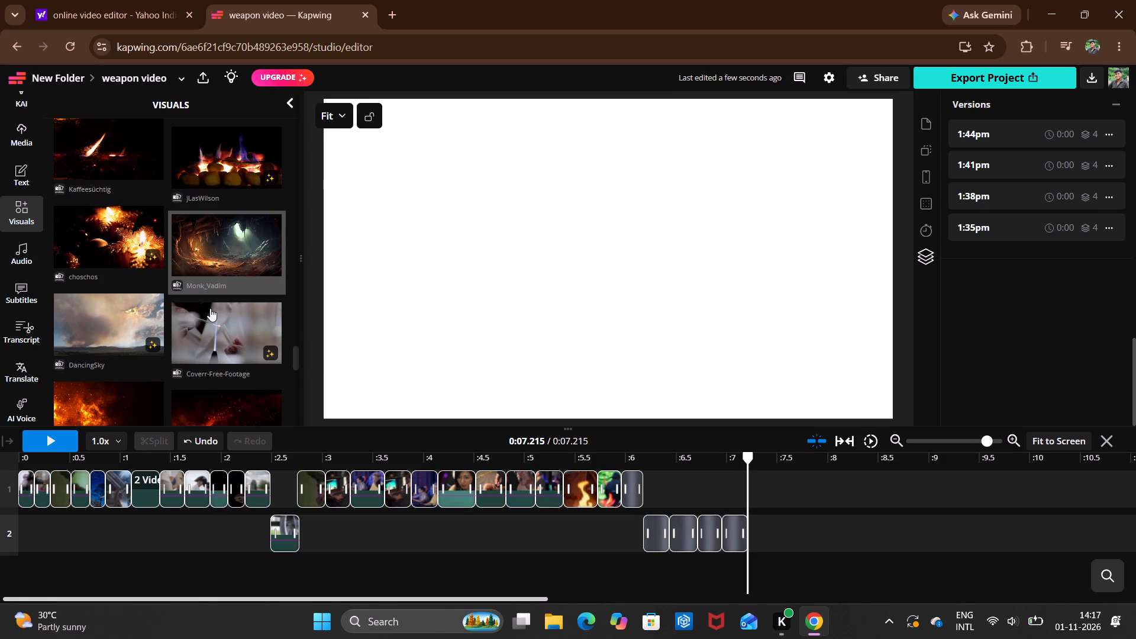
pyautogui.scroll(-2, 210, 308)
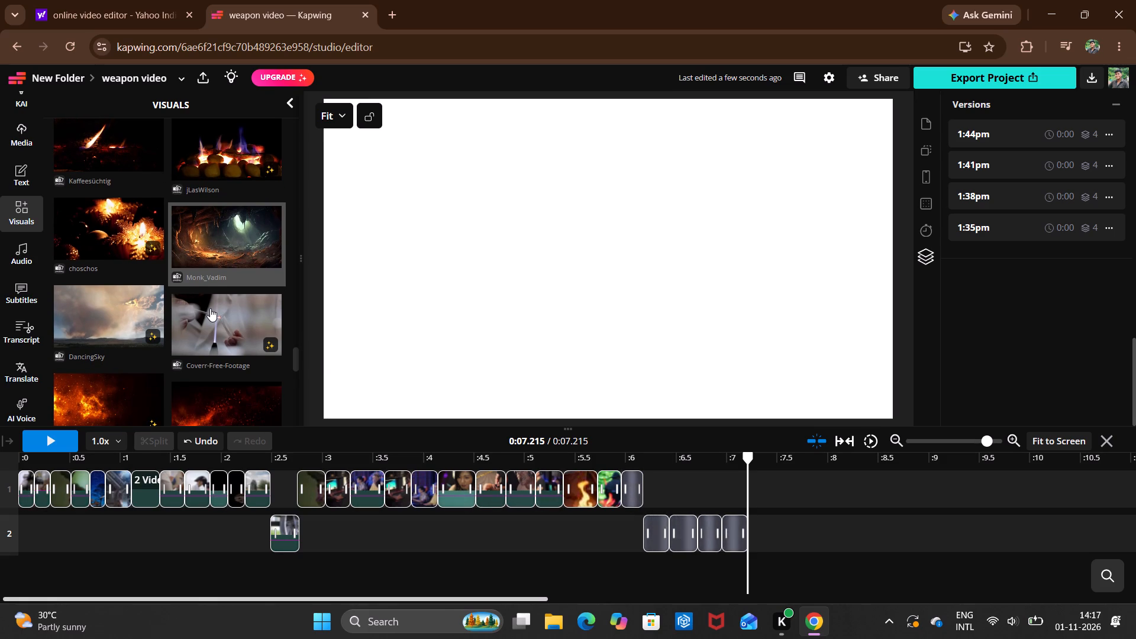
pyautogui.scroll(-2, 210, 308)
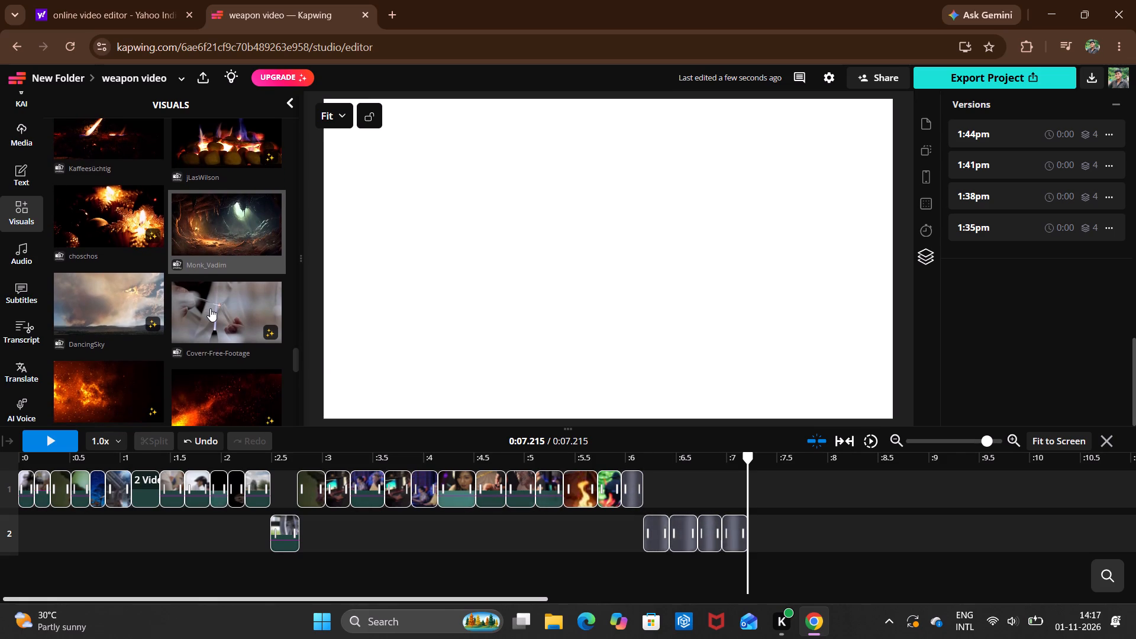
pyautogui.scroll(-4, 210, 308)
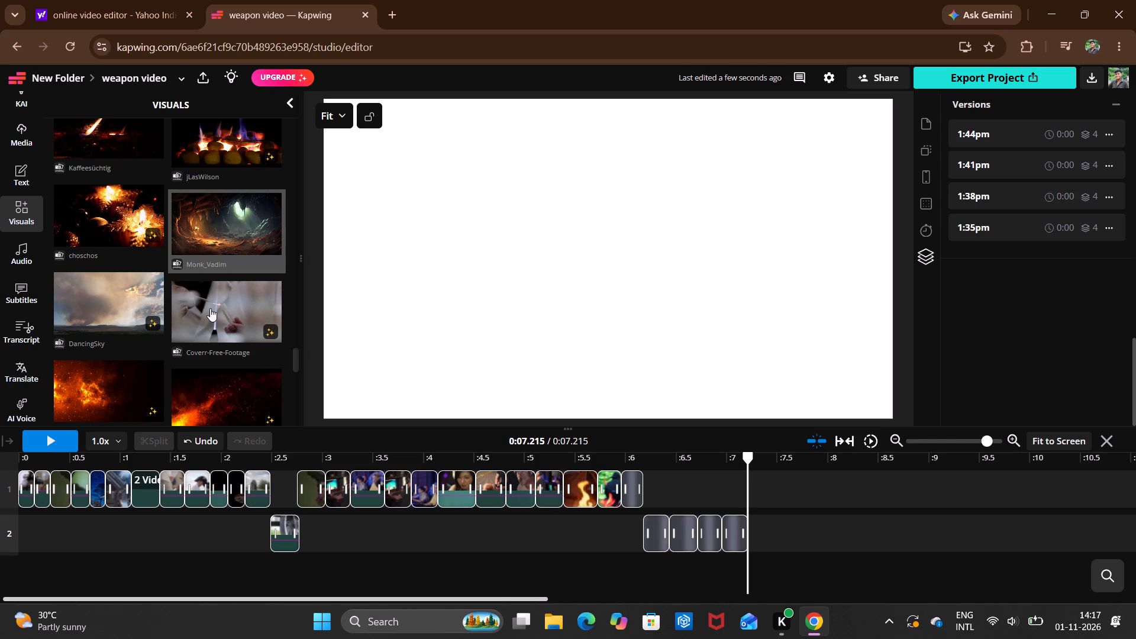
pyautogui.scroll(-3, 210, 308)
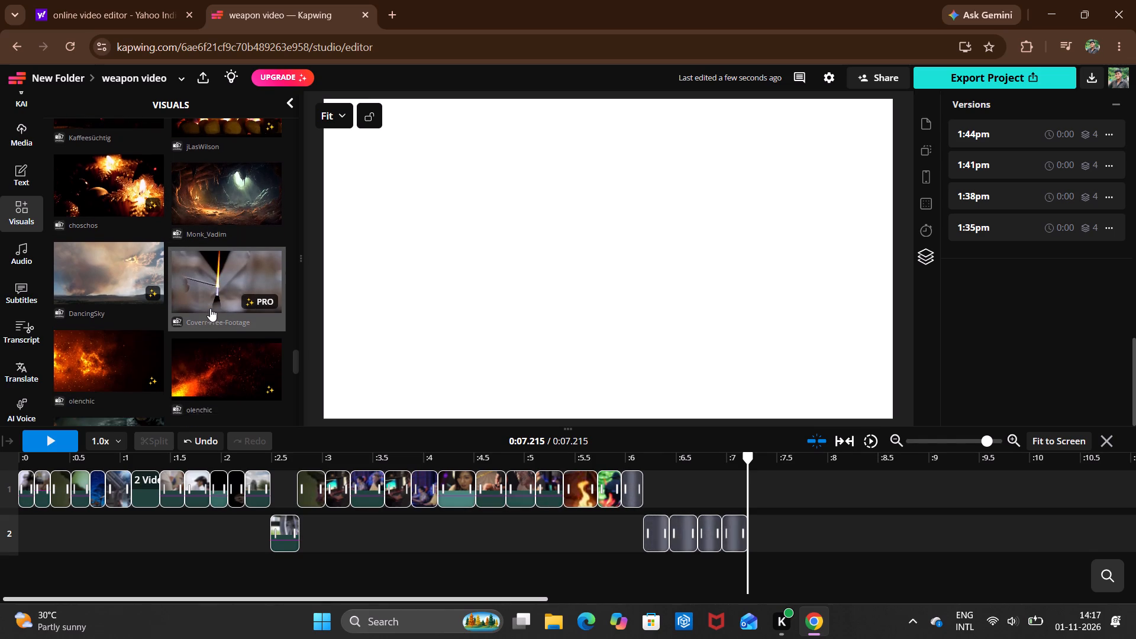
pyautogui.scroll(-3, 210, 308)
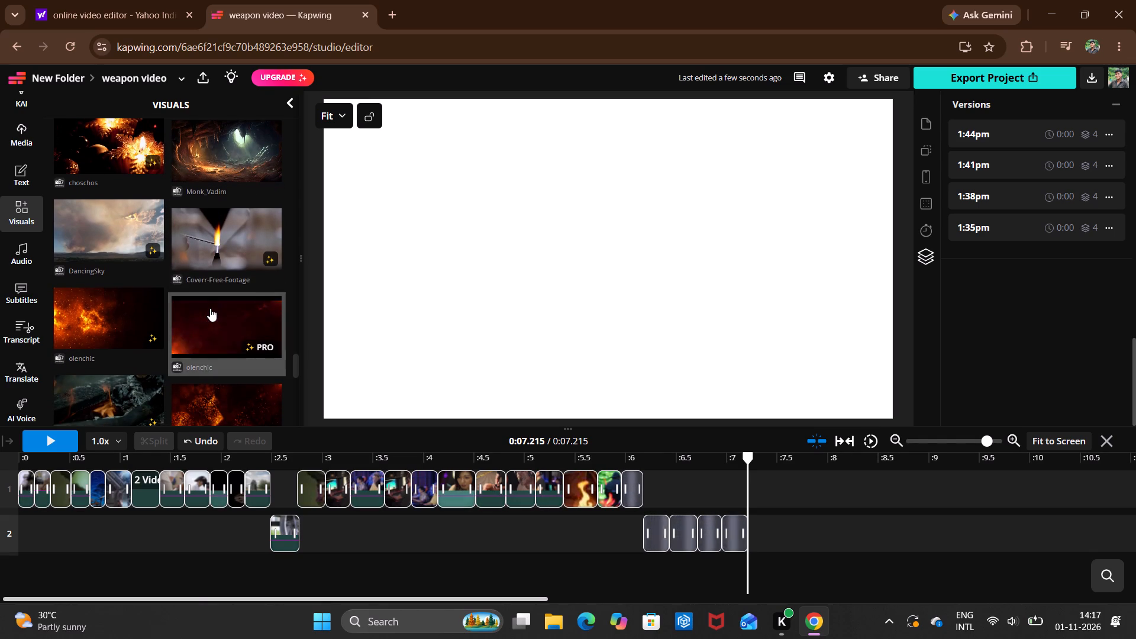
pyautogui.scroll(-4, 210, 308)
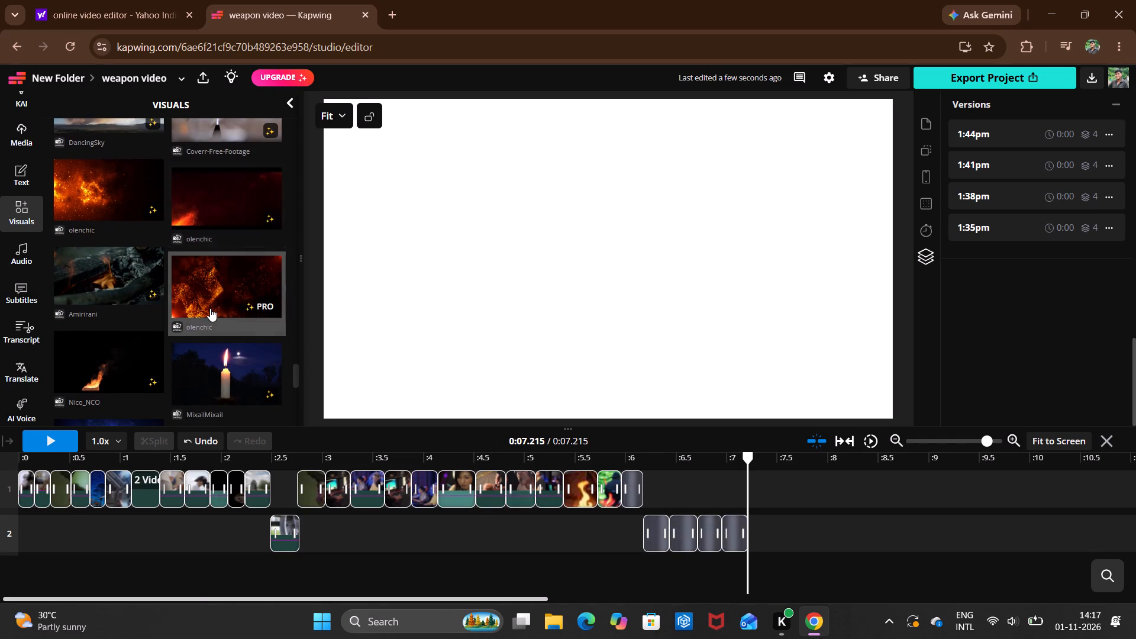
pyautogui.scroll(-3, 210, 308)
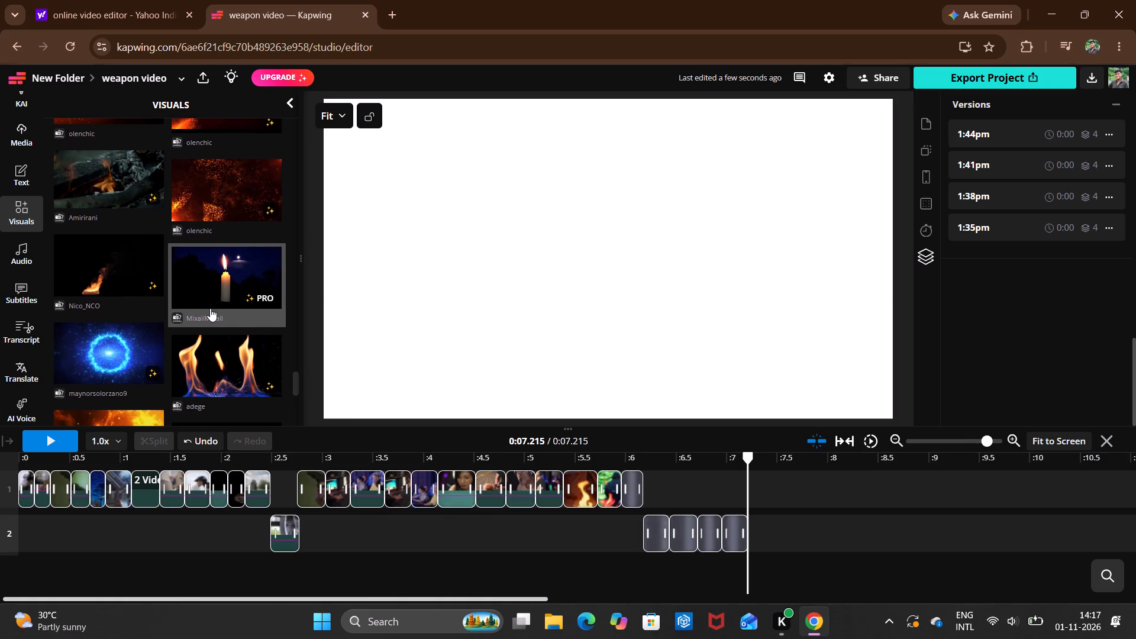
pyautogui.scroll(-2, 210, 308)
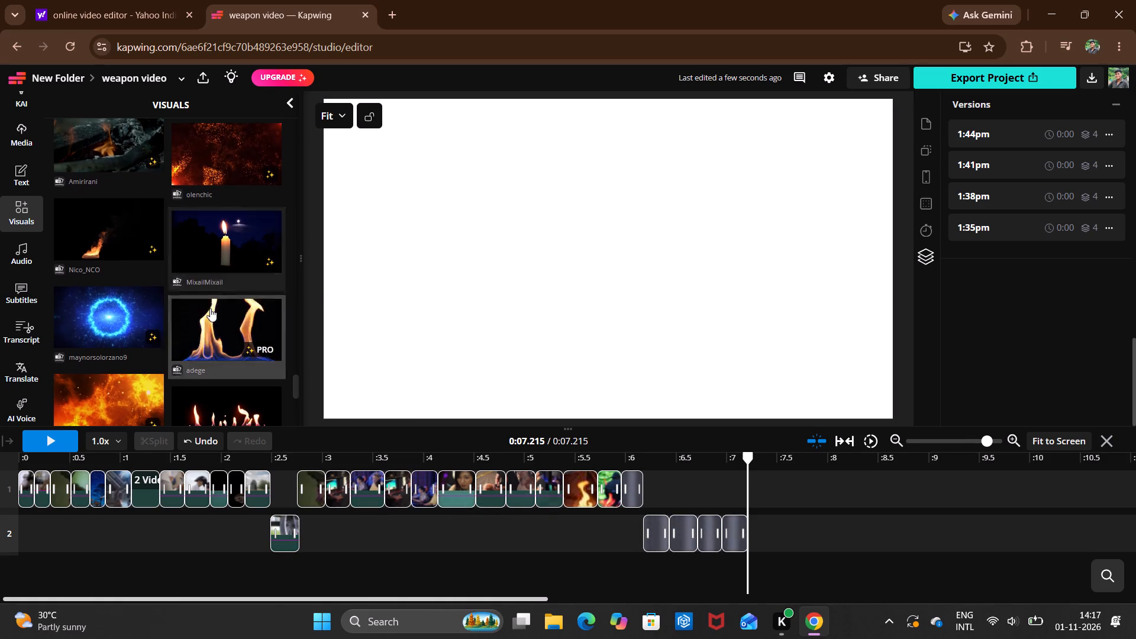
pyautogui.scroll(-2, 210, 308)
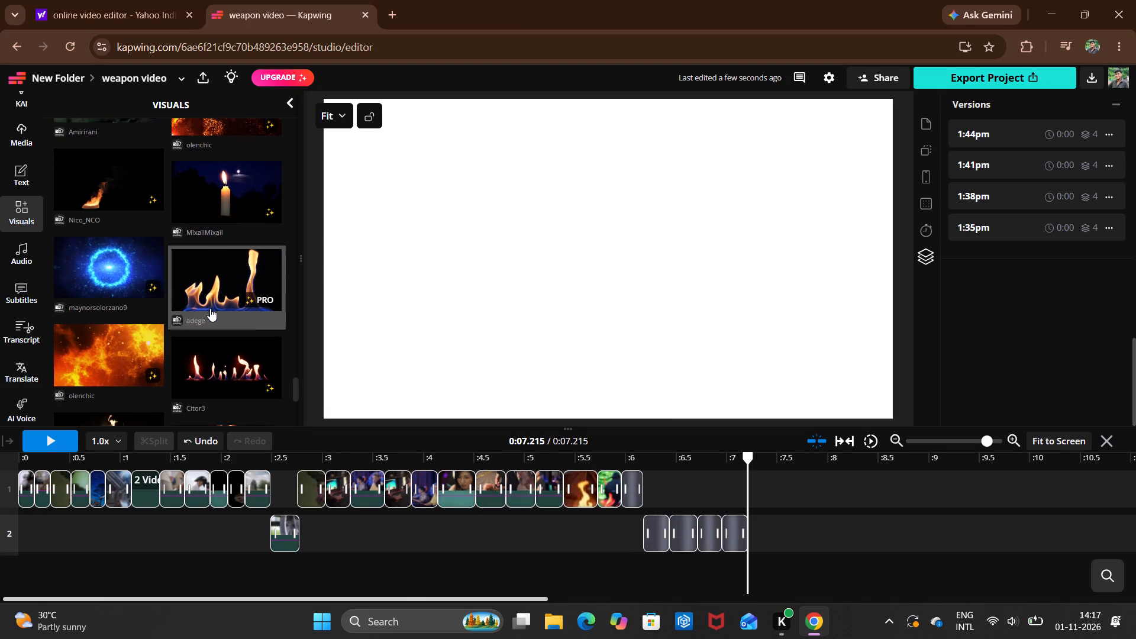
pyautogui.scroll(-1, 210, 308)
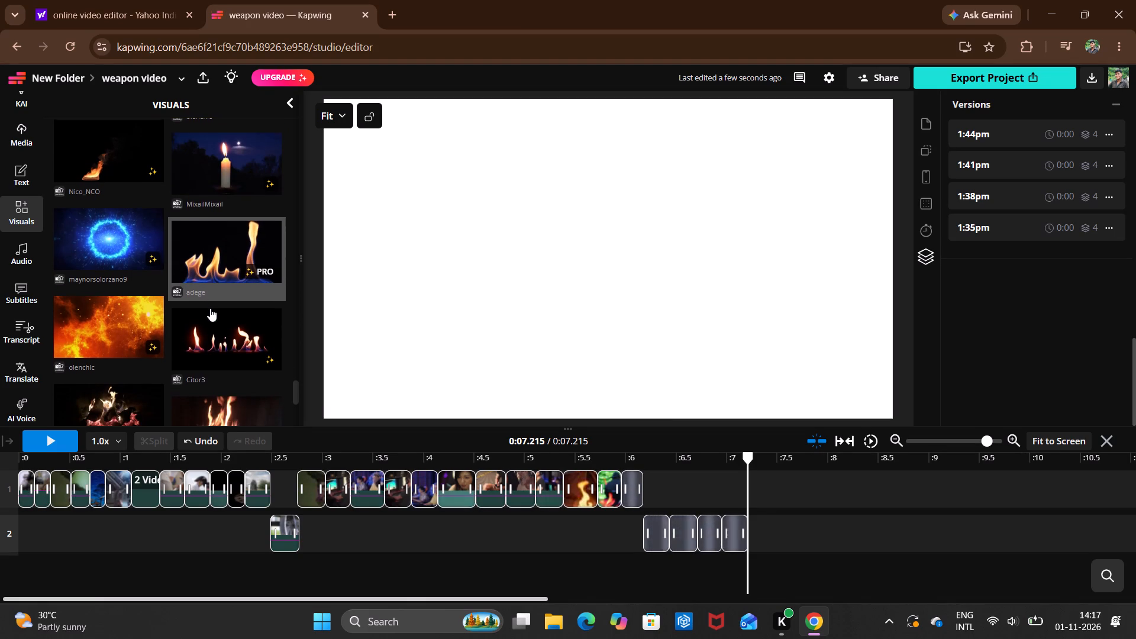
pyautogui.scroll(-3, 210, 308)
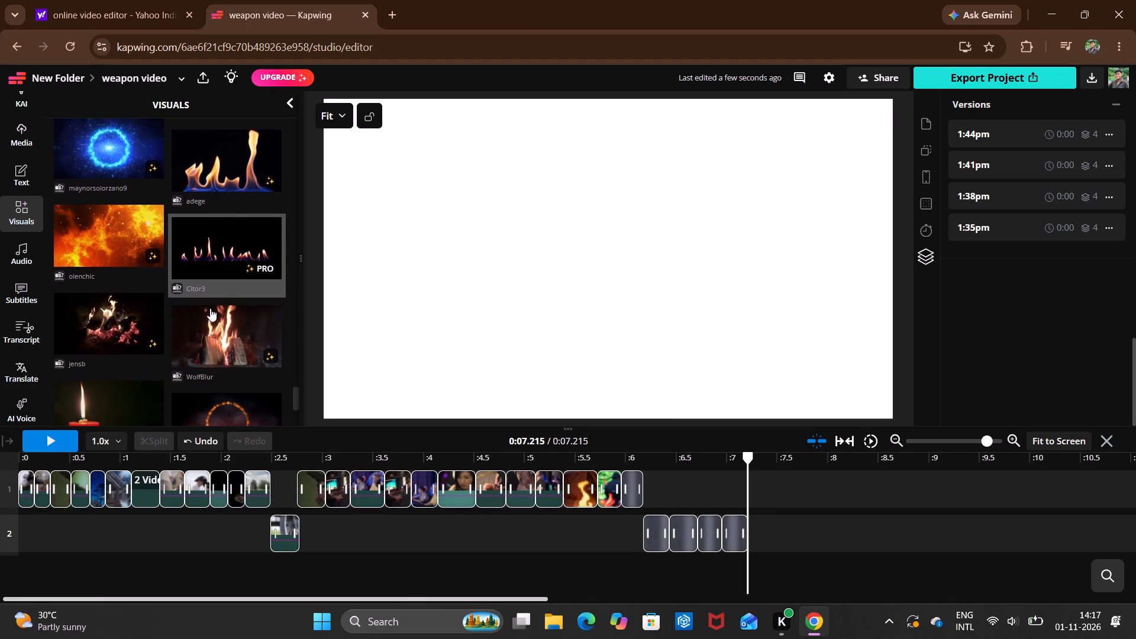
pyautogui.scroll(-3, 210, 308)
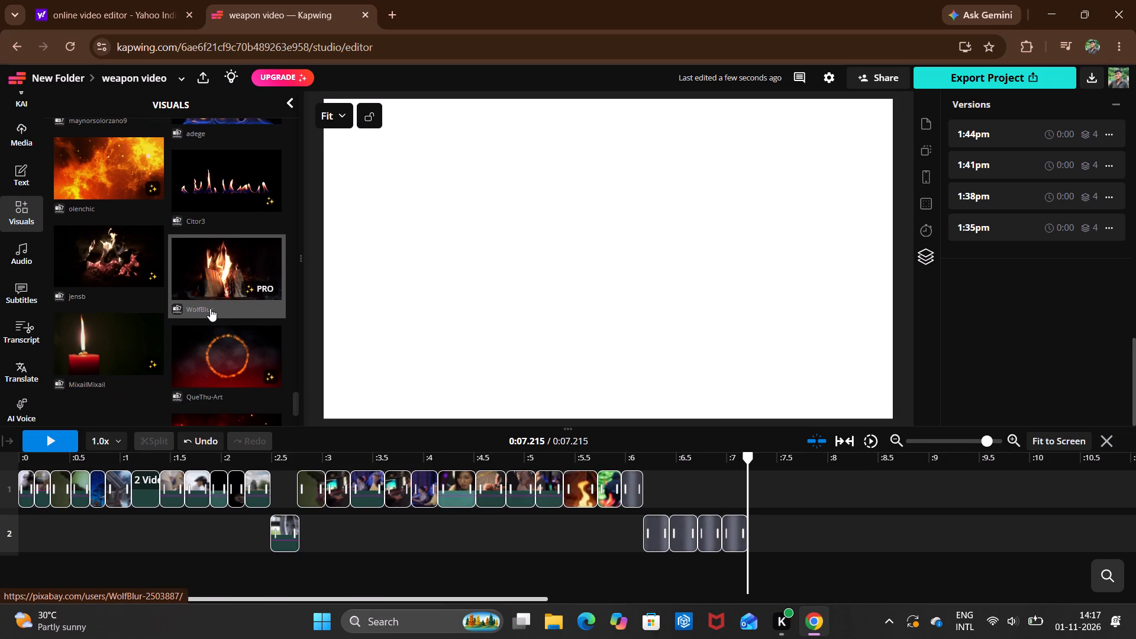
pyautogui.scroll(-2, 210, 308)
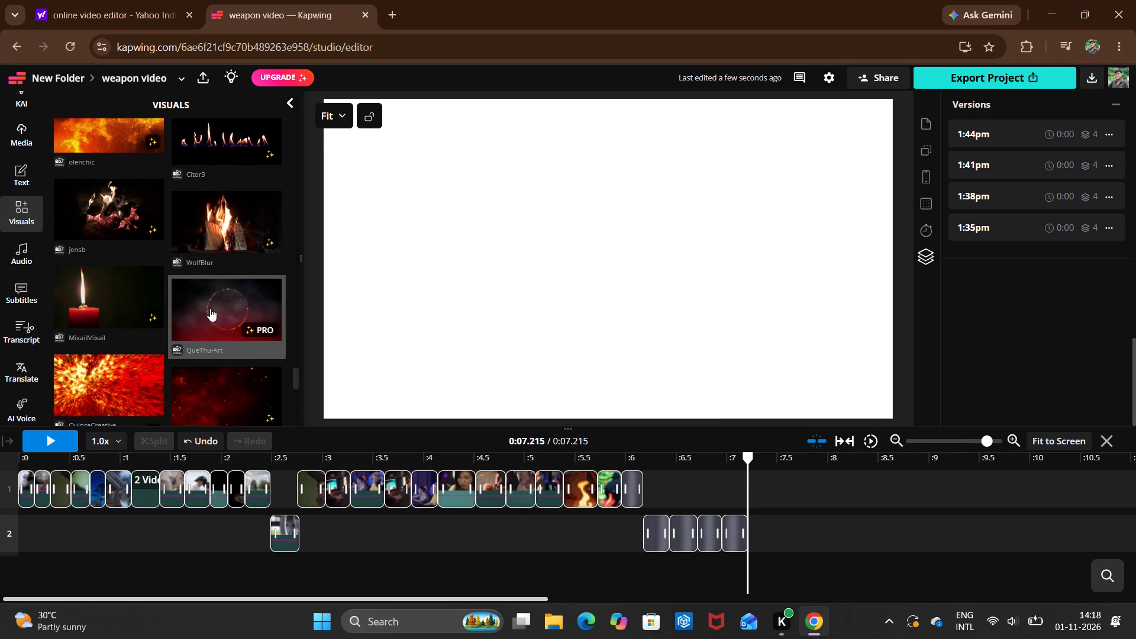
pyautogui.scroll(-2, 210, 308)
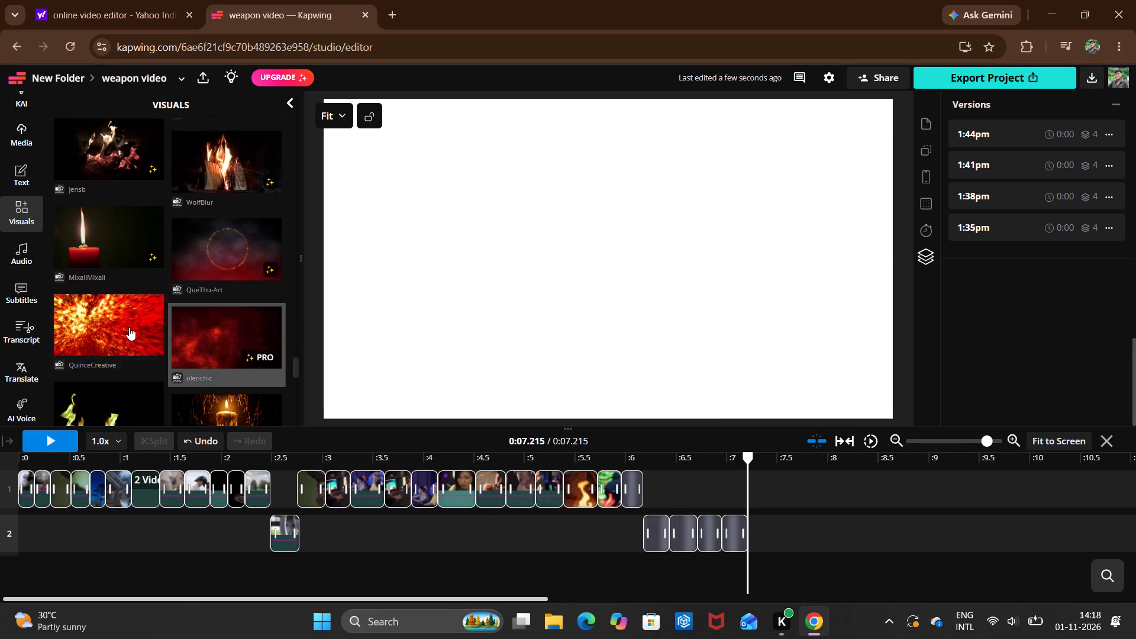
# Add the QuinceCreative stock clip of a red-orange fiery burst at 0:07.215, cutting it off at 0:07.444.
pyautogui.click(119, 331)
pyautogui.scroll(-1, 133, 333)
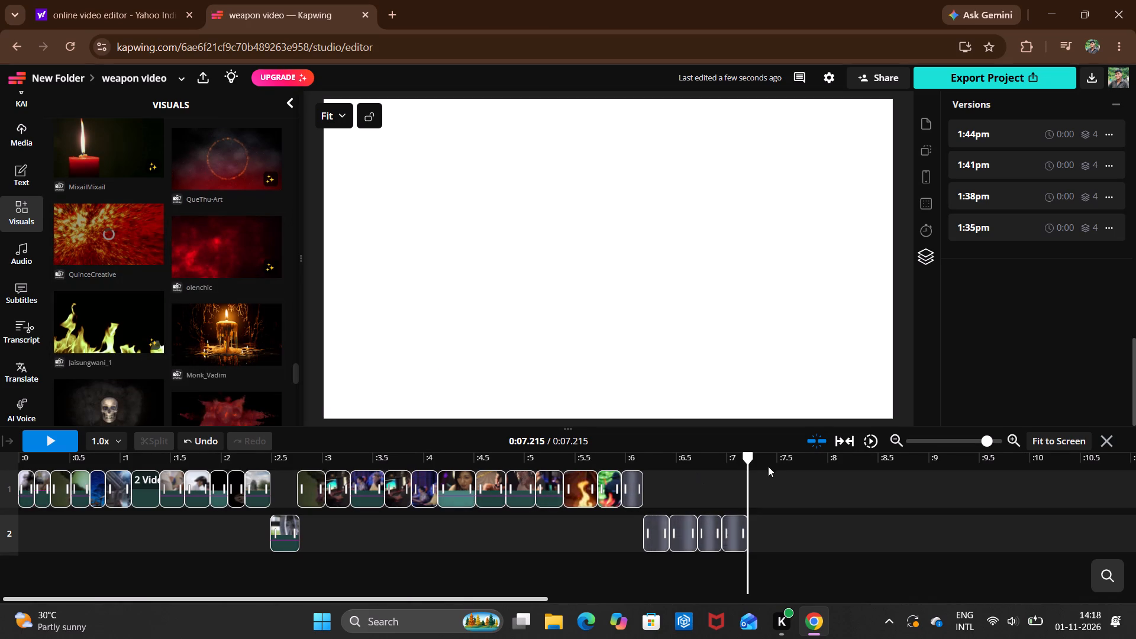
pyautogui.tripleClick(771, 531)
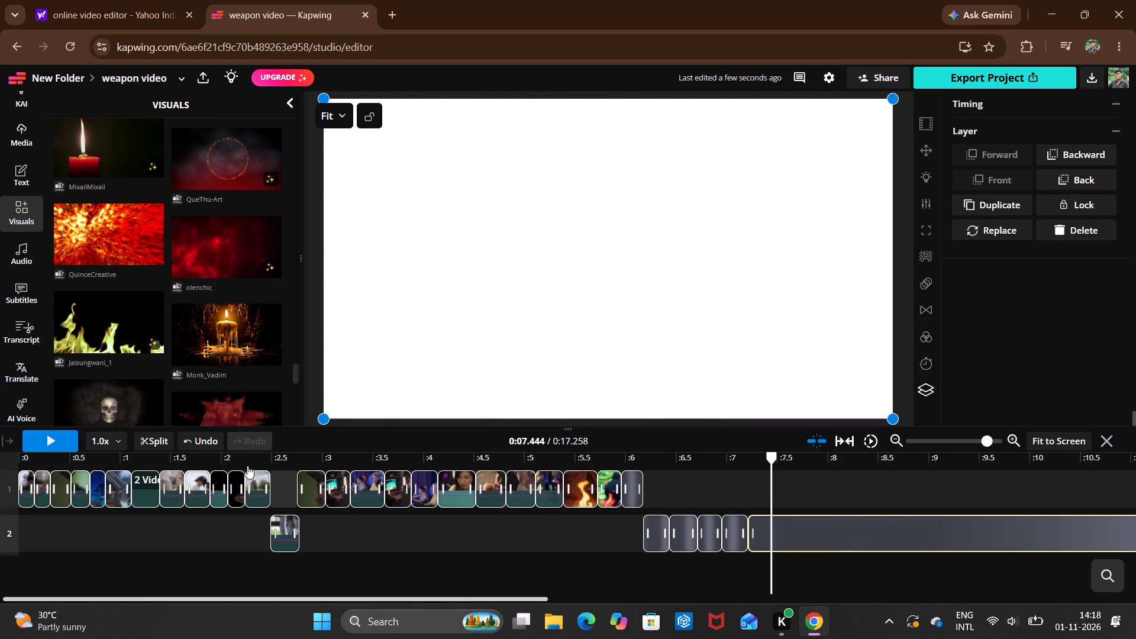
pyautogui.click(162, 435)
pyautogui.moveTo(850, 511); pyautogui.dragTo(844, 529)
pyautogui.click(844, 529)
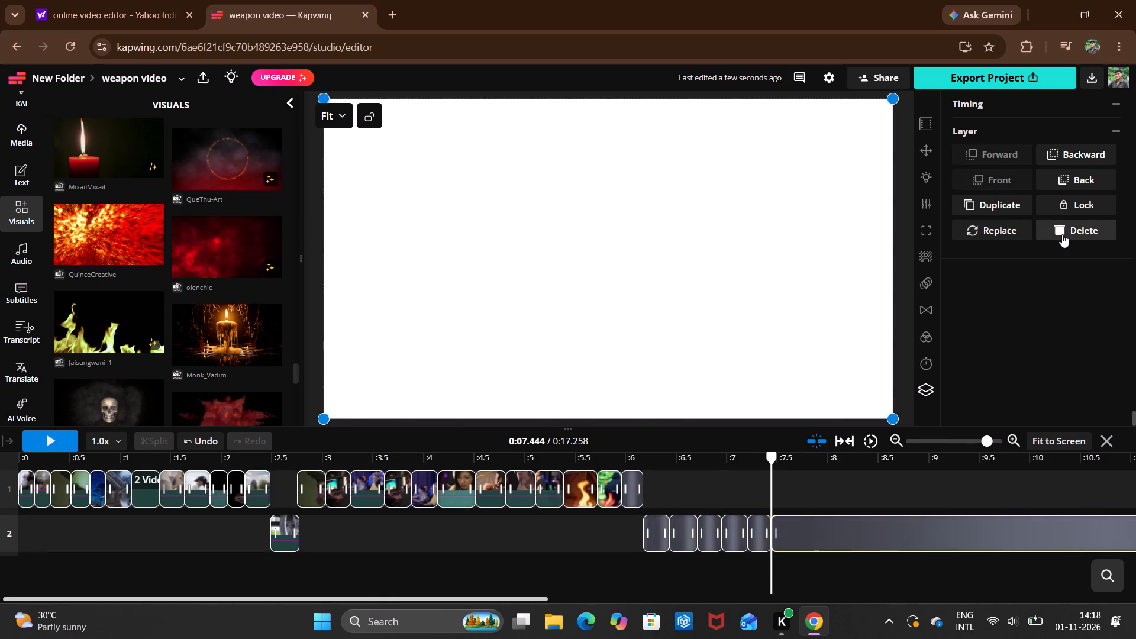
pyautogui.click(1062, 234)
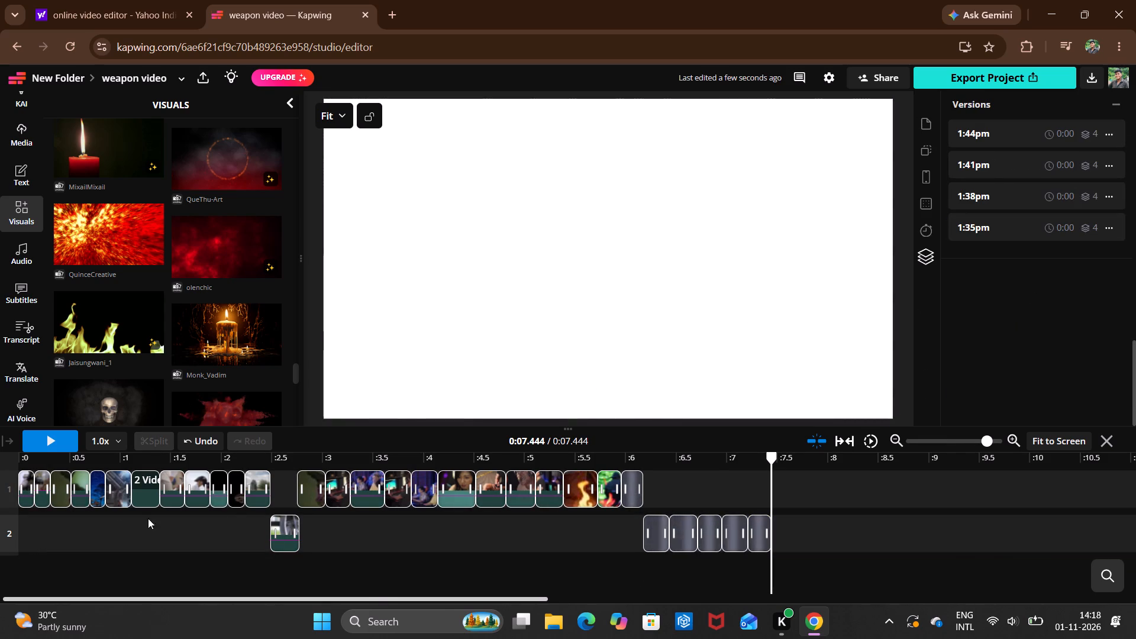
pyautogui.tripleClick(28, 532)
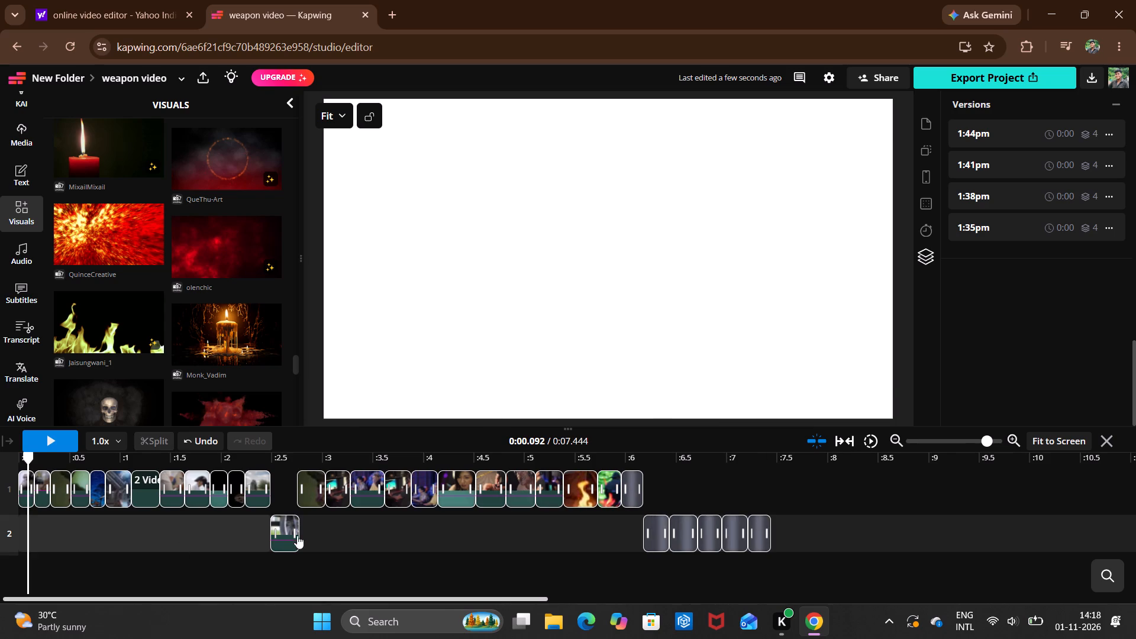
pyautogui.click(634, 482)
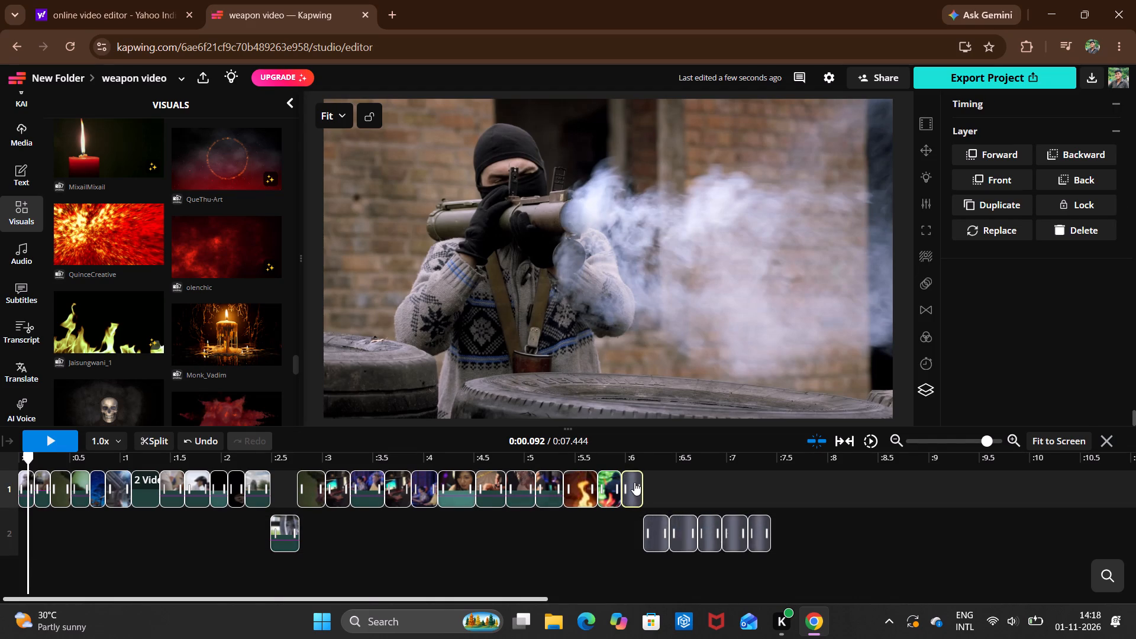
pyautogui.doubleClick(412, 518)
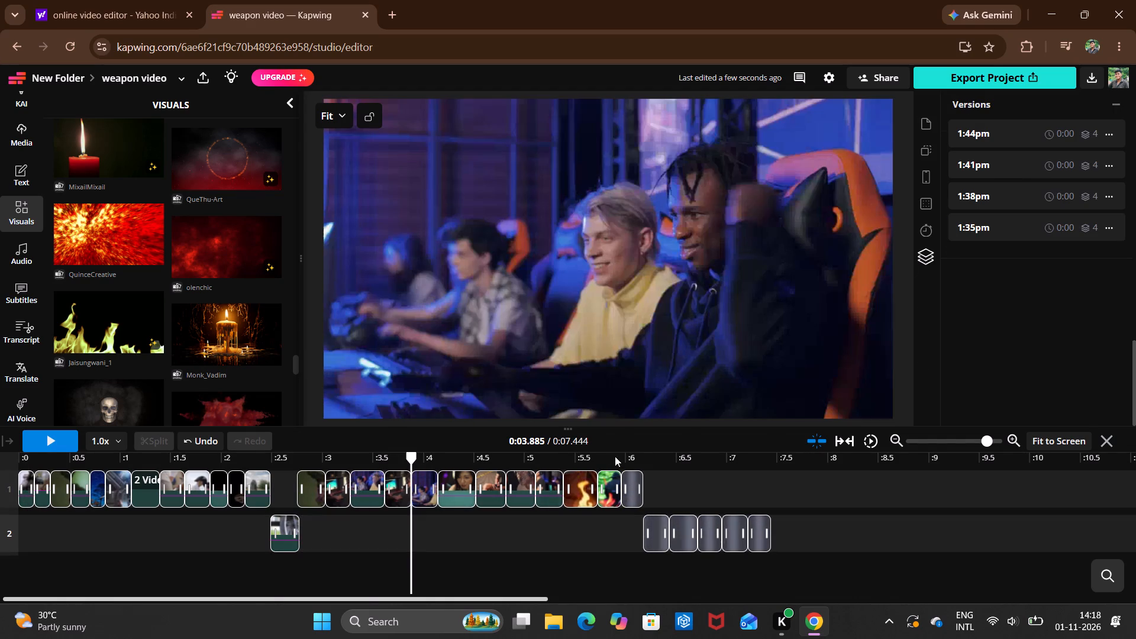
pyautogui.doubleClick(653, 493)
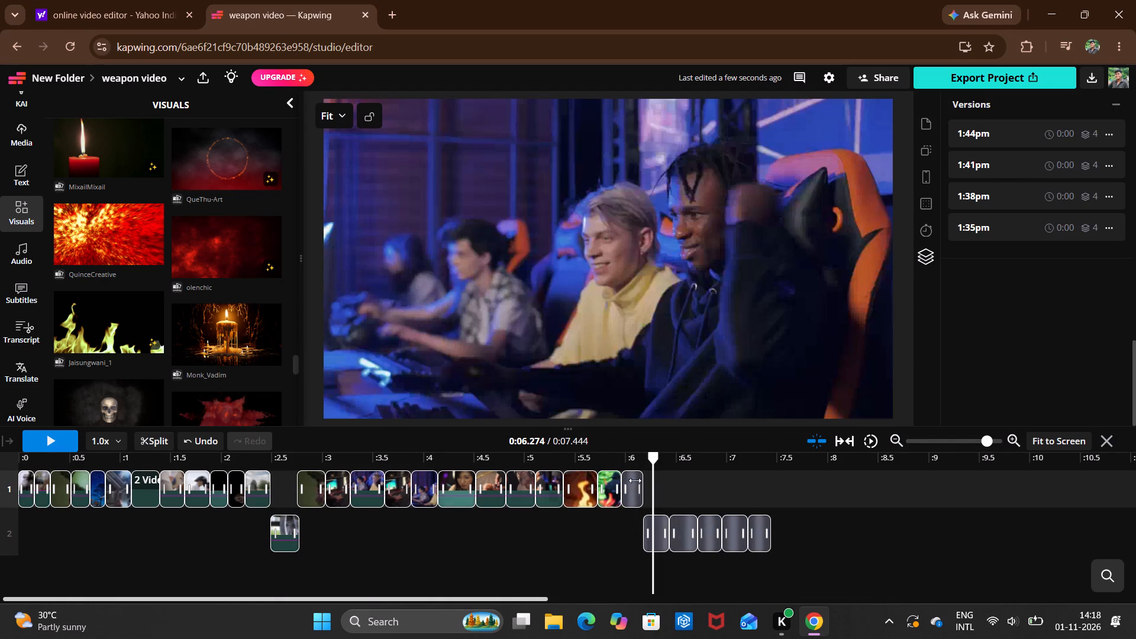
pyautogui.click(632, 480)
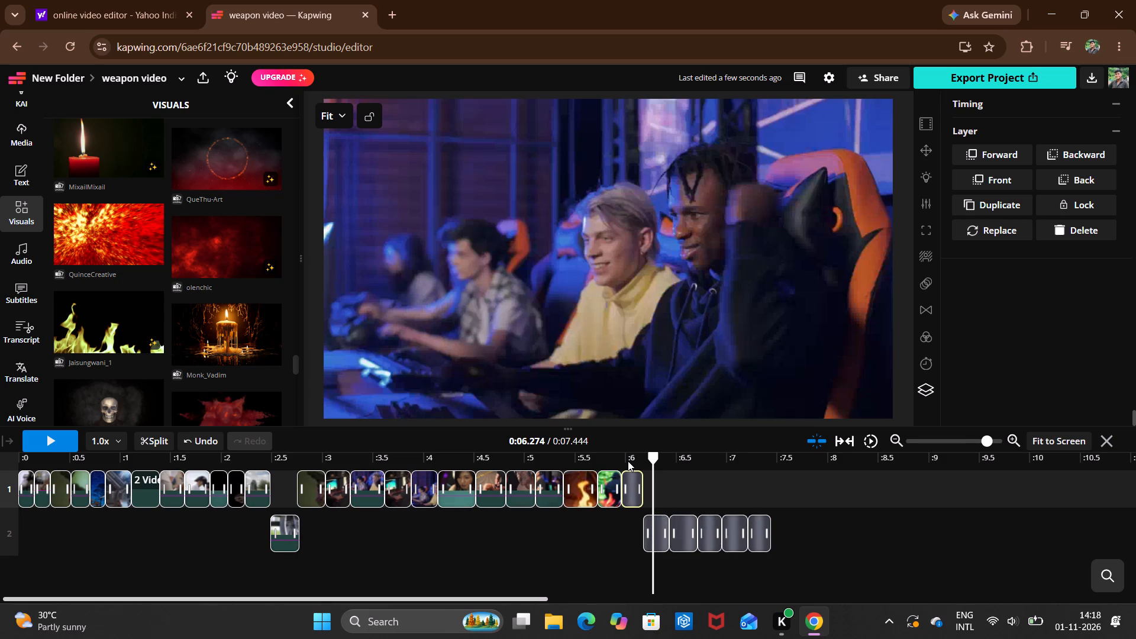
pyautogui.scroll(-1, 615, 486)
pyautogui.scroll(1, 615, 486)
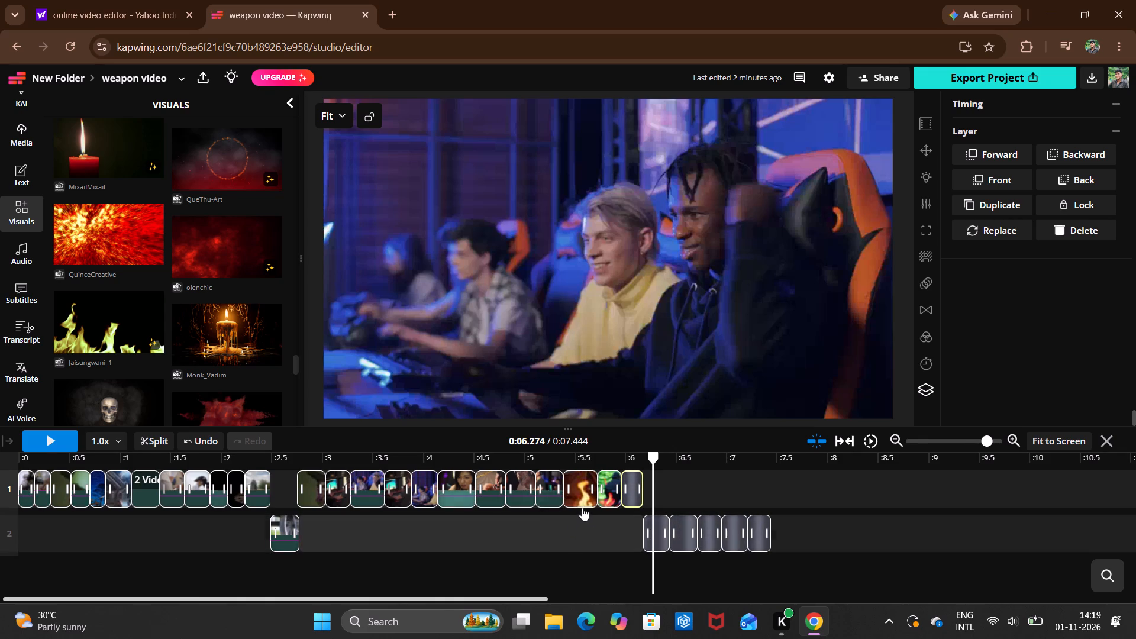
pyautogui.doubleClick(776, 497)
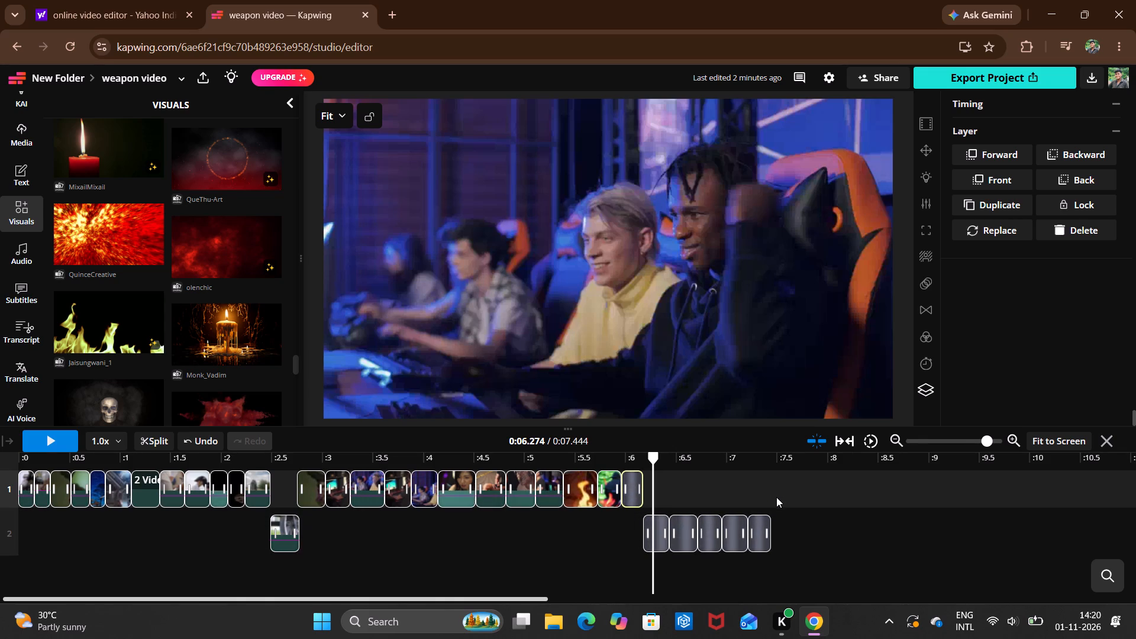
# Look further through the "free fire" video results for the next fire clip to use.
pyautogui.scroll(-1, 195, 380)
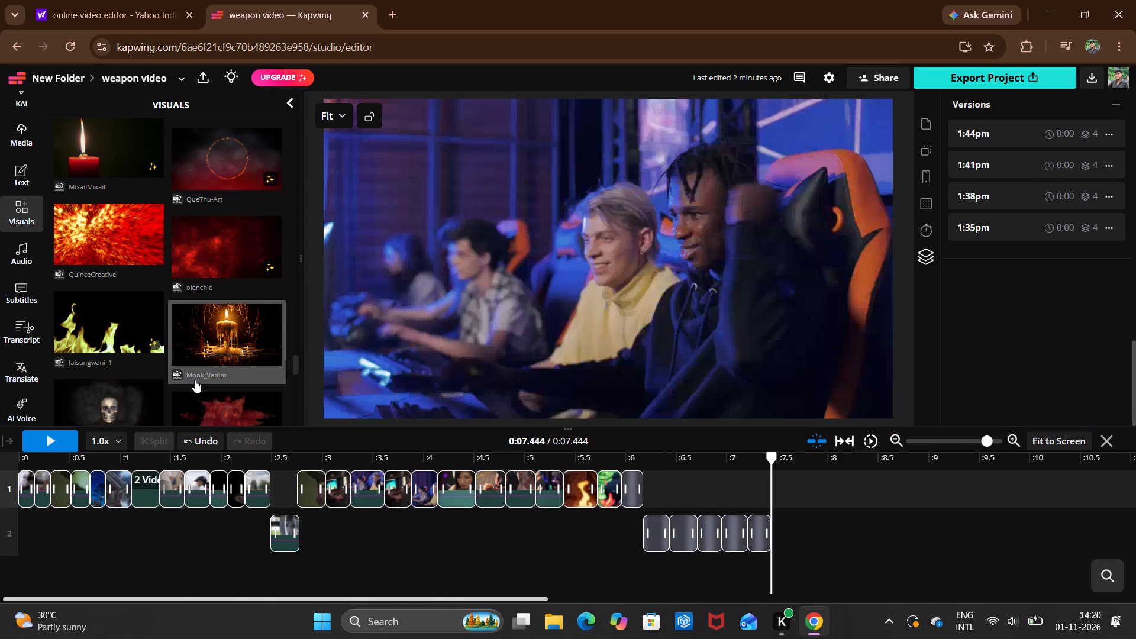
pyautogui.scroll(-3, 195, 380)
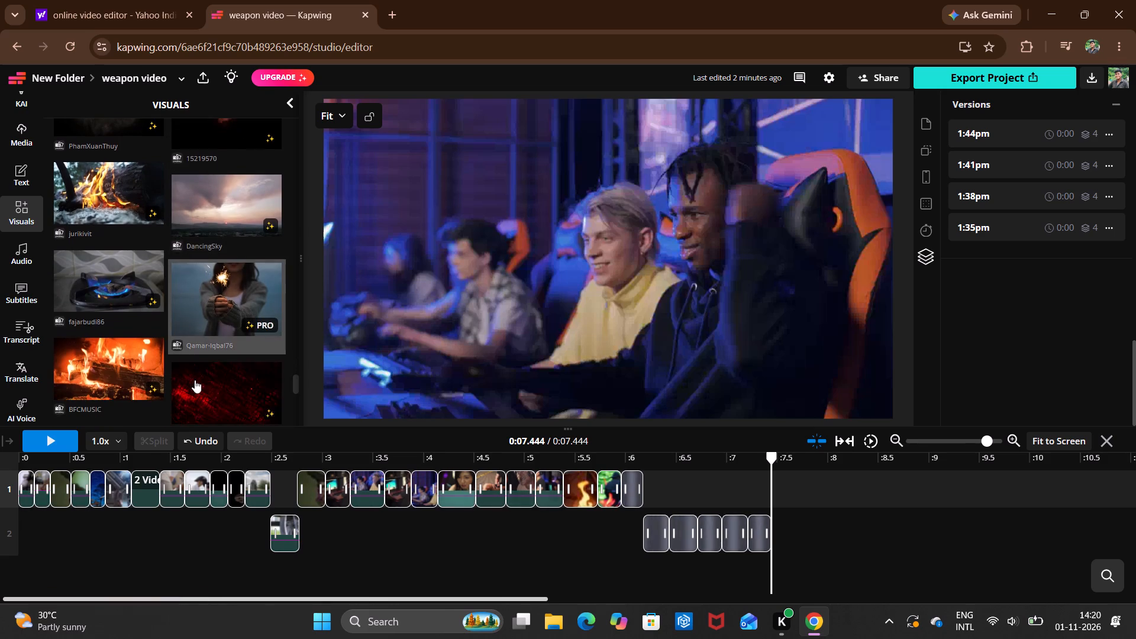
pyautogui.scroll(-3, 195, 380)
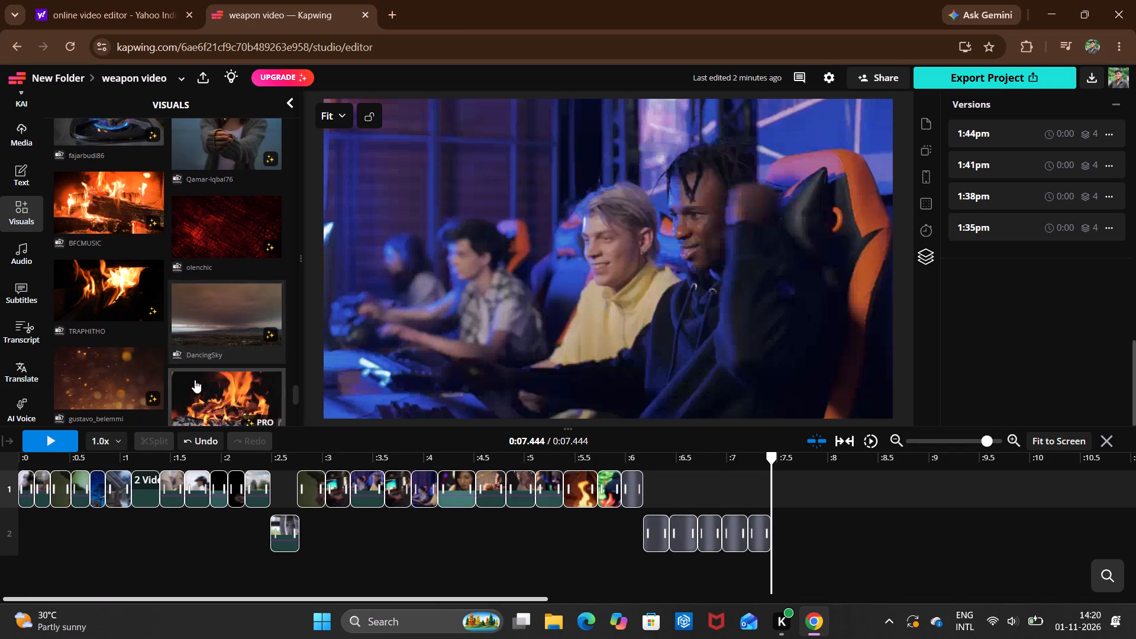
pyautogui.scroll(-4, 195, 380)
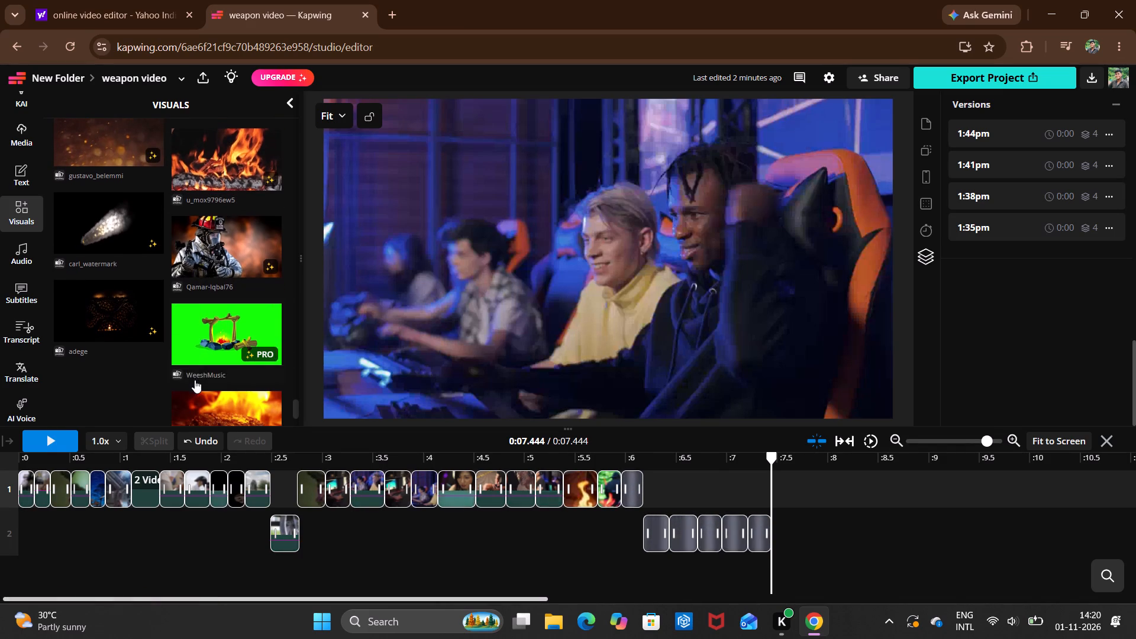
pyautogui.scroll(-3, 195, 380)
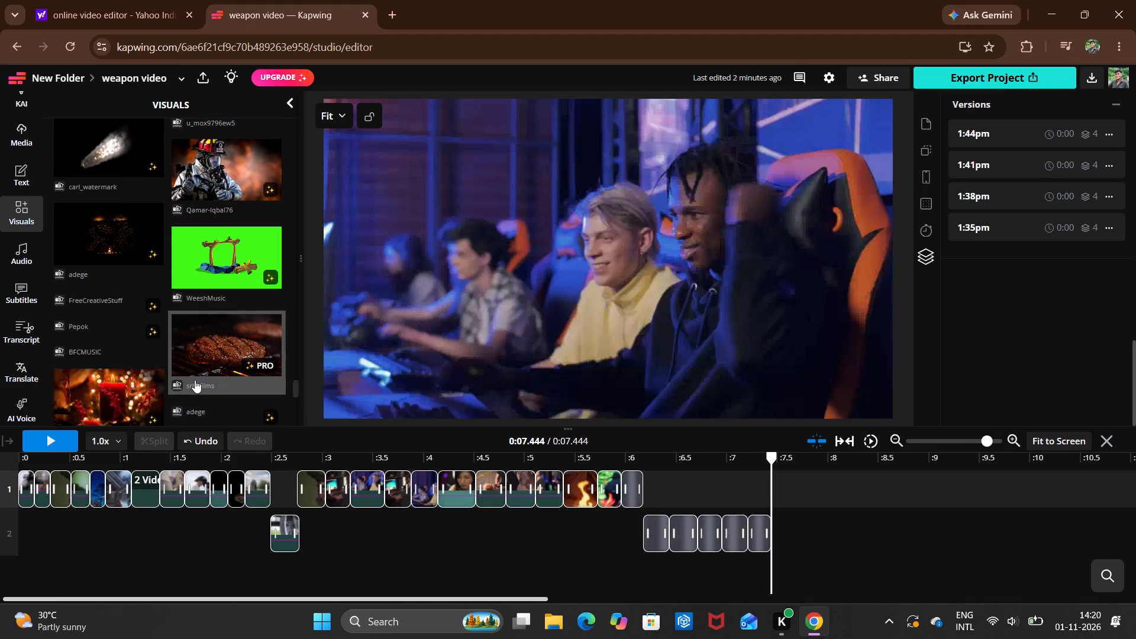
pyautogui.scroll(-2, 195, 380)
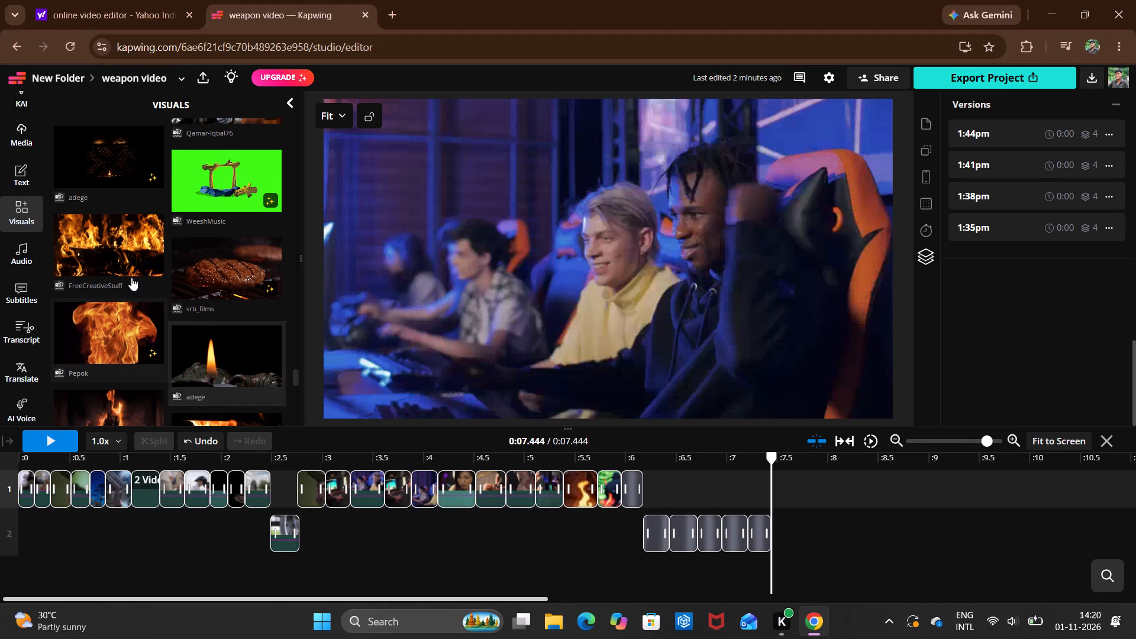
# Add the FreeCreativeStuff stock clip of burning flames on black at 0:07.444, cutting it off at 0:07.676.
pyautogui.click(125, 254)
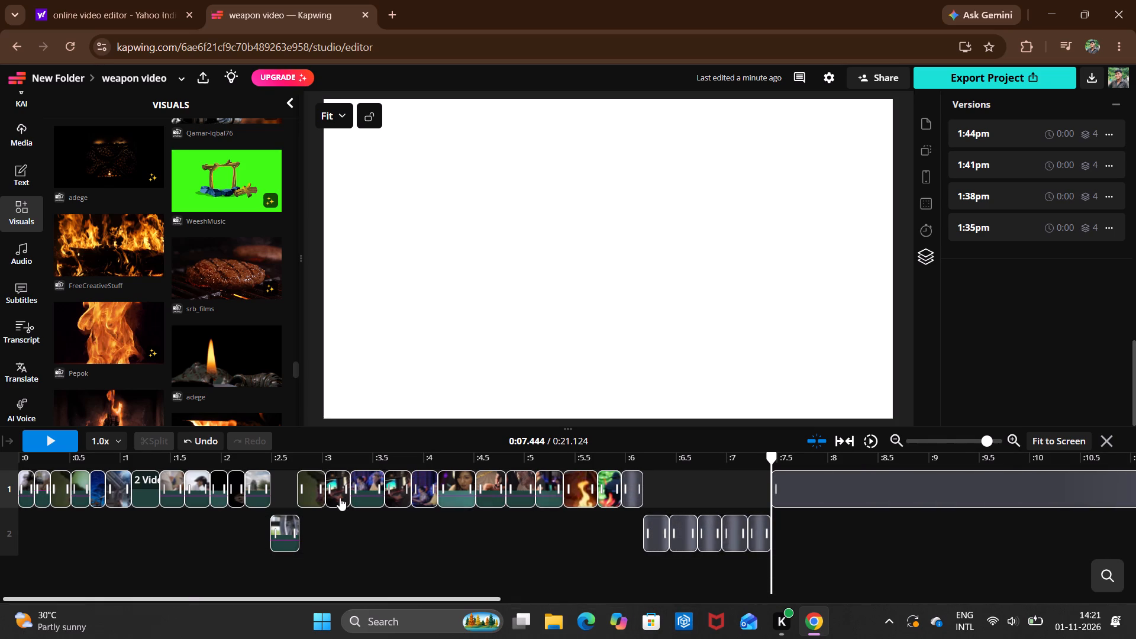
pyautogui.doubleClick(795, 482)
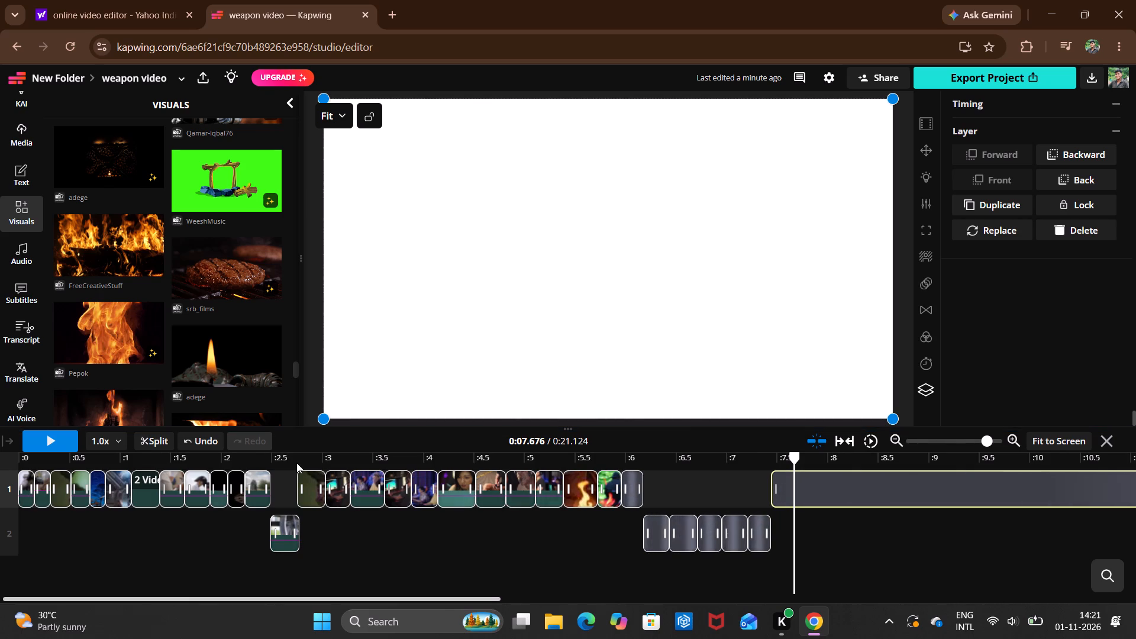
pyautogui.click(143, 446)
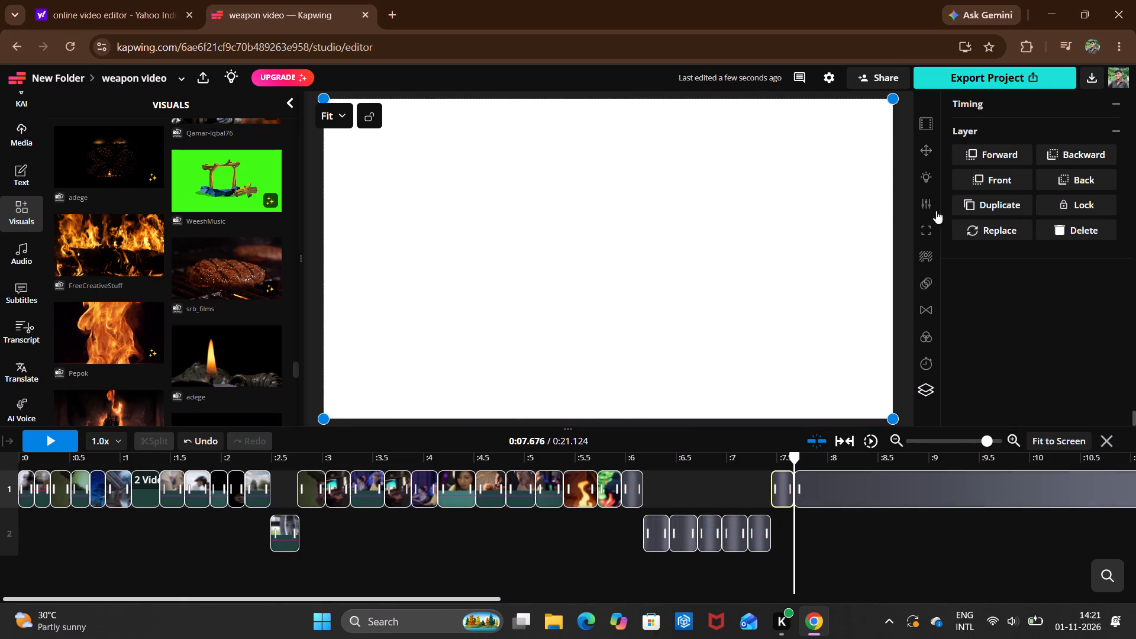
pyautogui.click(901, 495)
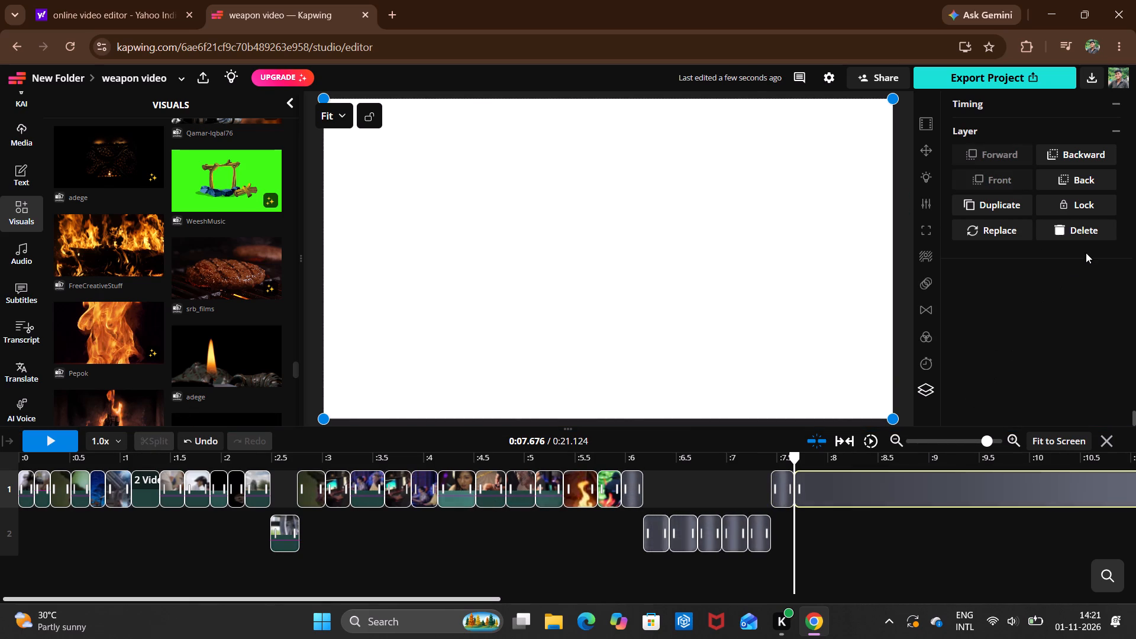
pyautogui.click(1090, 238)
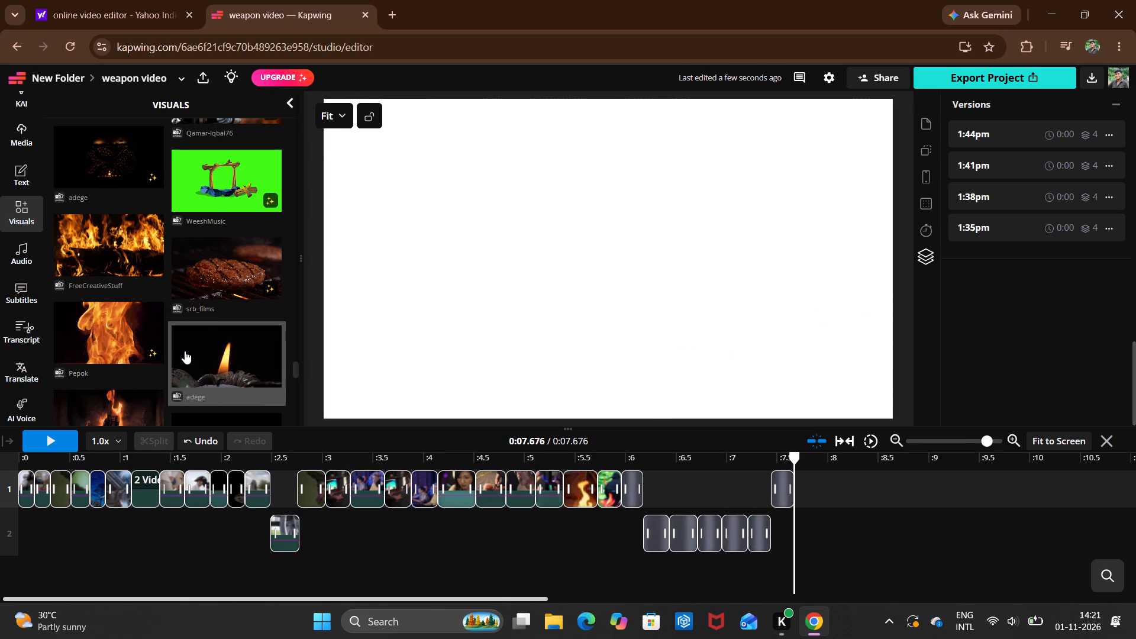
# Look further through the "free fire" video results for another flame clip to use.
pyautogui.scroll(-2, 185, 351)
pyautogui.scroll(1, 126, 305)
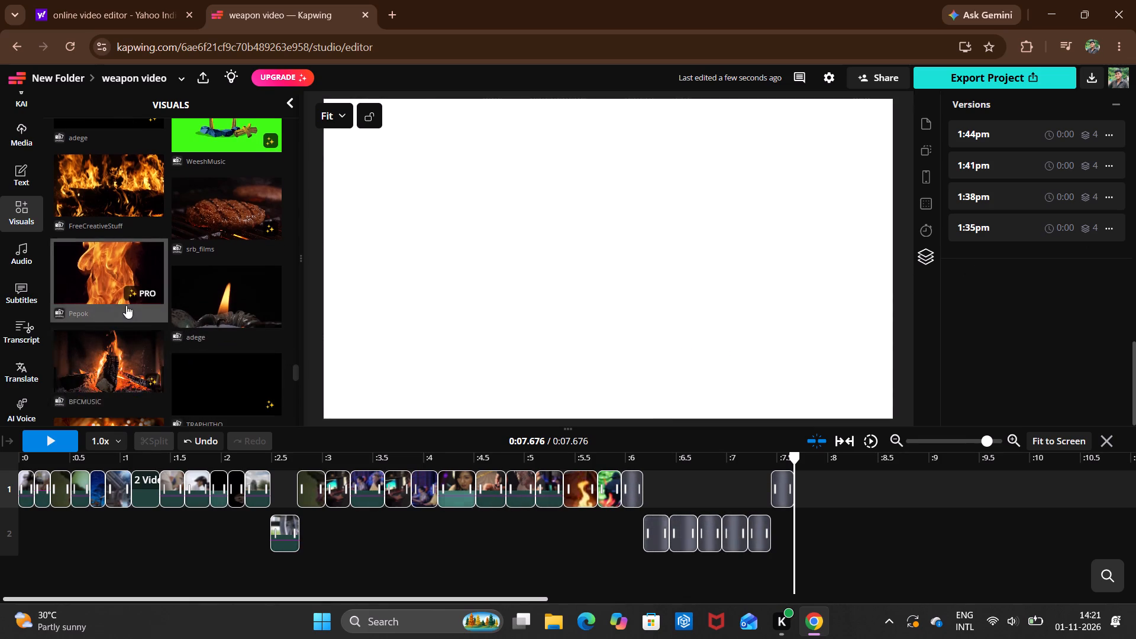
pyautogui.scroll(1, 126, 305)
pyautogui.scroll(-3, 126, 305)
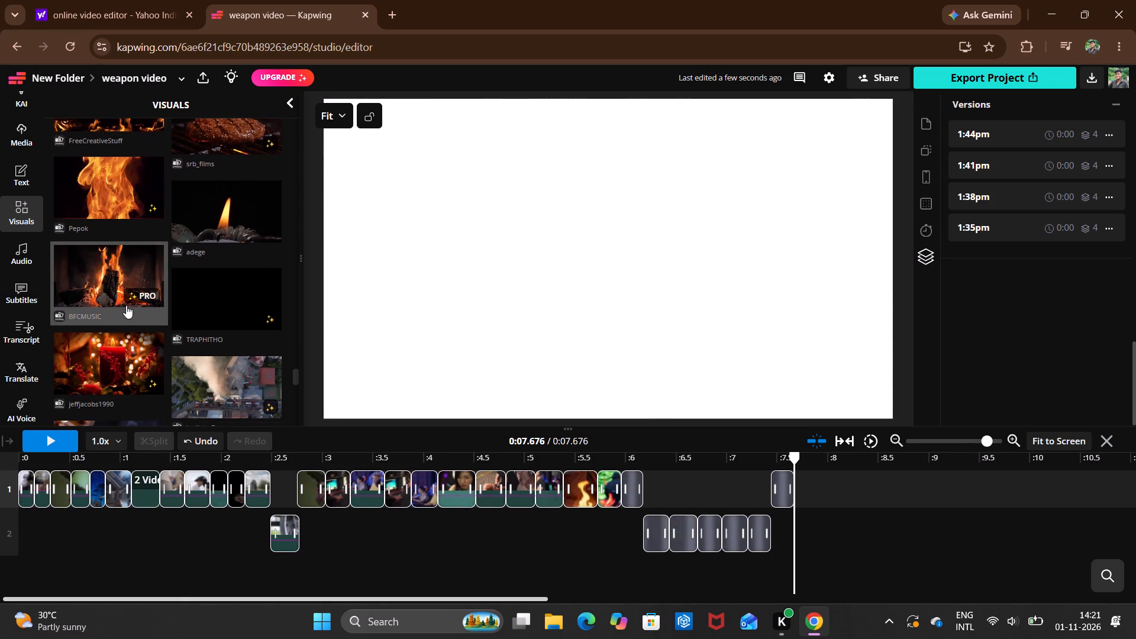
pyautogui.scroll(-4, 126, 305)
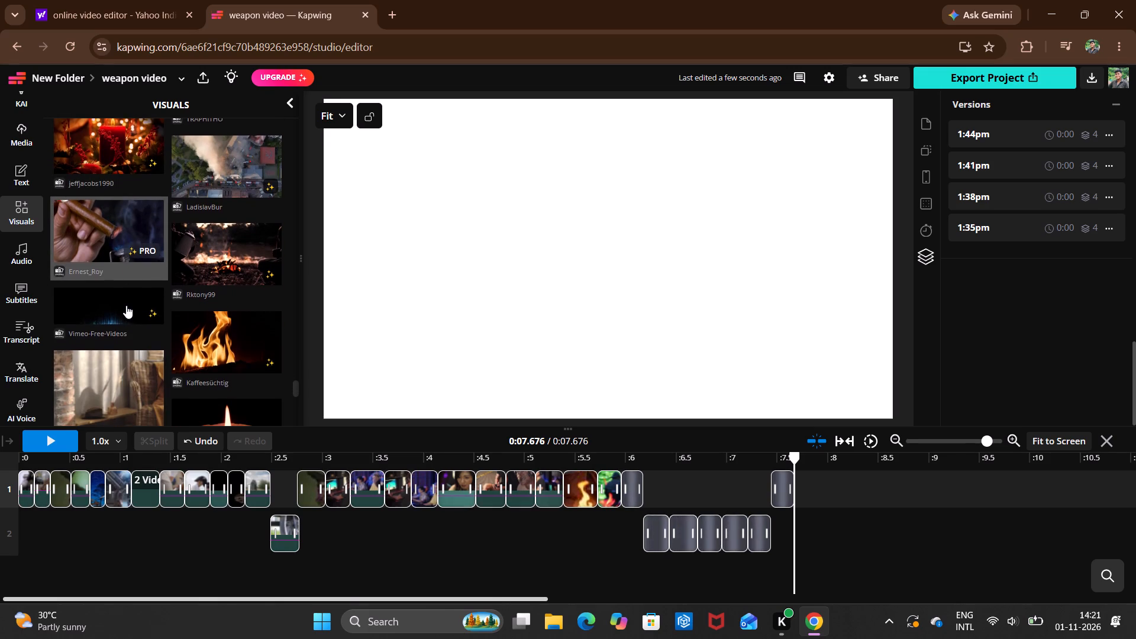
pyautogui.scroll(-2, 126, 305)
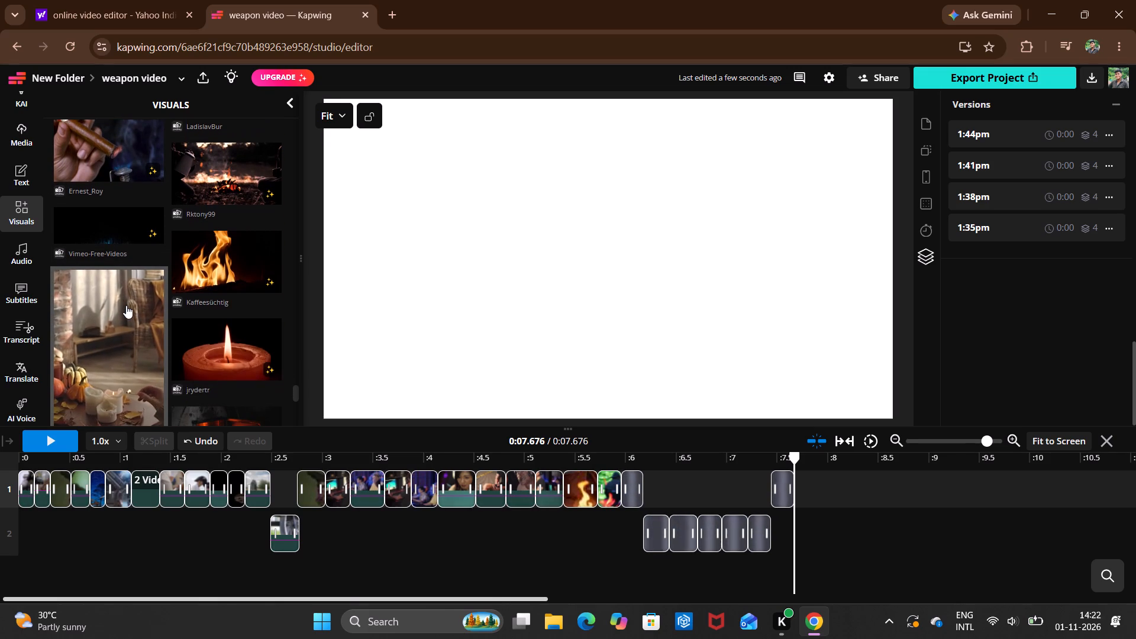
pyautogui.scroll(-1, 126, 305)
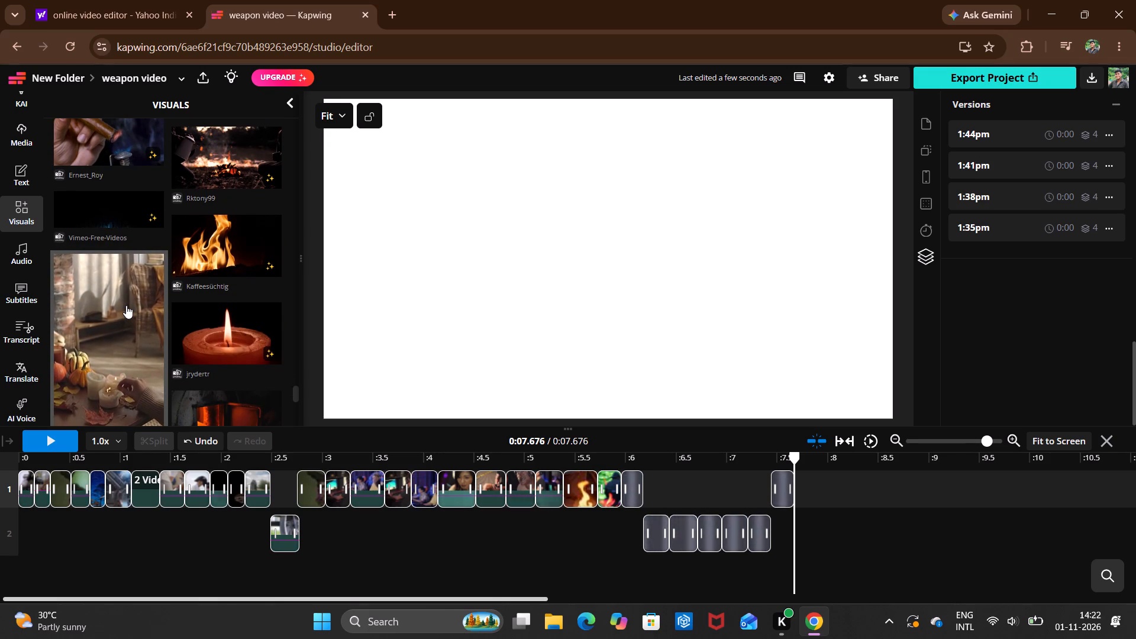
pyautogui.scroll(-5, 126, 305)
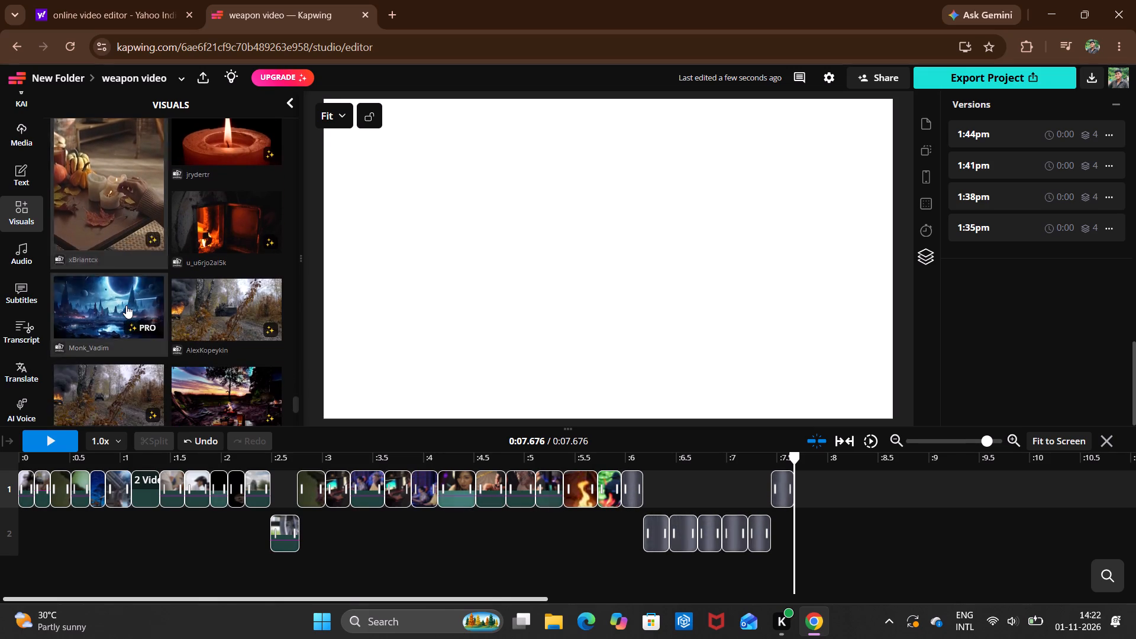
pyautogui.scroll(-3, 126, 305)
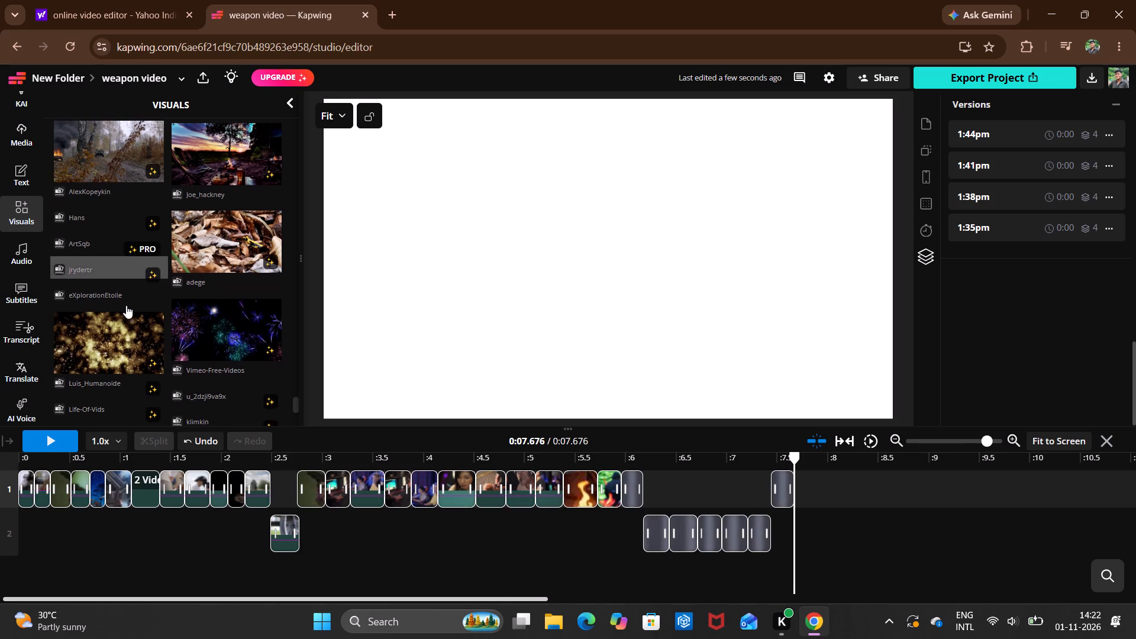
pyautogui.scroll(-1, 126, 305)
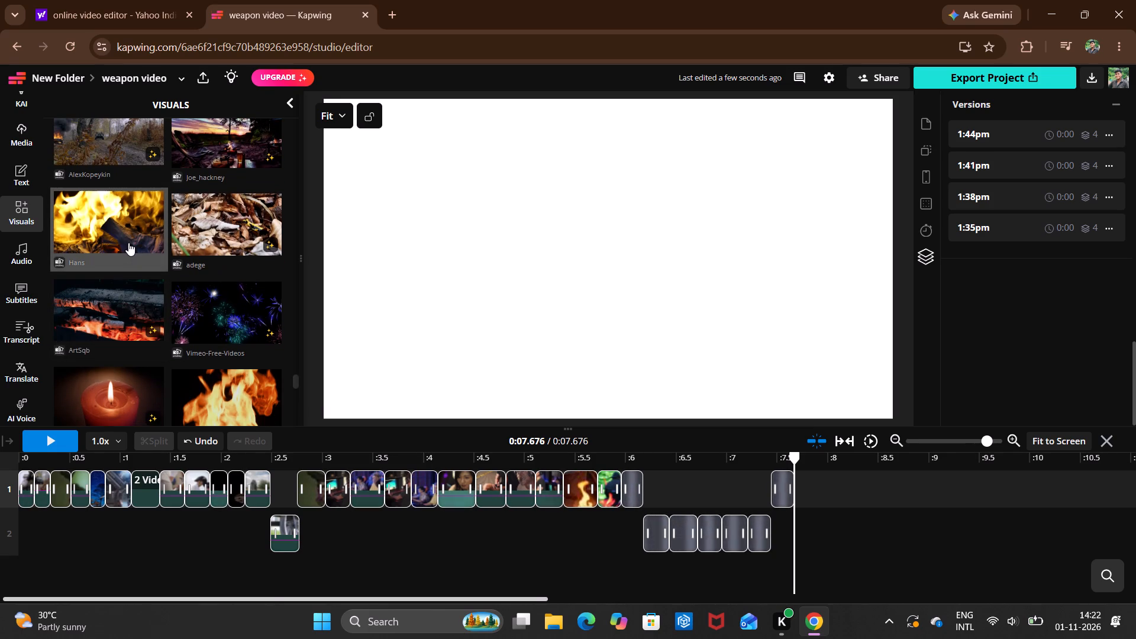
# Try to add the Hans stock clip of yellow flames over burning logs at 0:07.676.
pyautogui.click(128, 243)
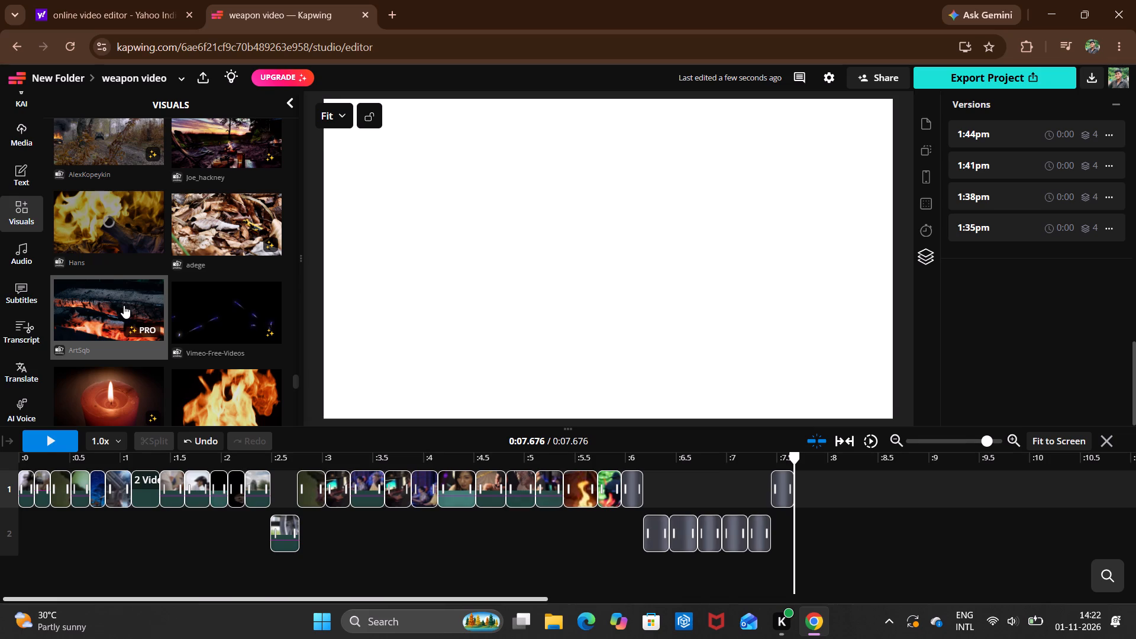
# Look through the "free fire" video results again for another usable flame clip.
pyautogui.scroll(-3, 124, 305)
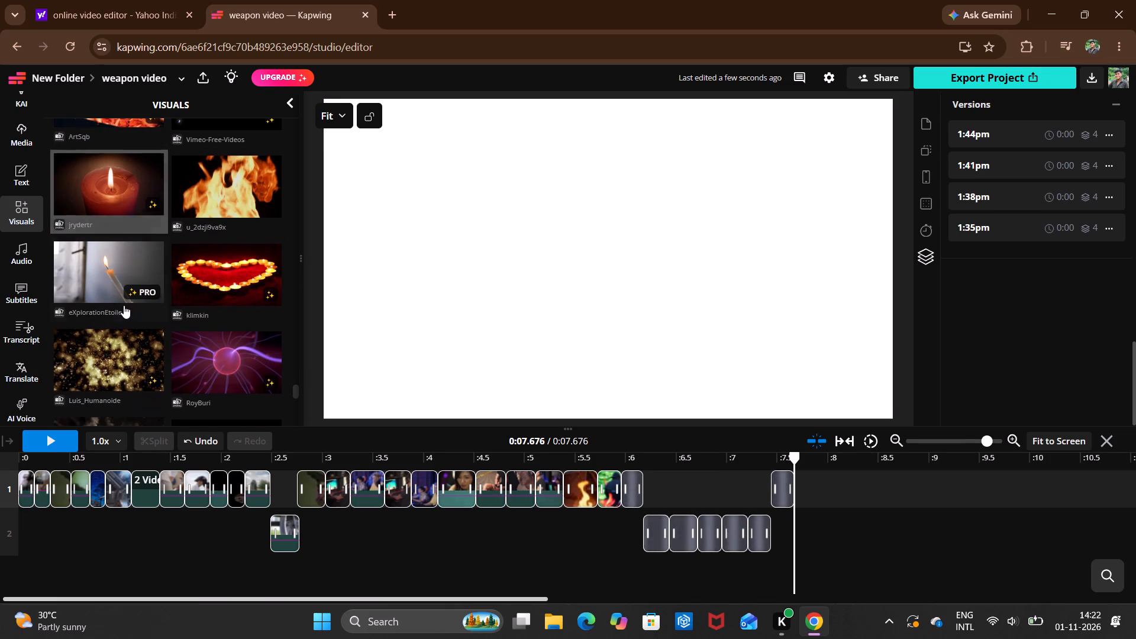
pyautogui.scroll(-1, 124, 305)
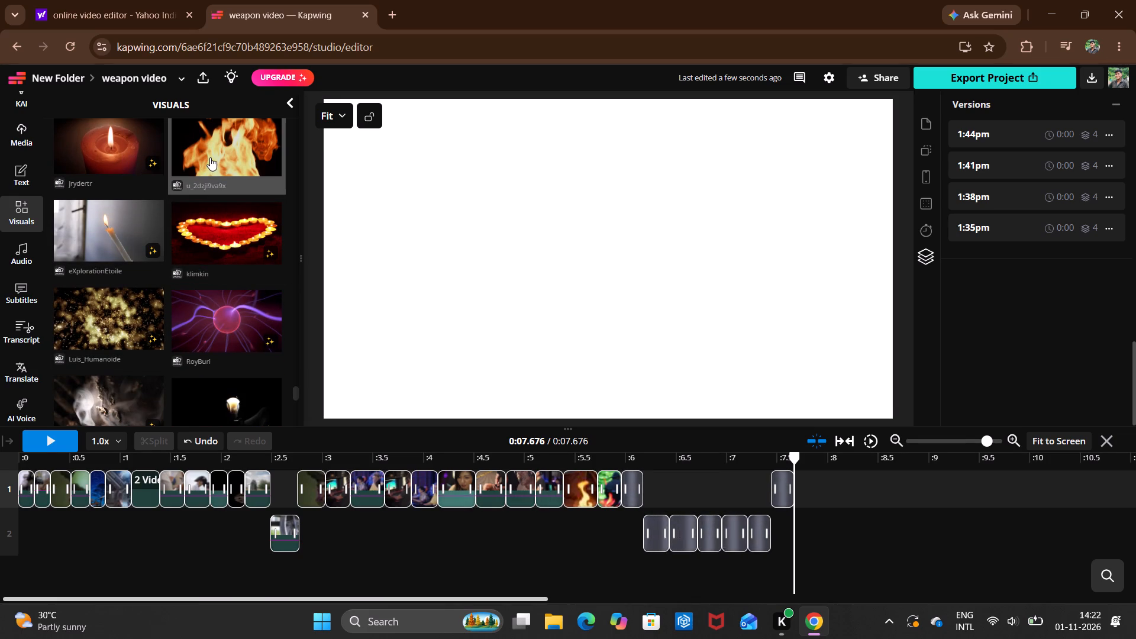
pyautogui.scroll(4, 192, 182)
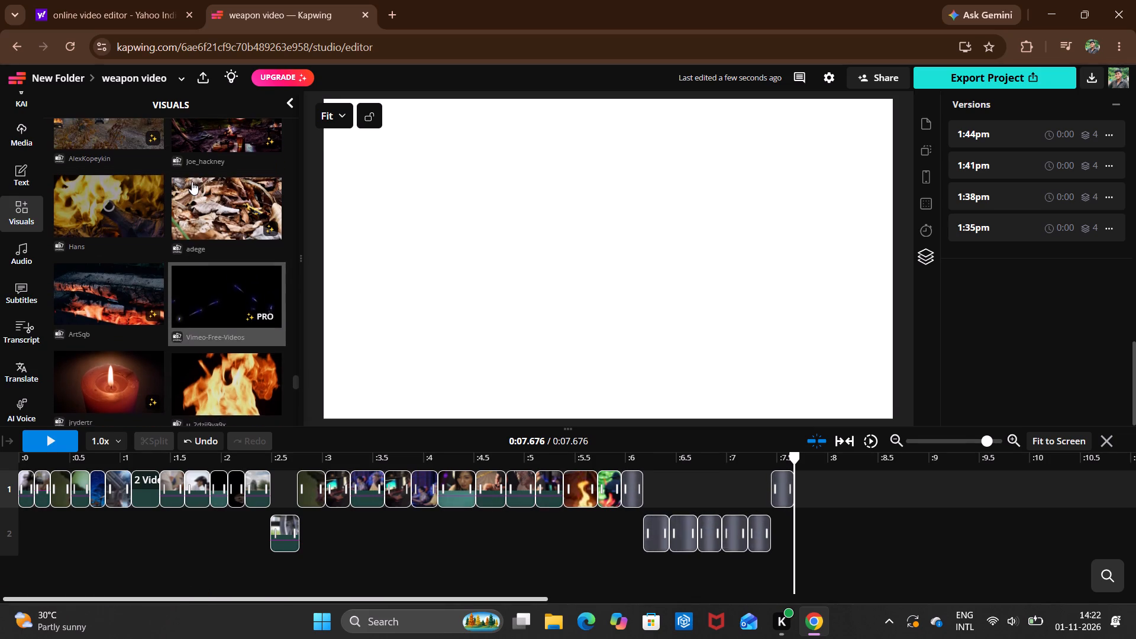
pyautogui.scroll(5, 192, 182)
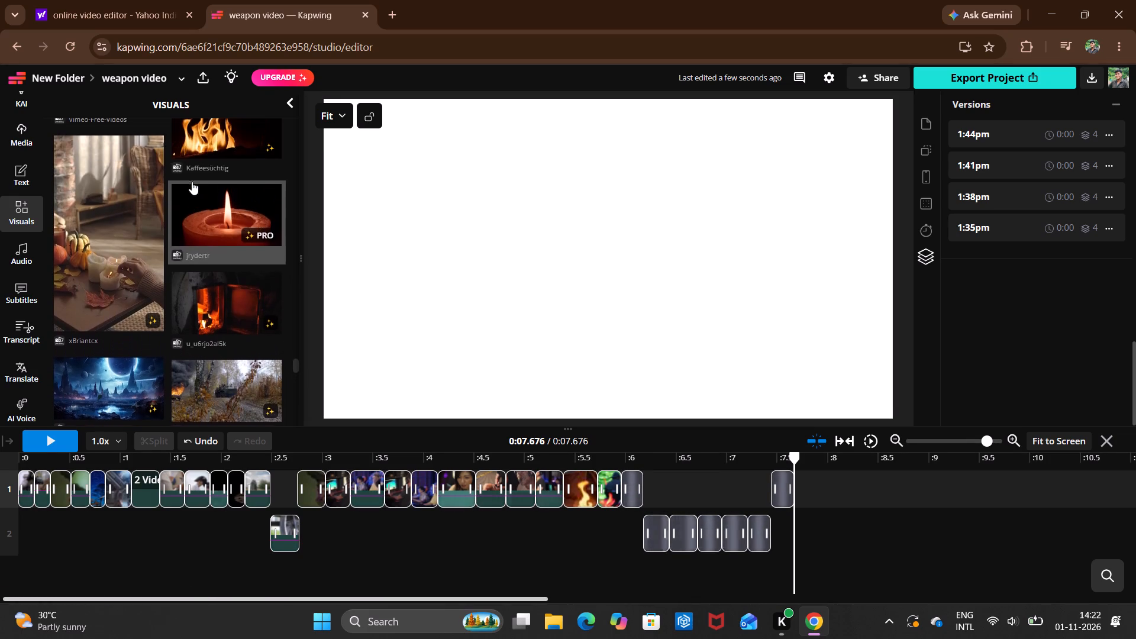
pyautogui.scroll(2, 192, 182)
pyautogui.scroll(-1, 192, 182)
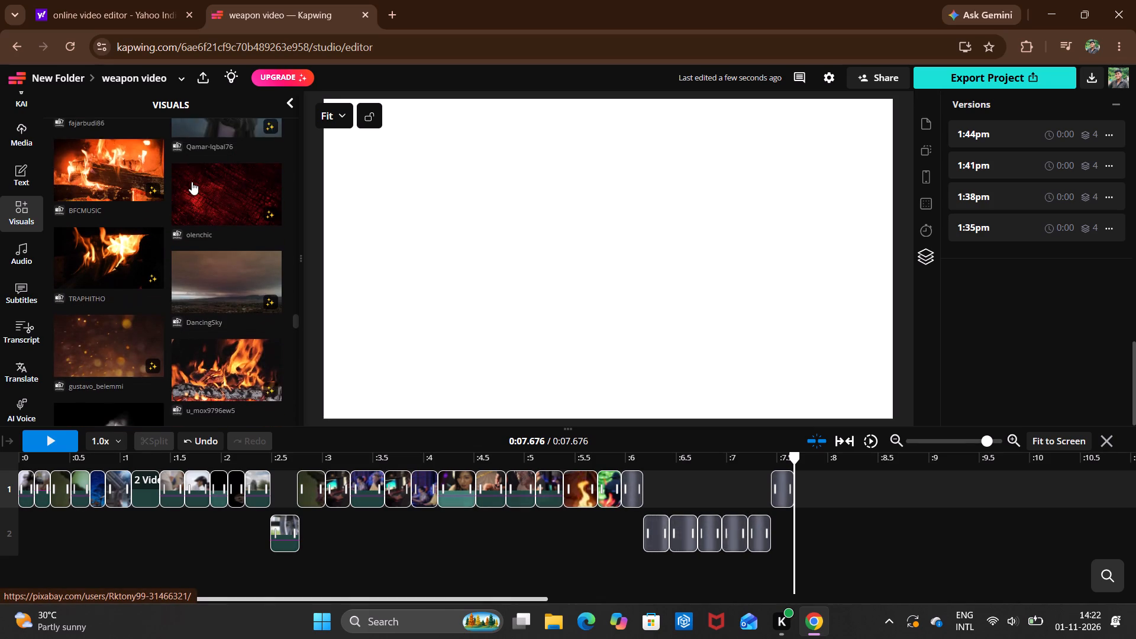
pyautogui.scroll(-4, 192, 182)
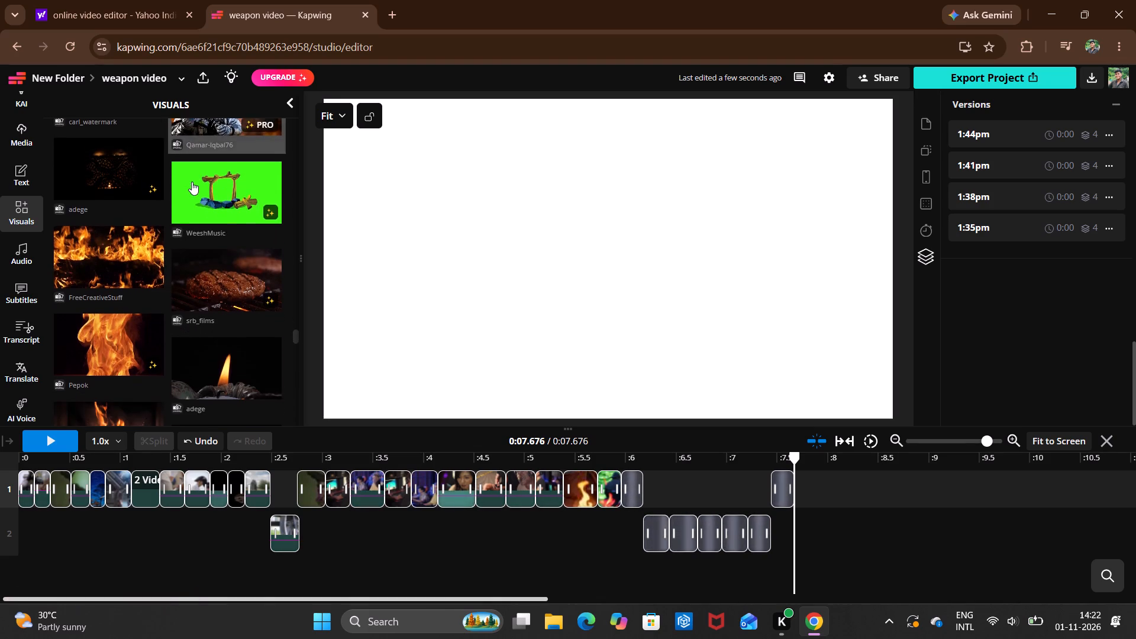
pyautogui.scroll(-2, 192, 182)
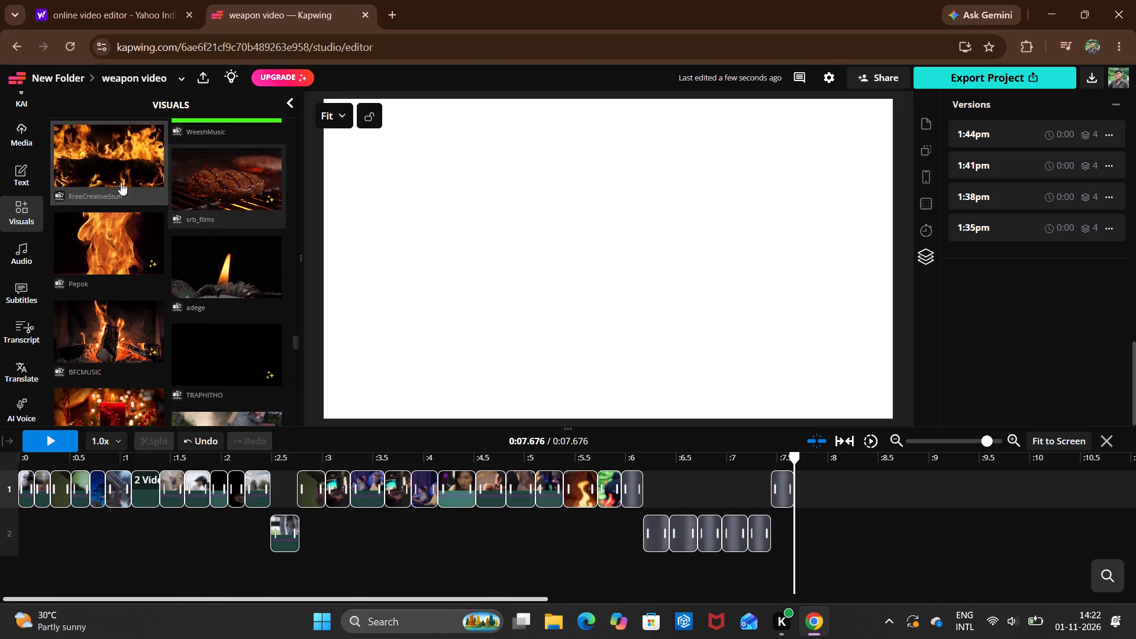
# Add the FreeCreativeStuff stock clip of burning flames on black again at 0:07.676, cutting it off at 0:08.020.
pyautogui.click(108, 177)
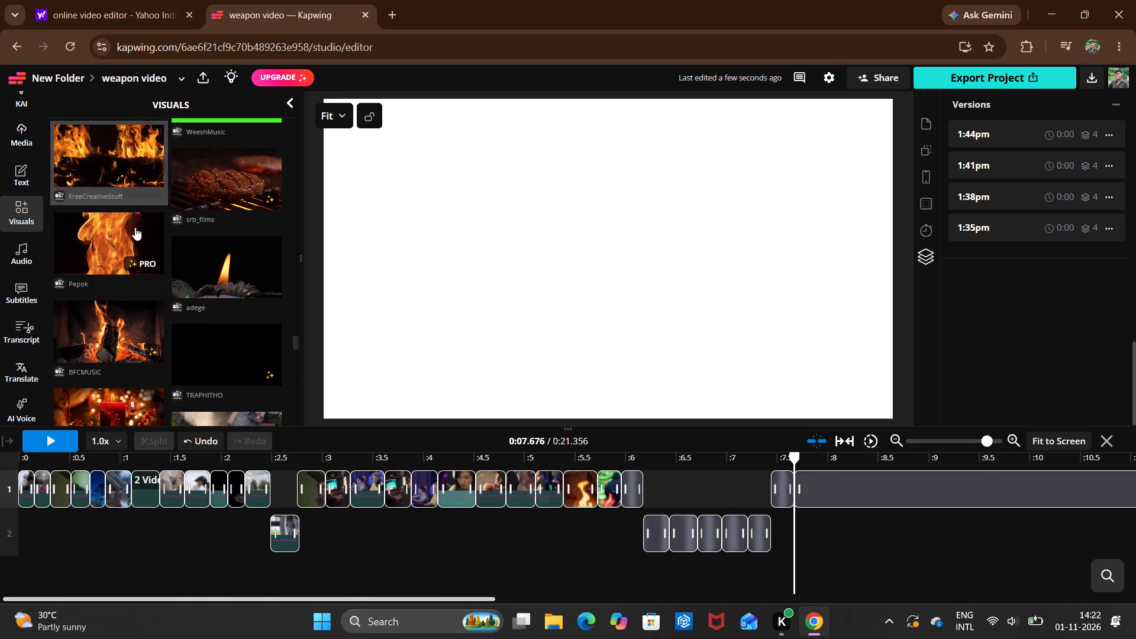
pyautogui.scroll(-3, 127, 274)
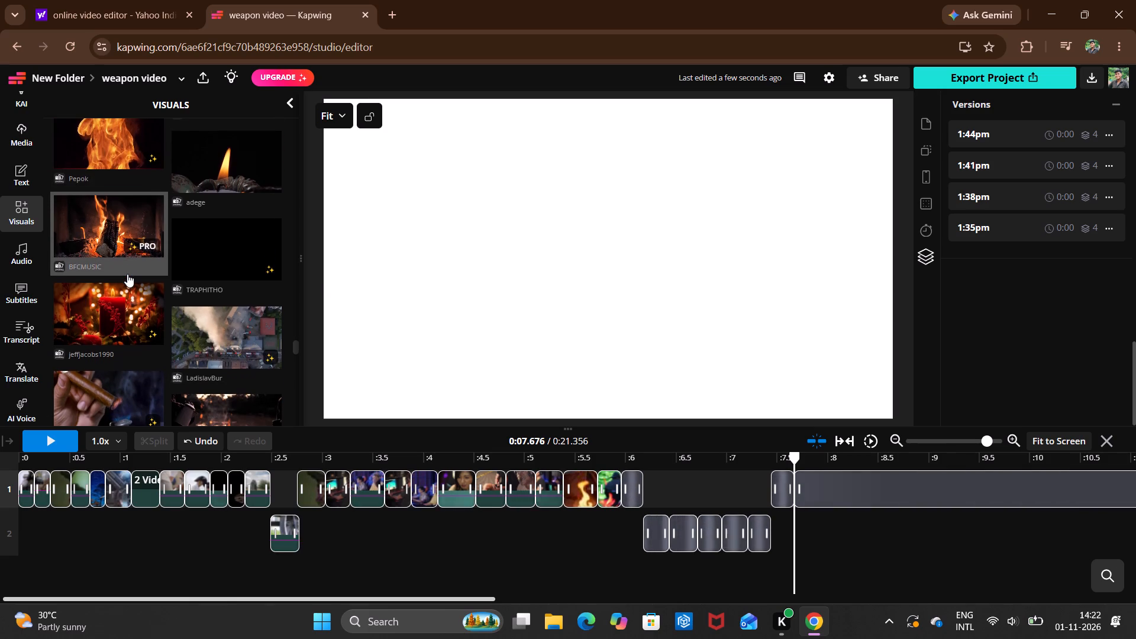
pyautogui.scroll(-2, 127, 274)
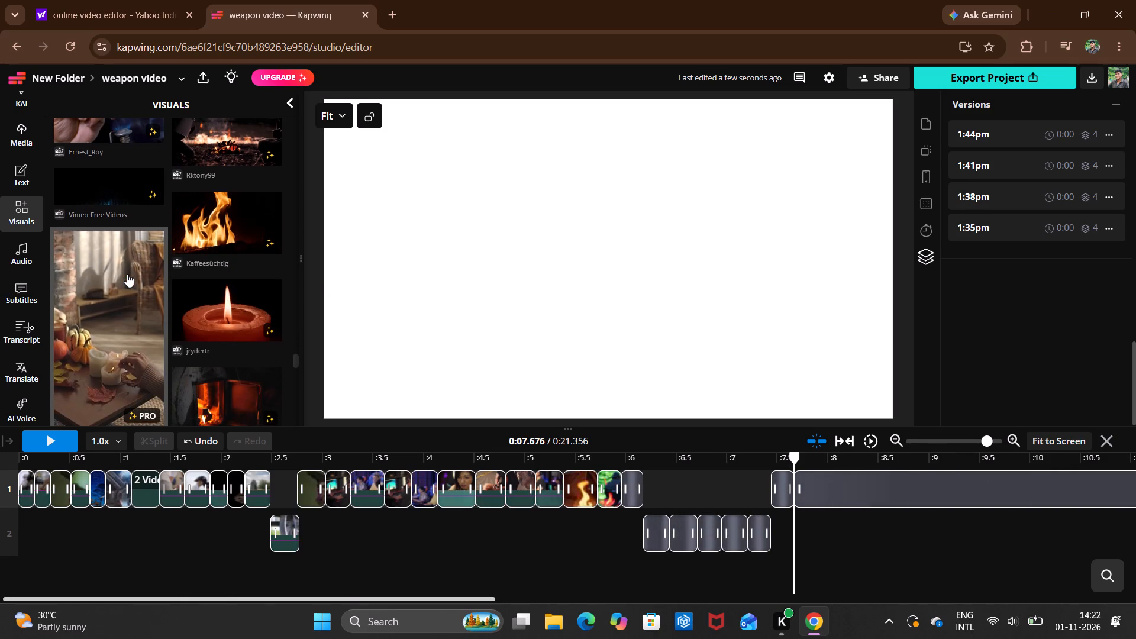
pyautogui.scroll(-3, 127, 274)
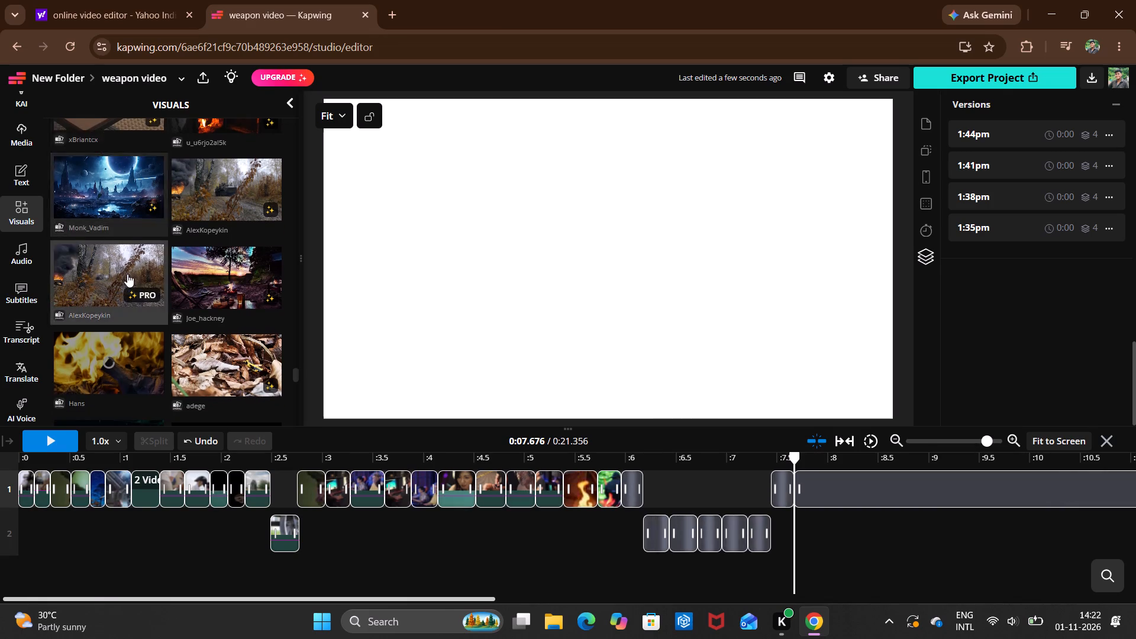
pyautogui.scroll(-3, 127, 274)
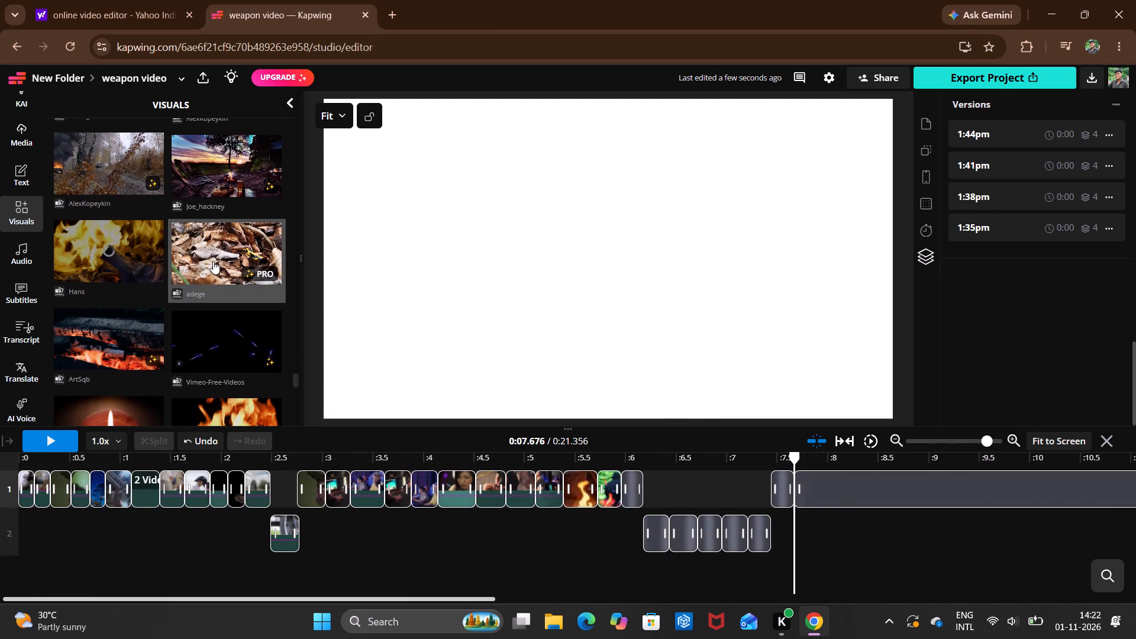
pyautogui.doubleClick(830, 495)
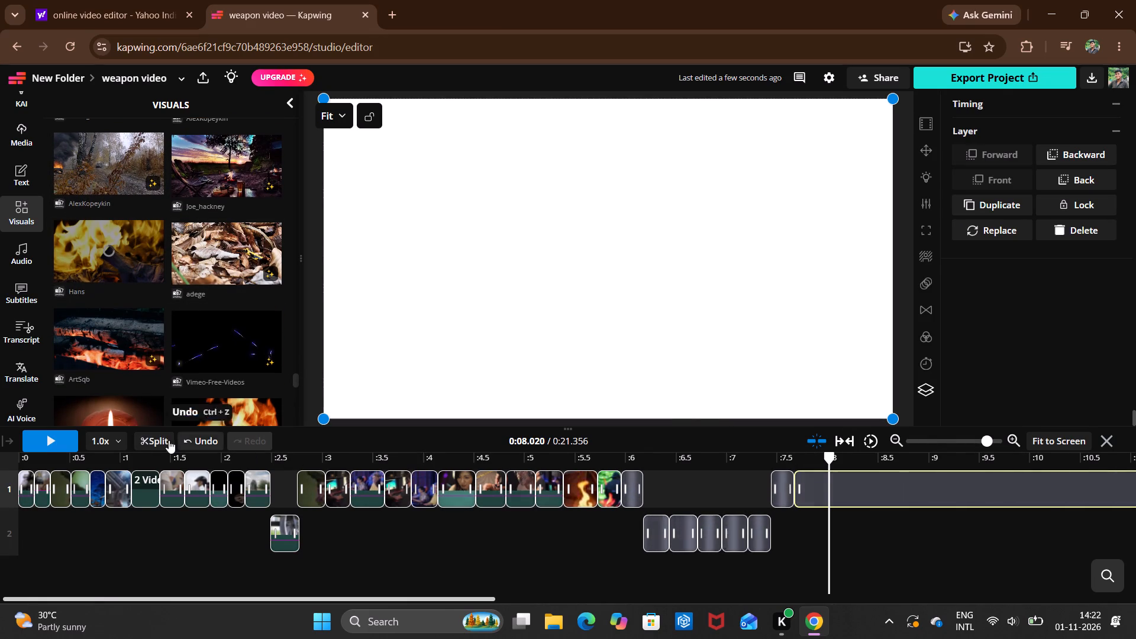
pyautogui.click(165, 440)
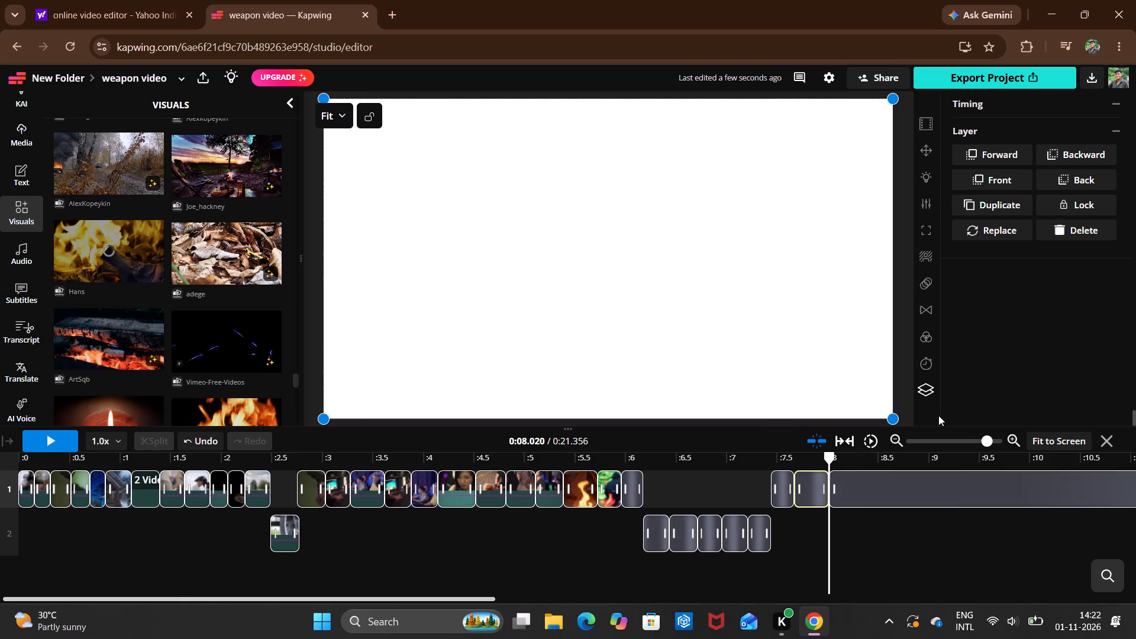
pyautogui.click(901, 492)
pyautogui.click(1076, 228)
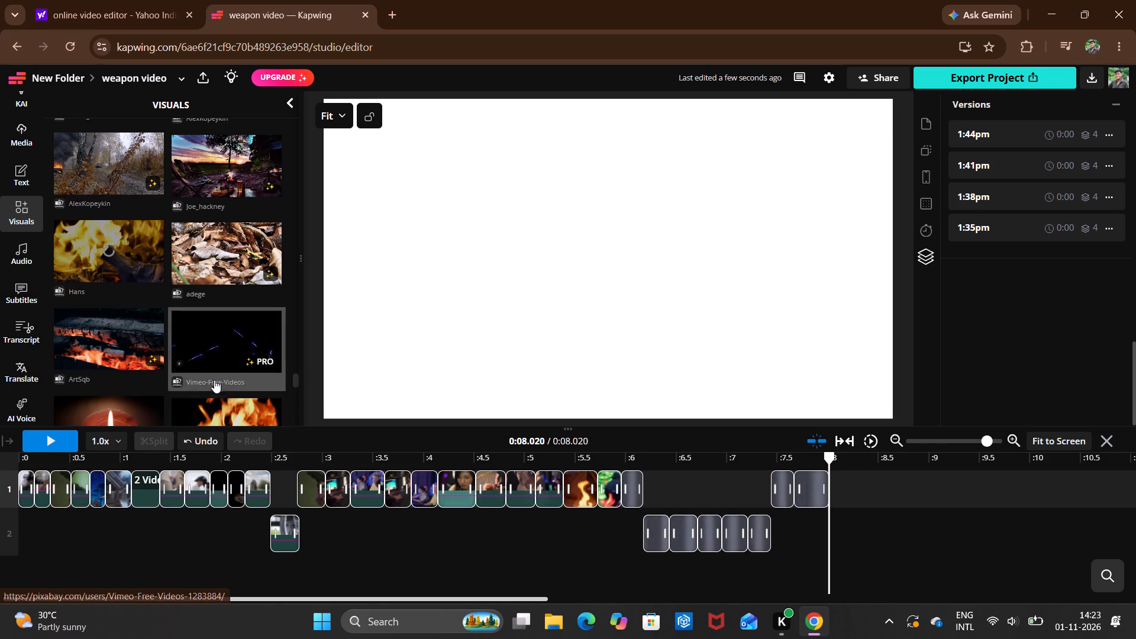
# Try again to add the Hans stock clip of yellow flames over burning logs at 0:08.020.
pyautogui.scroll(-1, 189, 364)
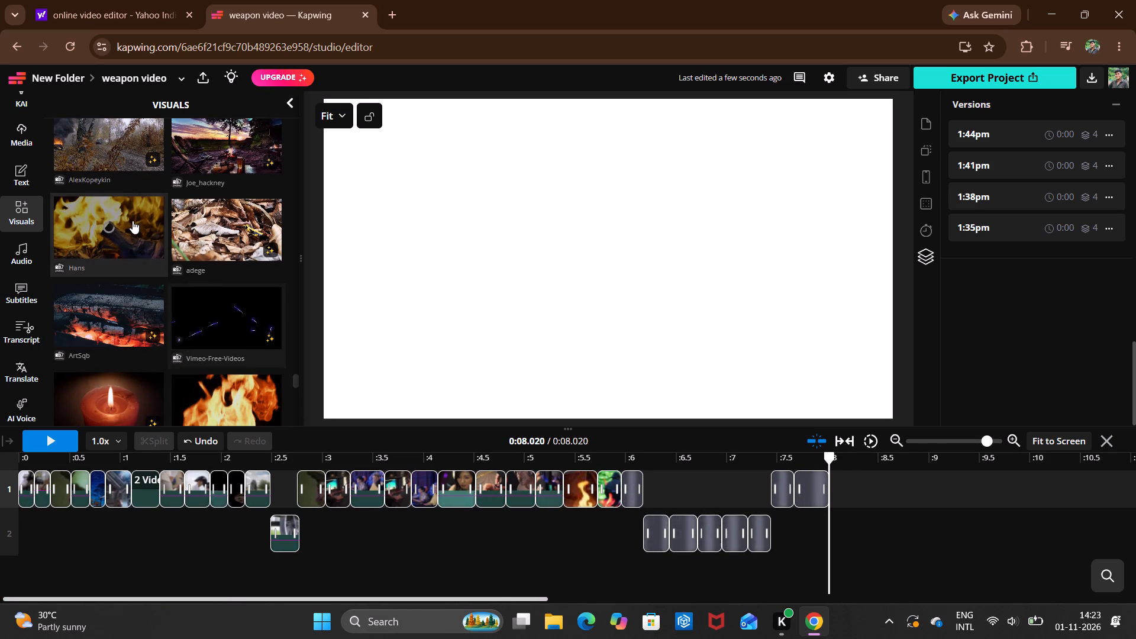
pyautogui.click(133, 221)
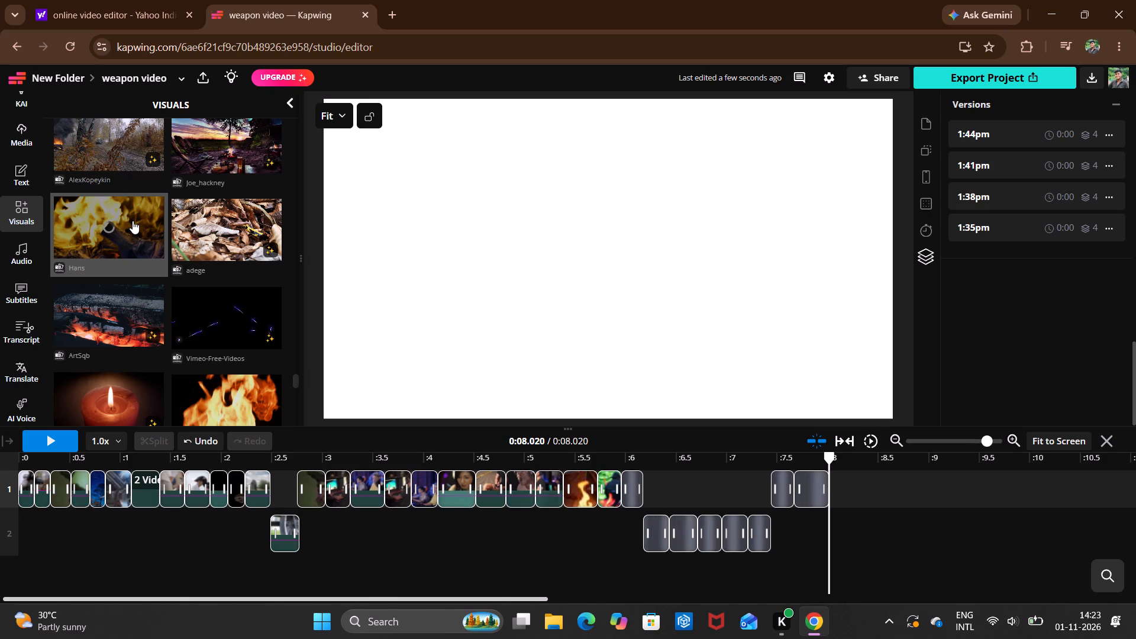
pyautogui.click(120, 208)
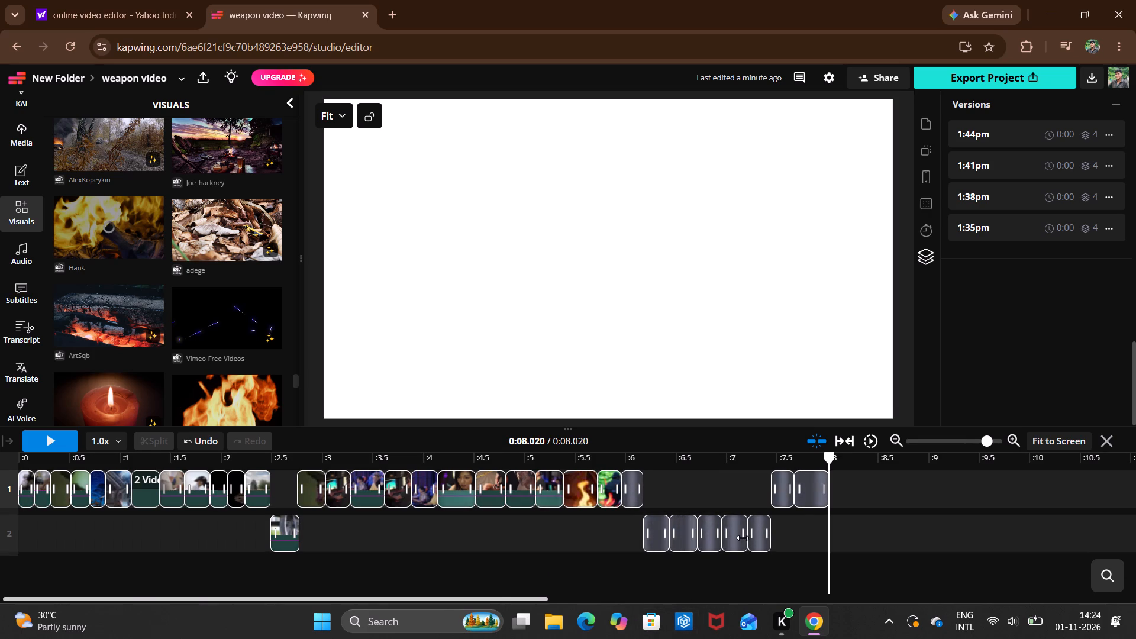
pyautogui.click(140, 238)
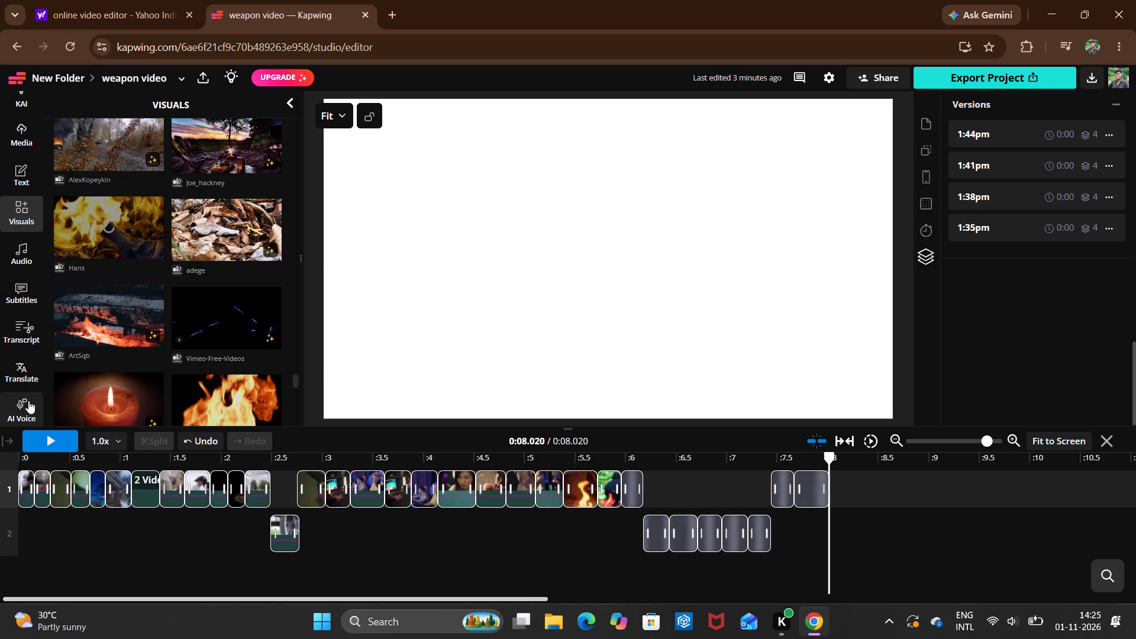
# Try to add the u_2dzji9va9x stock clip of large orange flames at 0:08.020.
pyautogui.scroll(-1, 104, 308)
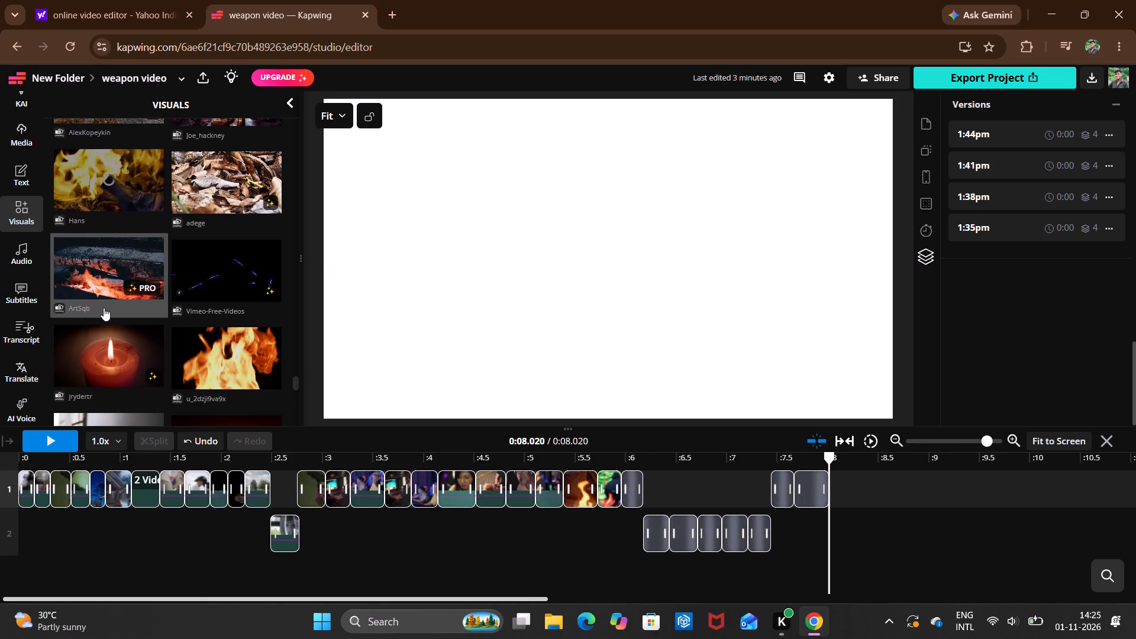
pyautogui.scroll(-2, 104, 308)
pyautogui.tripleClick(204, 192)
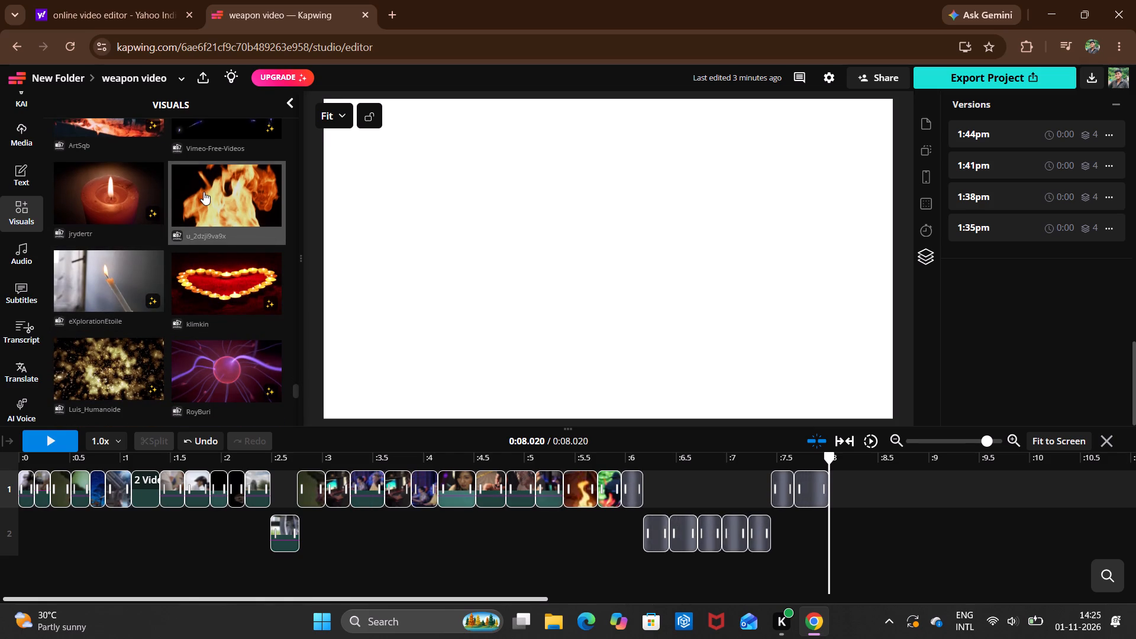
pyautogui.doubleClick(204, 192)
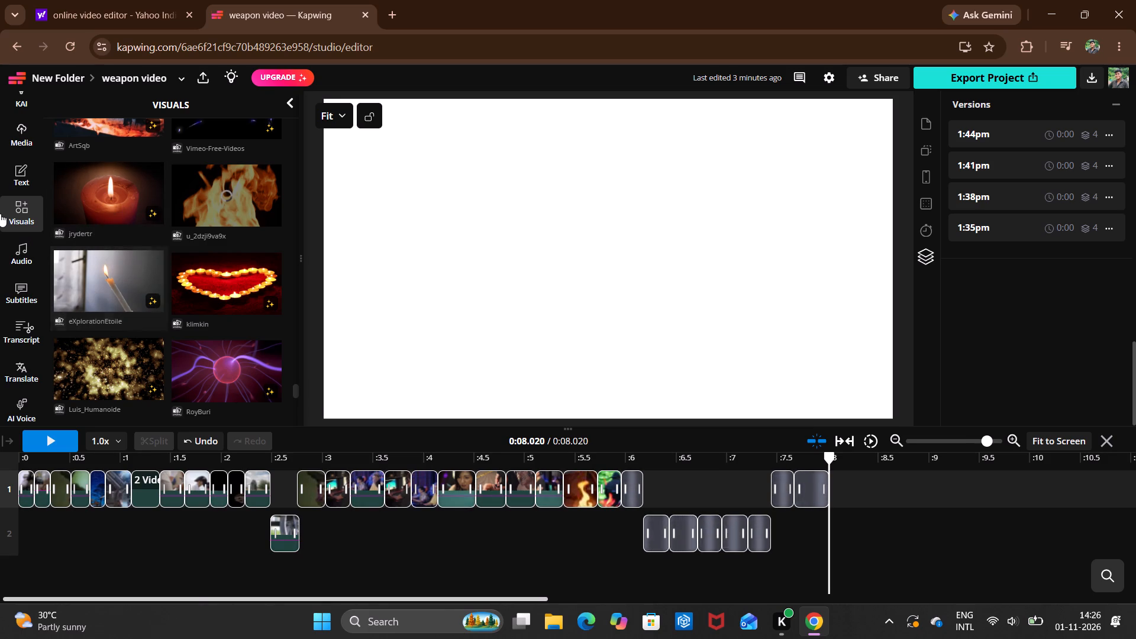
# Look further down the "free fire" video results for another clip to use.
pyautogui.scroll(-4, 157, 227)
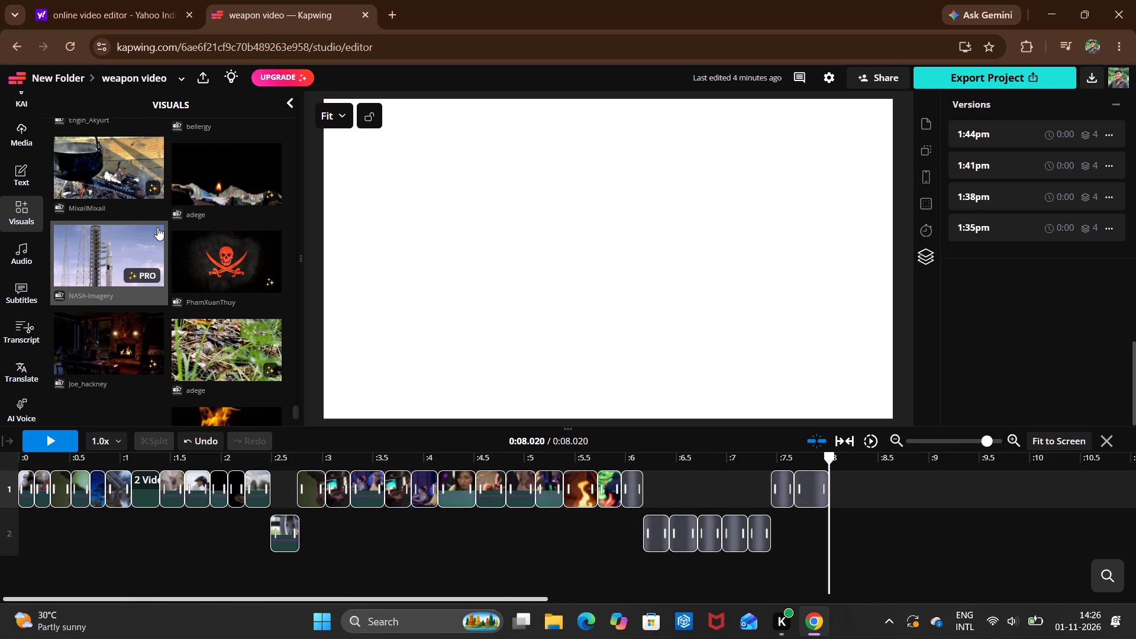
pyautogui.scroll(2, 157, 227)
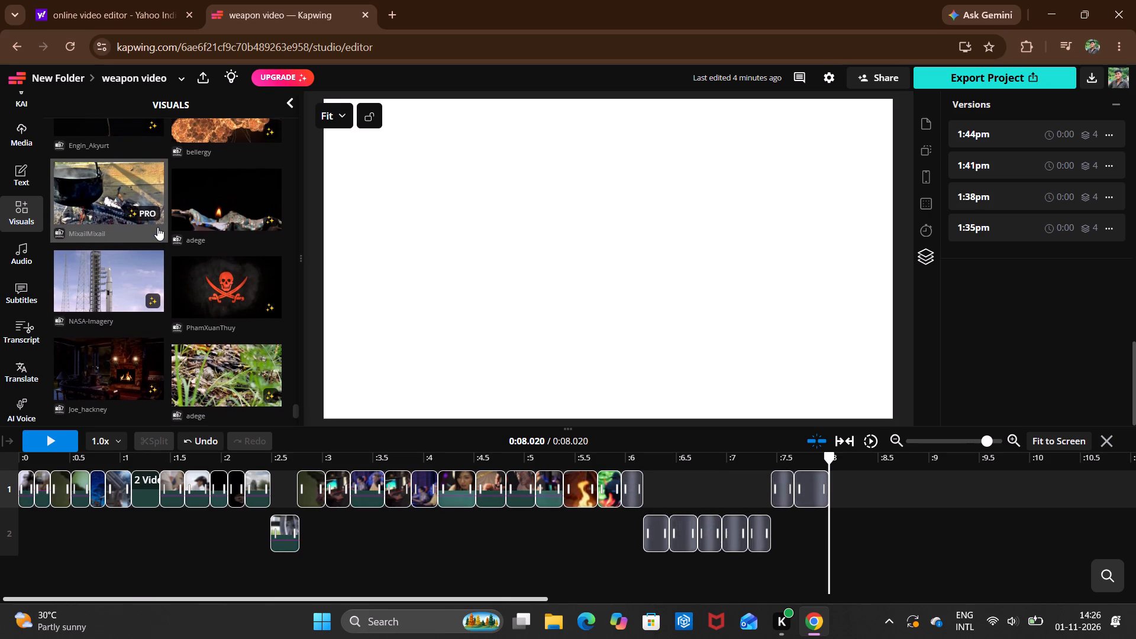
pyautogui.scroll(2, 157, 227)
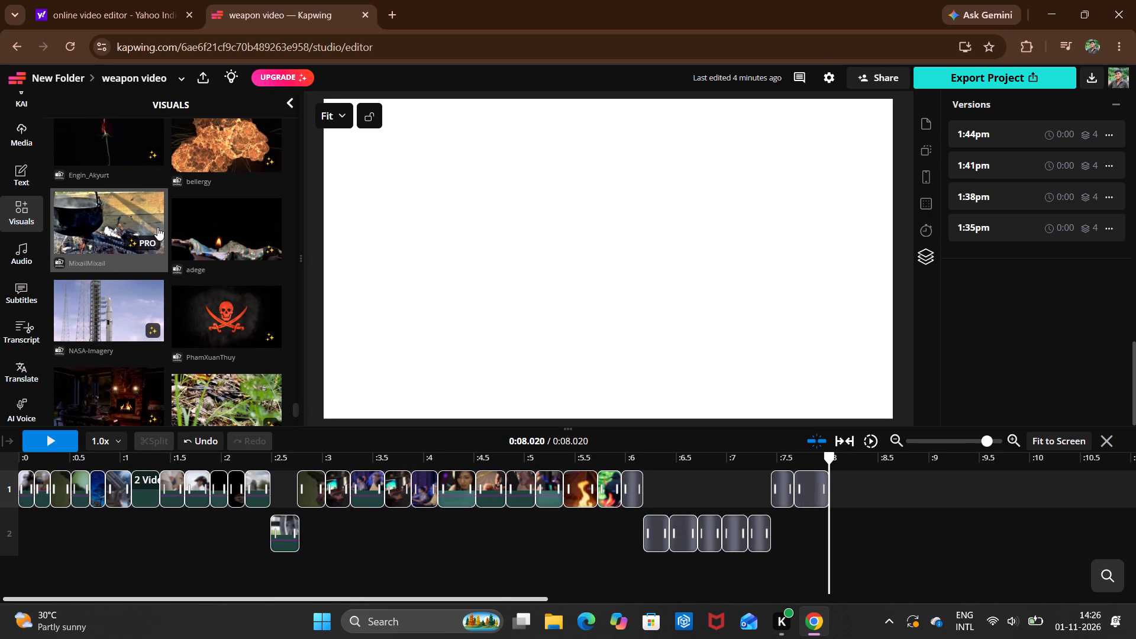
pyautogui.scroll(-2, 155, 259)
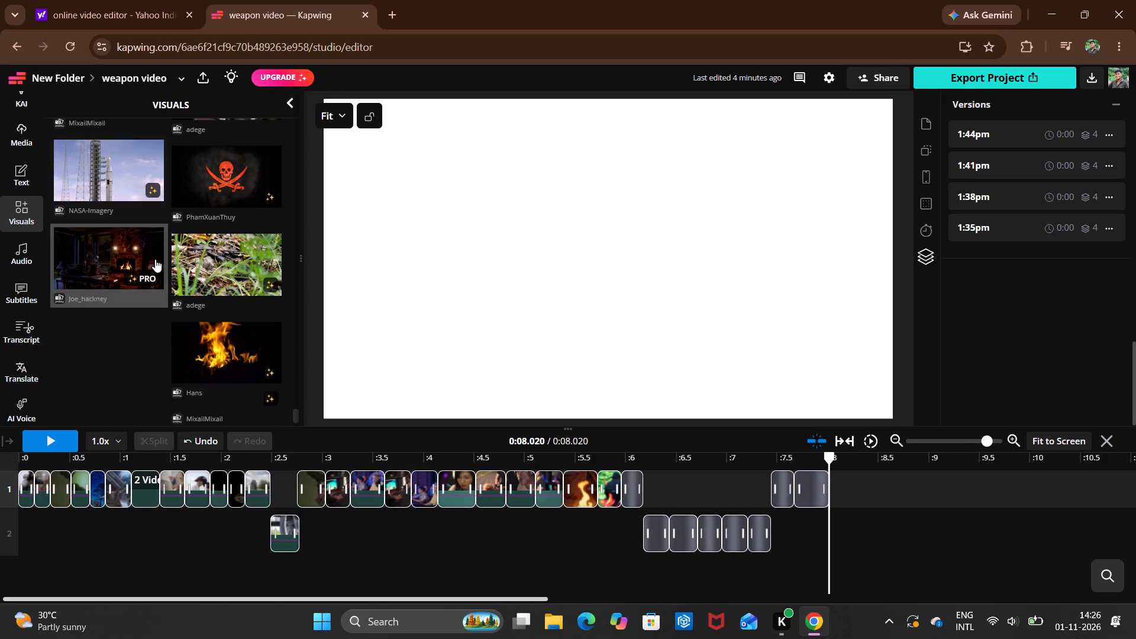
pyautogui.scroll(-1, 155, 259)
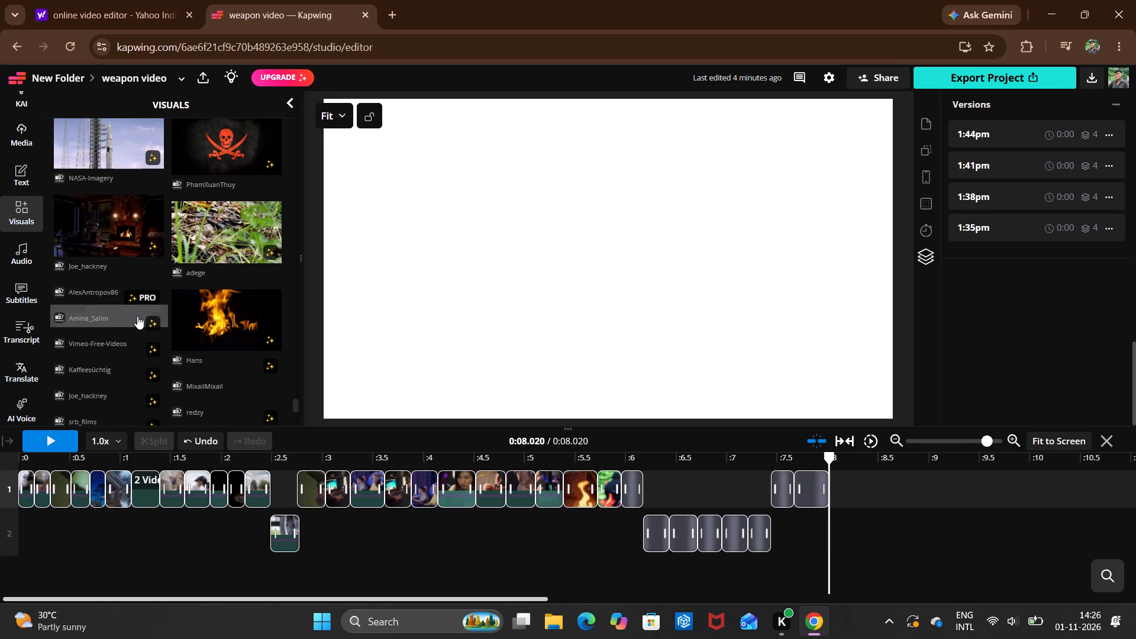
pyautogui.scroll(-1, 137, 316)
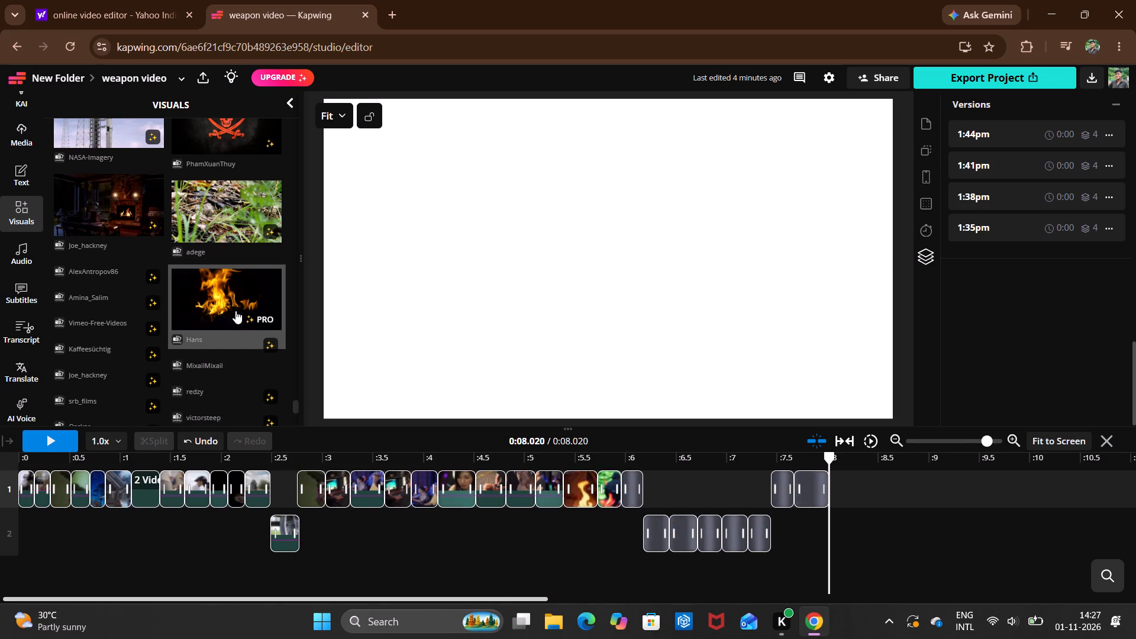
pyautogui.scroll(1, 235, 311)
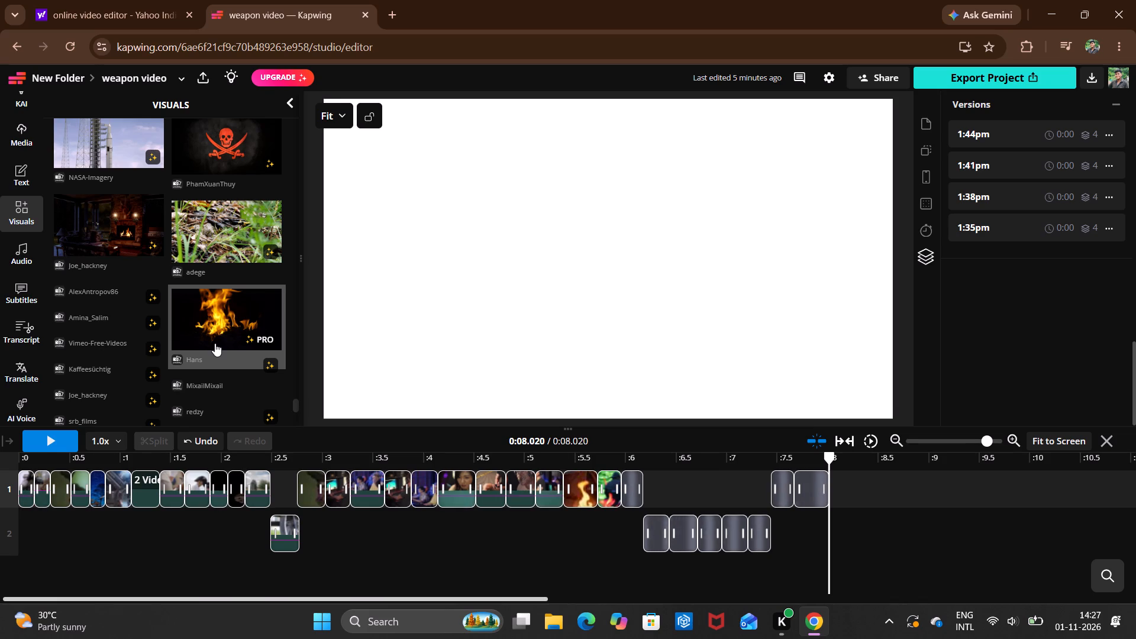
pyautogui.scroll(-1, 162, 294)
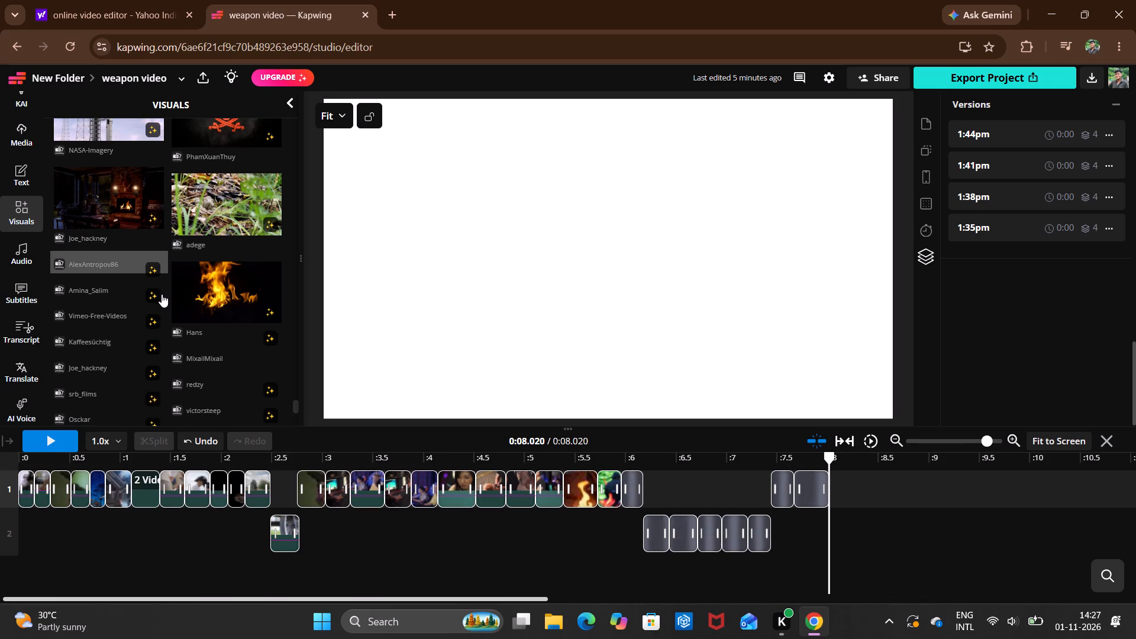
pyautogui.scroll(-1, 162, 294)
# Replace the "free fire" query with "water" and search the stock videos for it.
pyautogui.scroll(19, 162, 294)
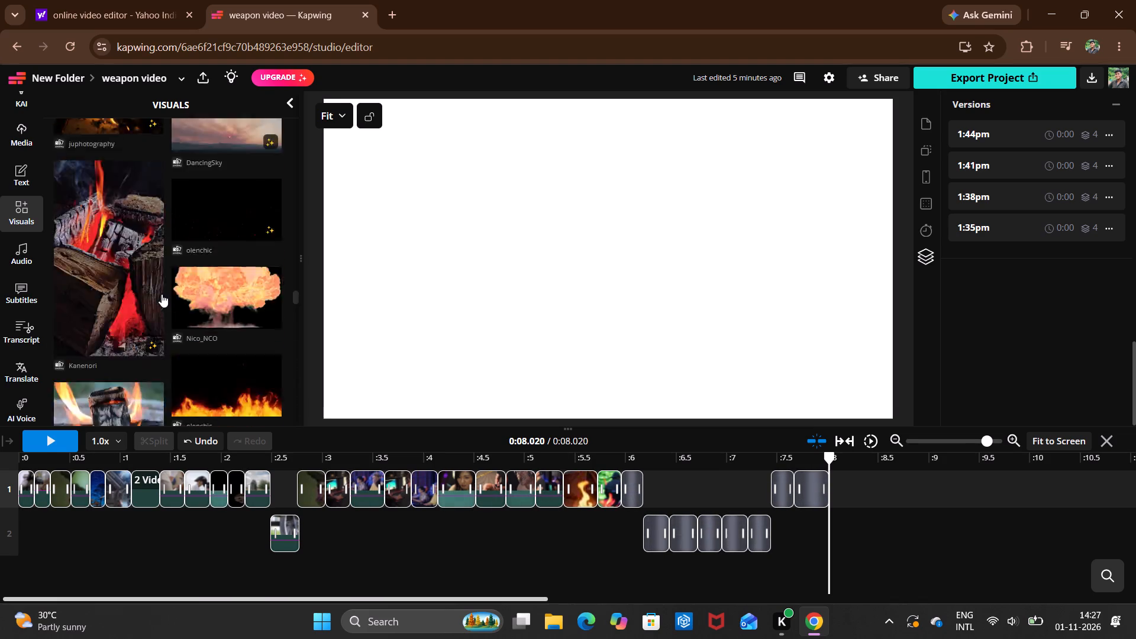
pyautogui.scroll(7, 162, 294)
pyautogui.click(174, 147)
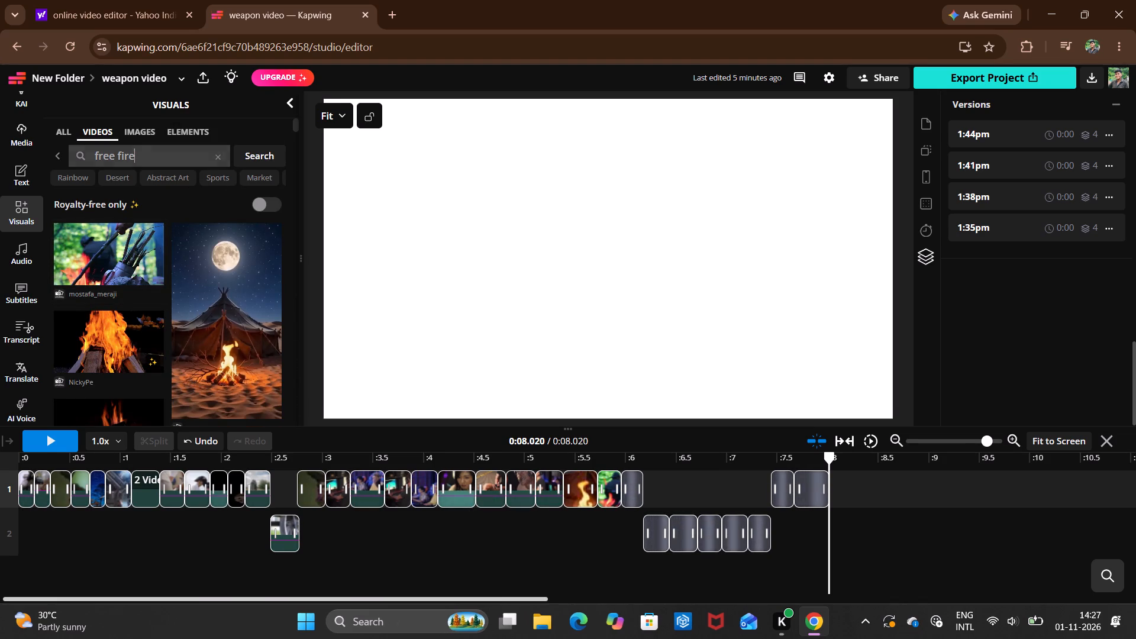
pyautogui.press('BackSpace')
pyautogui.press('BackSpace')
pyautogui.press('BackSpace')
pyautogui.press('BackSpace')
pyautogui.press('BackSpace')
pyautogui.press('BackSpace')
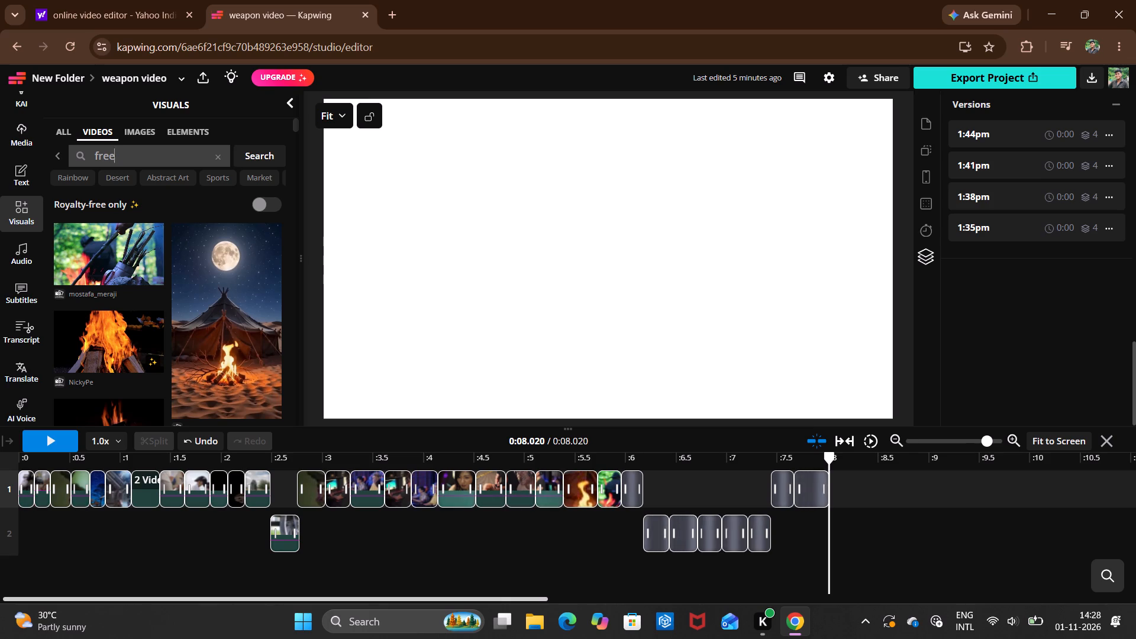
pyautogui.press('BackSpace')
pyautogui.press('BackSpace')
pyautogui.press('BackSpace')
pyautogui.press('BackSpace')
pyautogui.press('BackSpace')
pyautogui.press('BackSpace')
pyautogui.press('BackSpace')
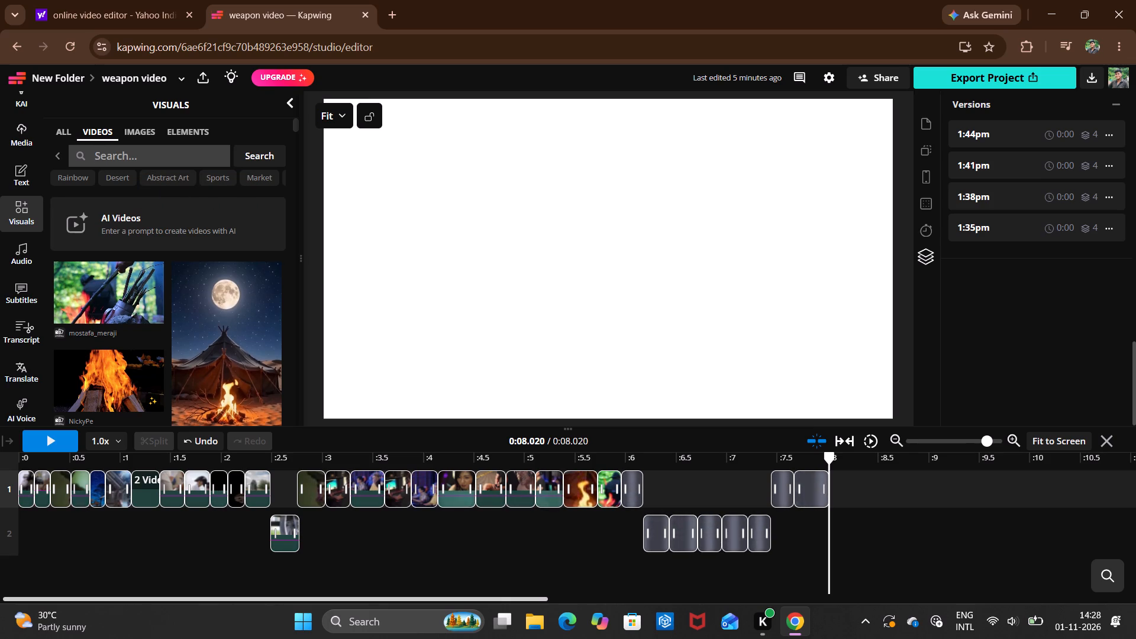
pyautogui.write('war')
pyautogui.press('BackSpace')
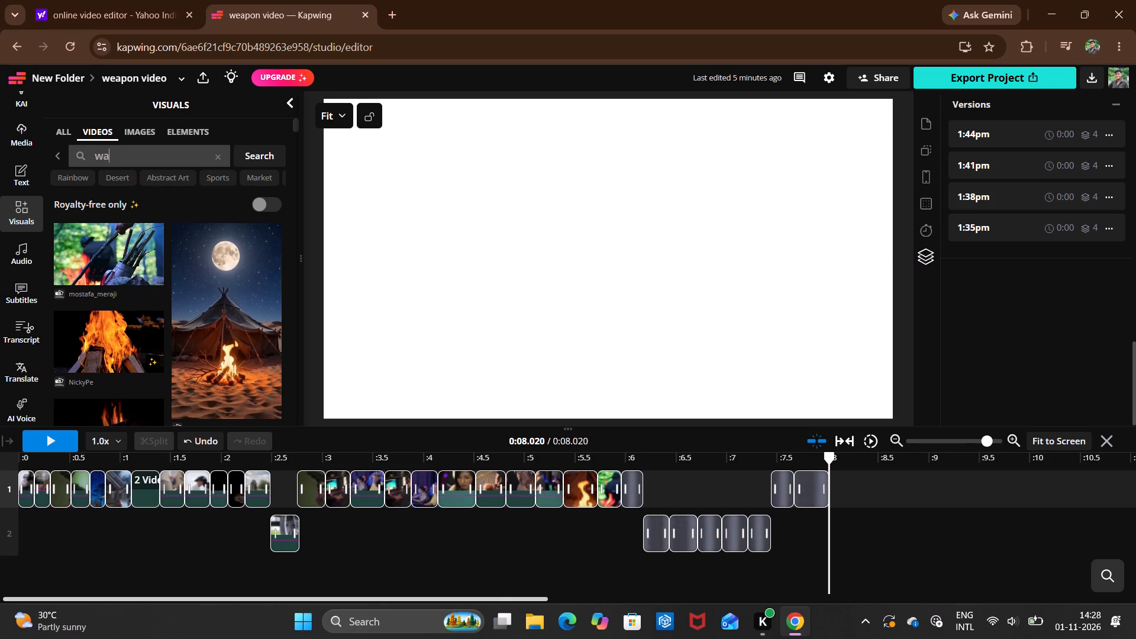
pyautogui.write('ter')
pyautogui.press('Return')
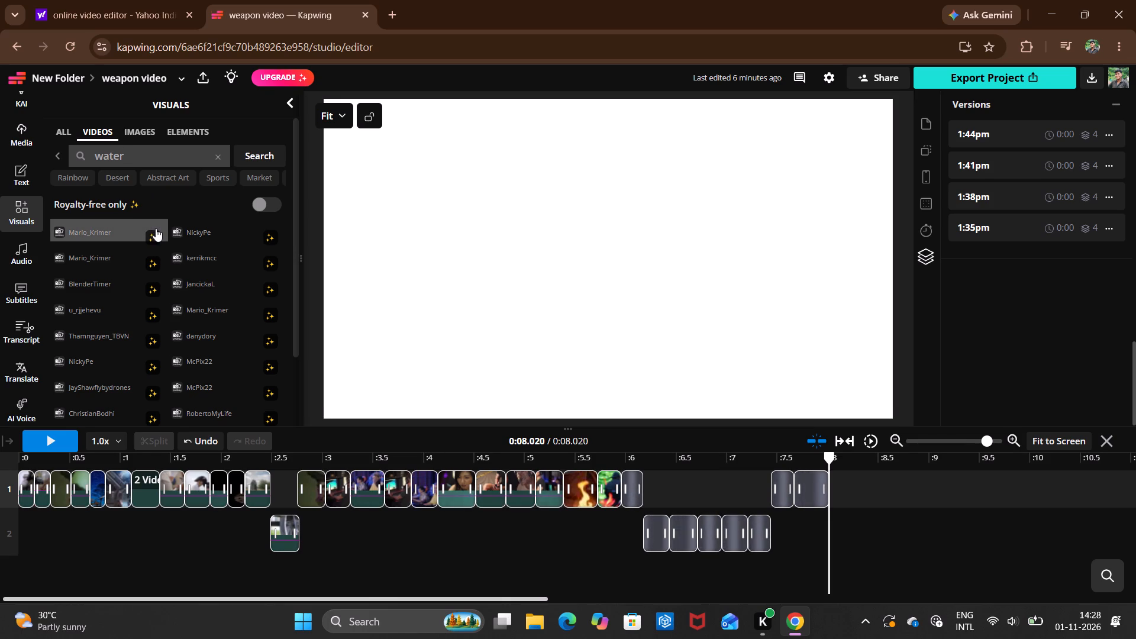
pyautogui.scroll(1, 156, 228)
pyautogui.click(243, 155)
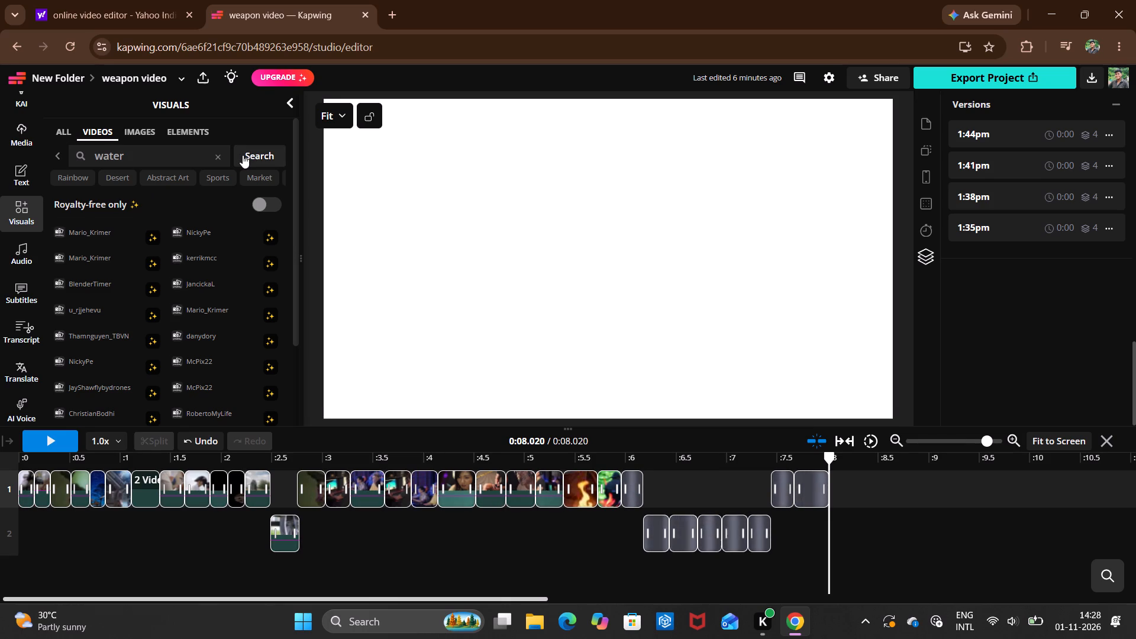
pyautogui.tripleClick(269, 154)
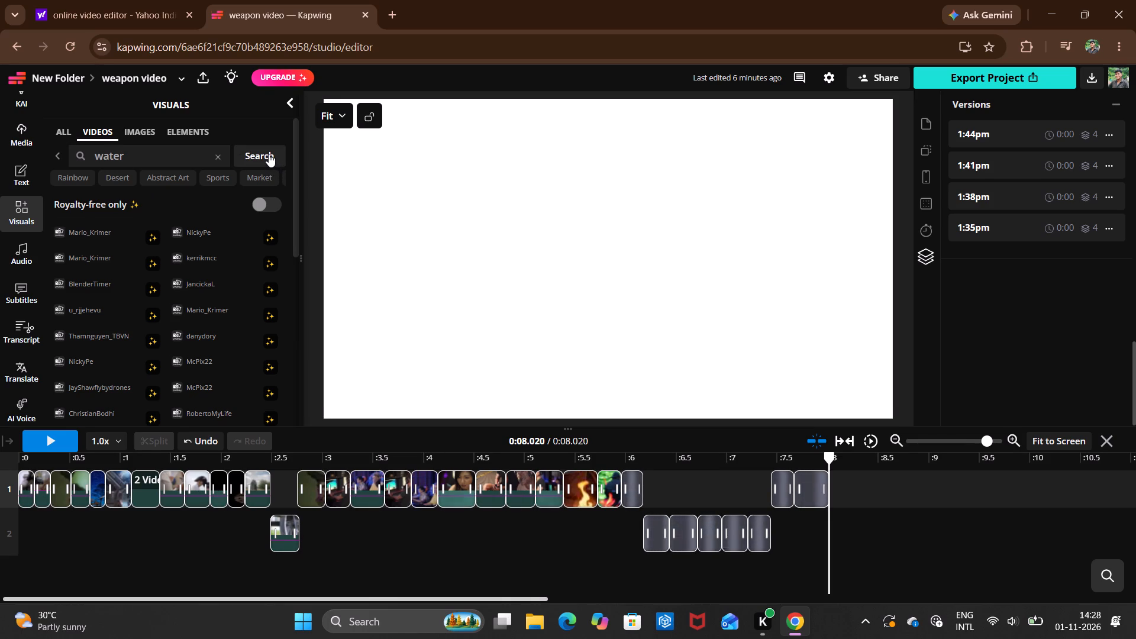
pyautogui.click(269, 154)
# Look through the "water" video results for a clip to use.
pyautogui.moveTo(269, 154); pyautogui.dragTo(230, 228)
pyautogui.scroll(2, 230, 228)
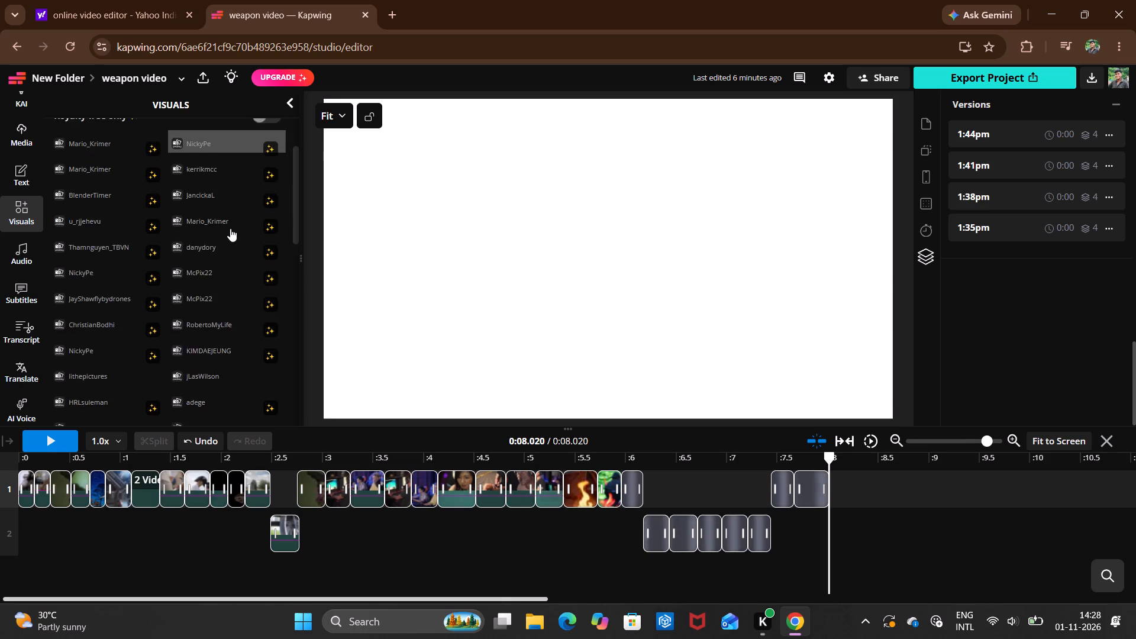
pyautogui.scroll(4, 230, 228)
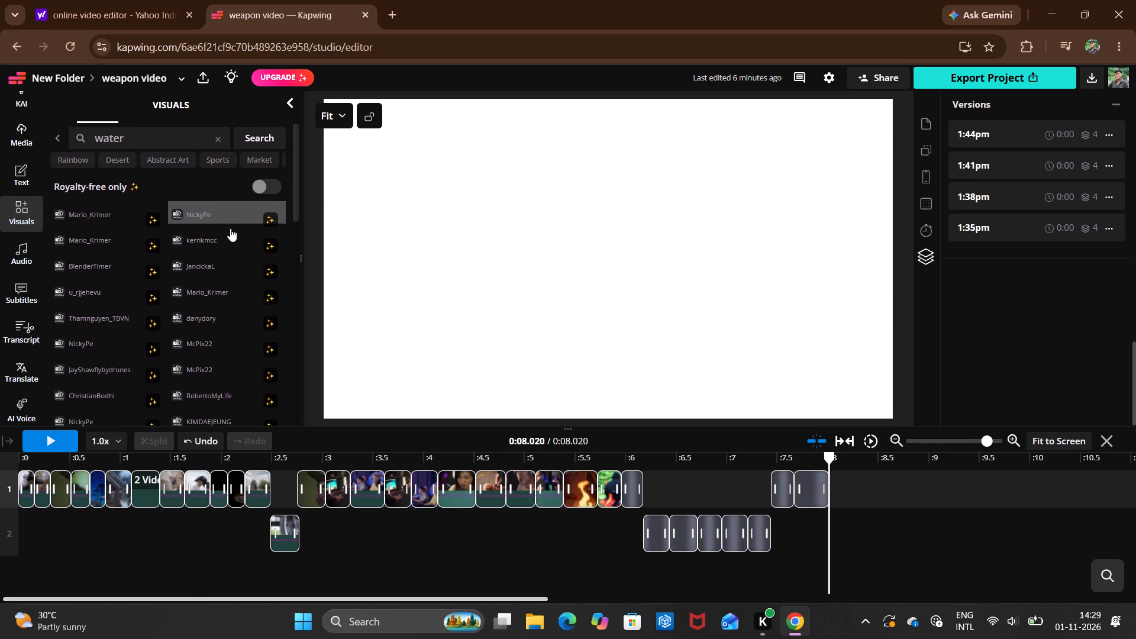
pyautogui.scroll(-1, 230, 228)
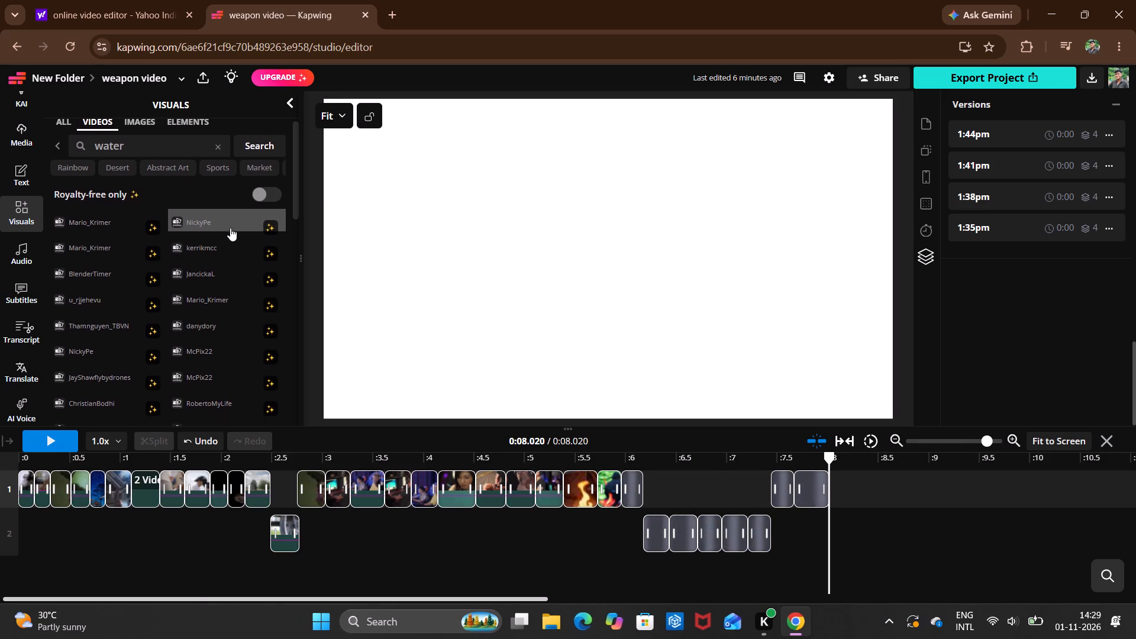
pyautogui.scroll(-1, 230, 228)
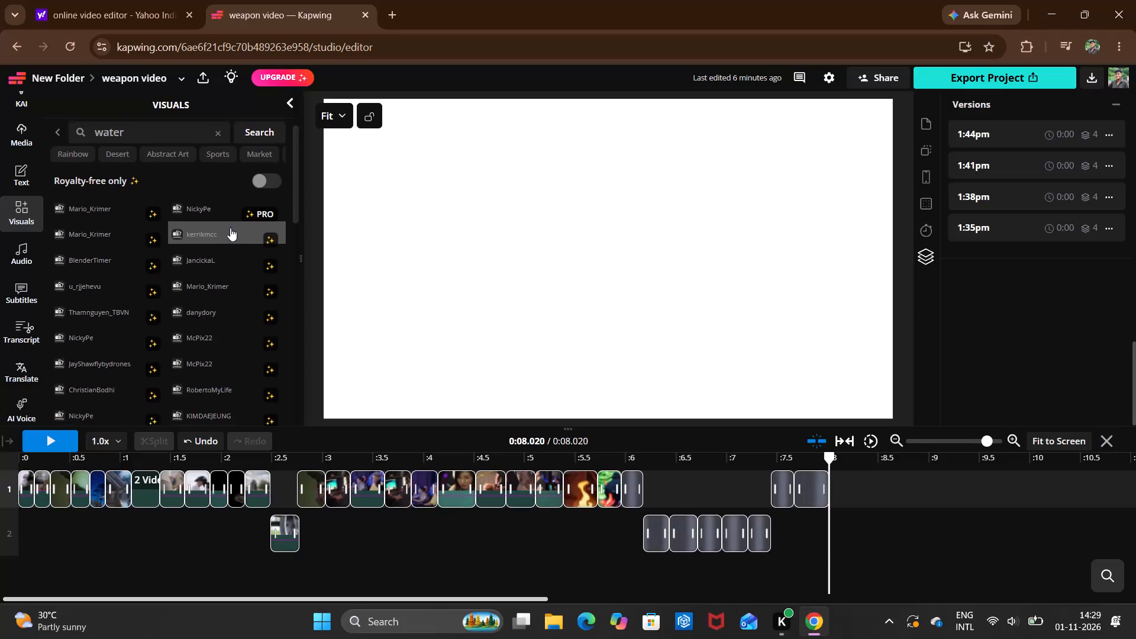
pyautogui.scroll(1, 230, 228)
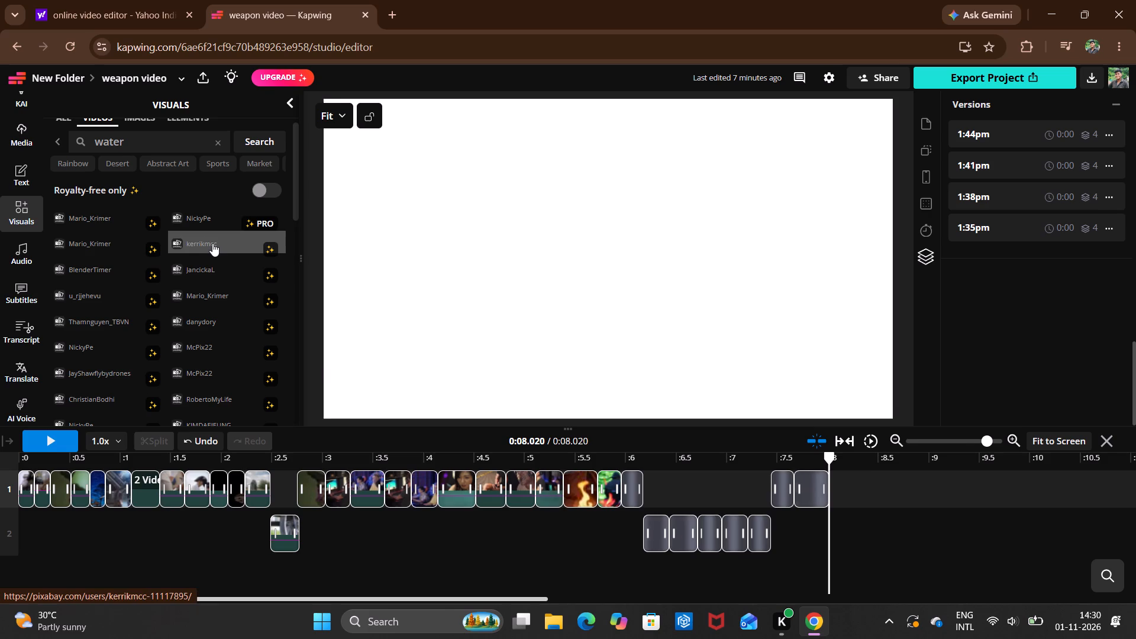
pyautogui.scroll(1, 105, 222)
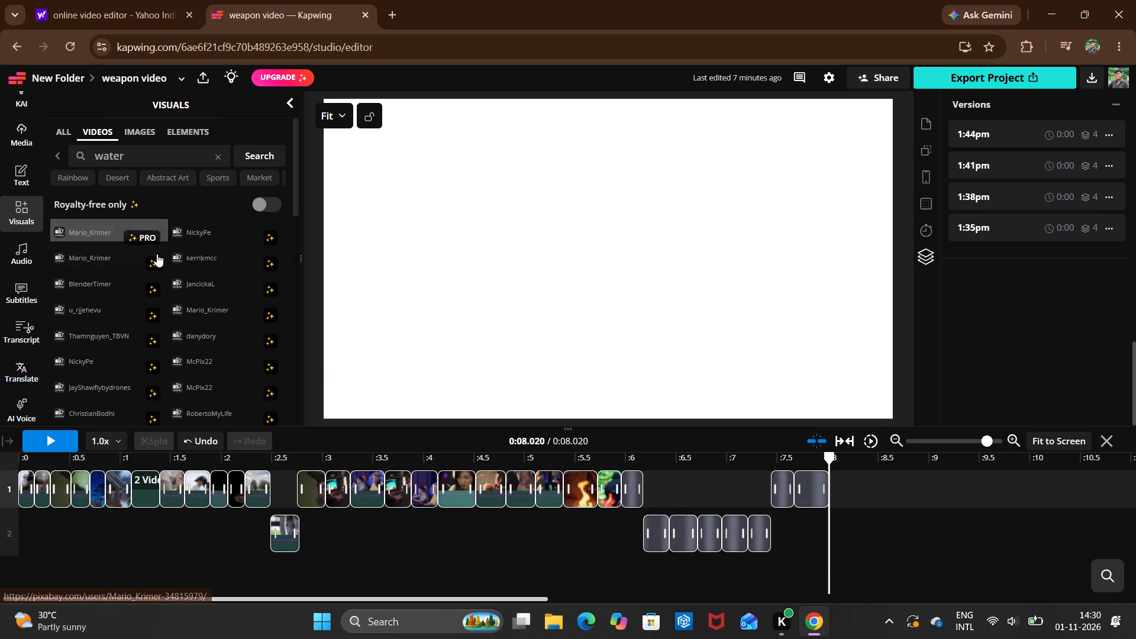
pyautogui.scroll(-2, 157, 254)
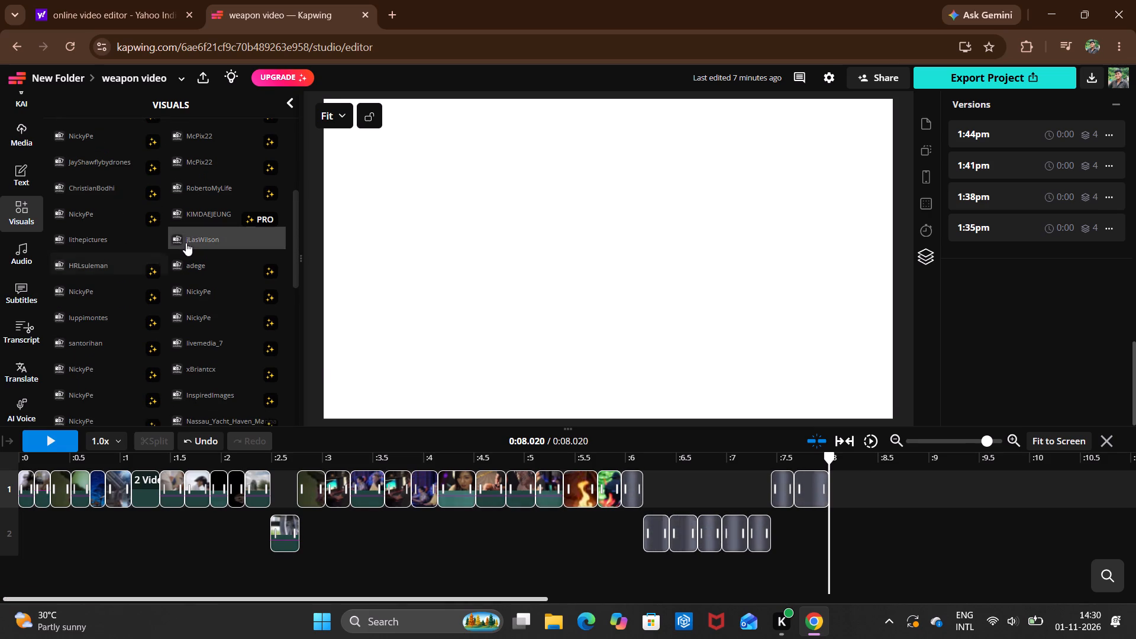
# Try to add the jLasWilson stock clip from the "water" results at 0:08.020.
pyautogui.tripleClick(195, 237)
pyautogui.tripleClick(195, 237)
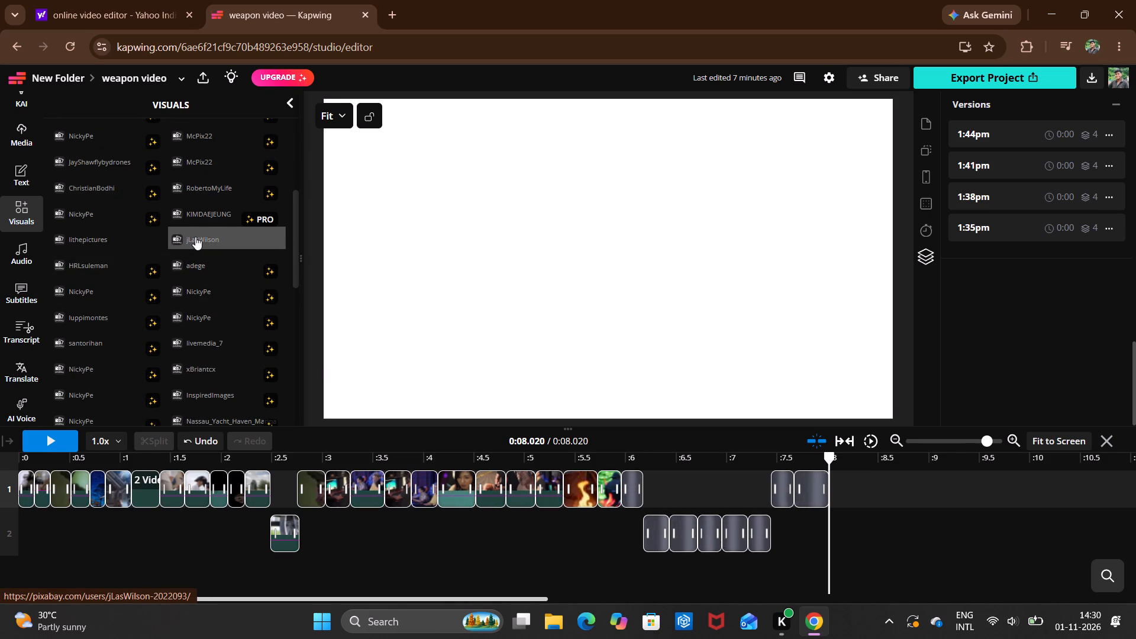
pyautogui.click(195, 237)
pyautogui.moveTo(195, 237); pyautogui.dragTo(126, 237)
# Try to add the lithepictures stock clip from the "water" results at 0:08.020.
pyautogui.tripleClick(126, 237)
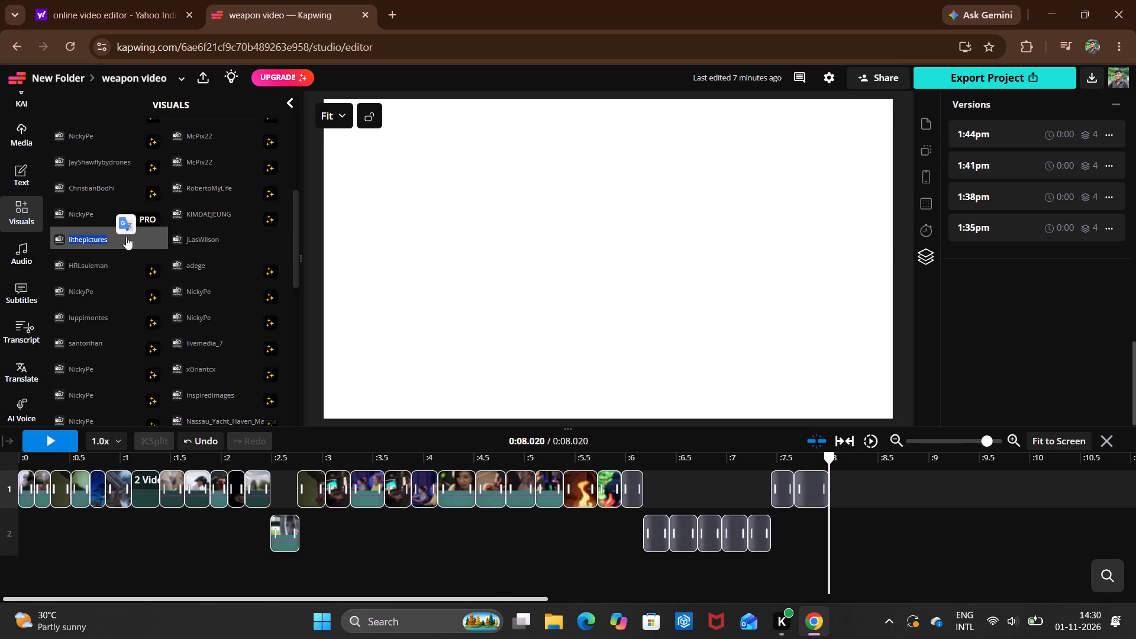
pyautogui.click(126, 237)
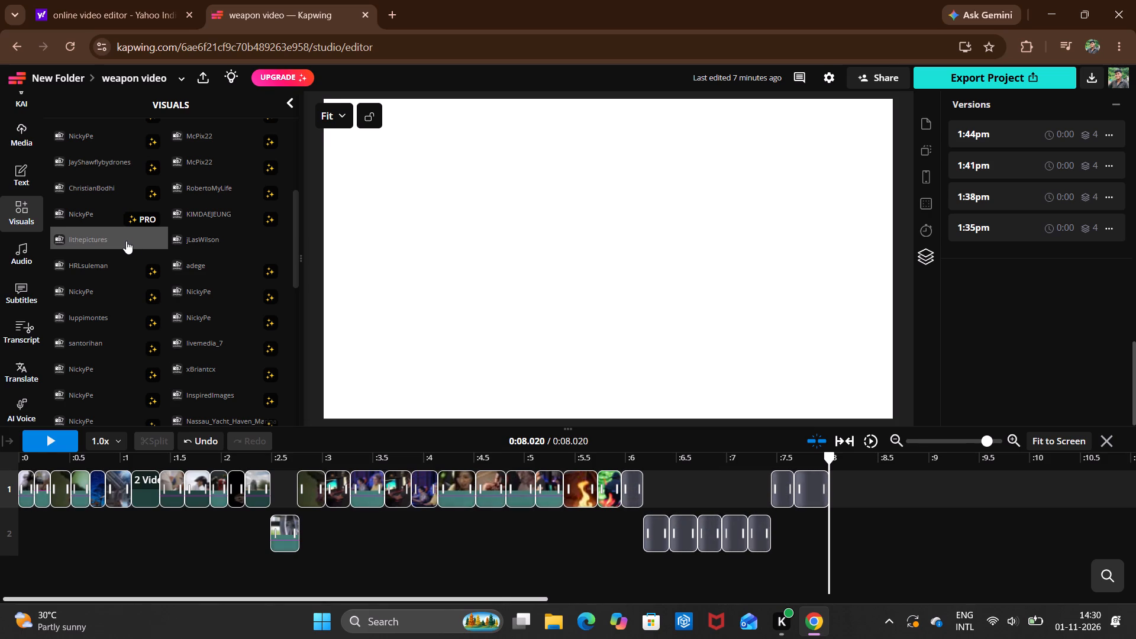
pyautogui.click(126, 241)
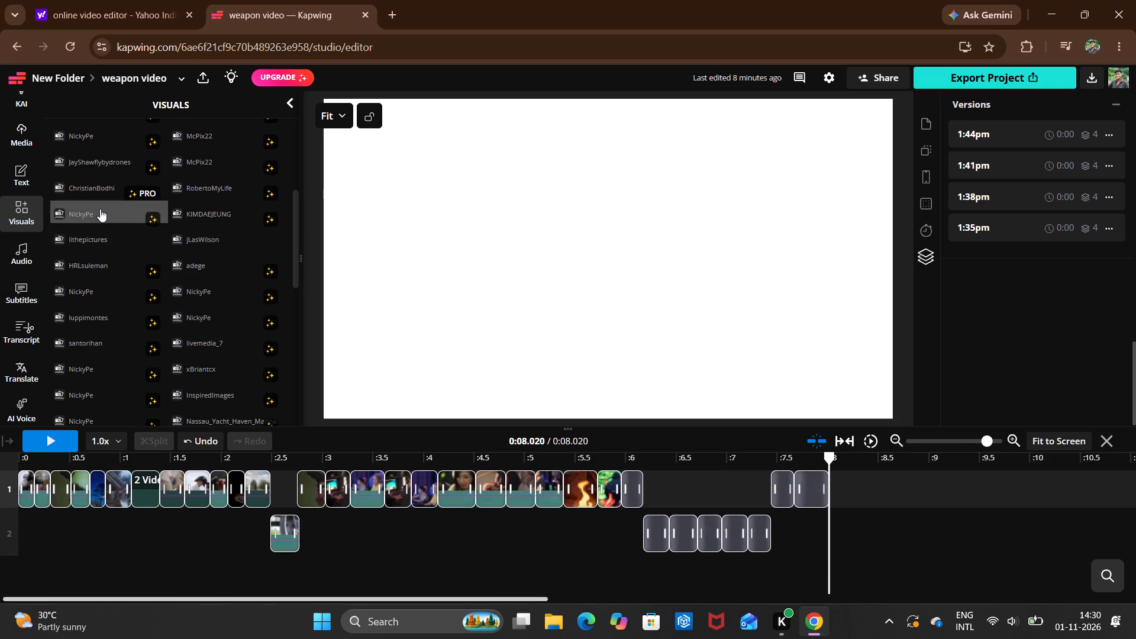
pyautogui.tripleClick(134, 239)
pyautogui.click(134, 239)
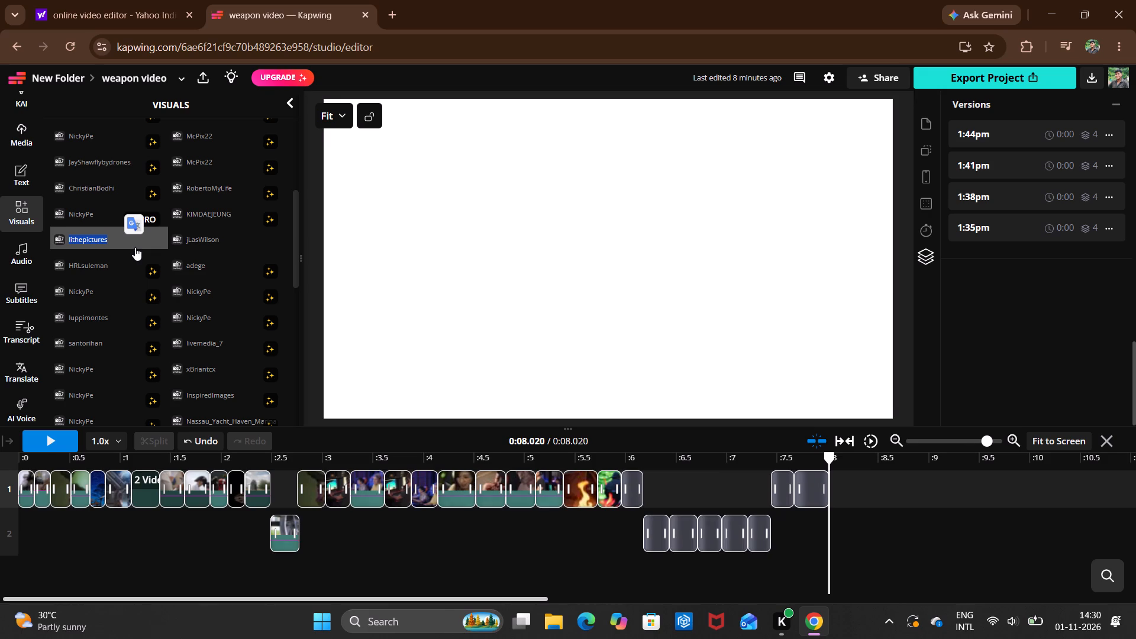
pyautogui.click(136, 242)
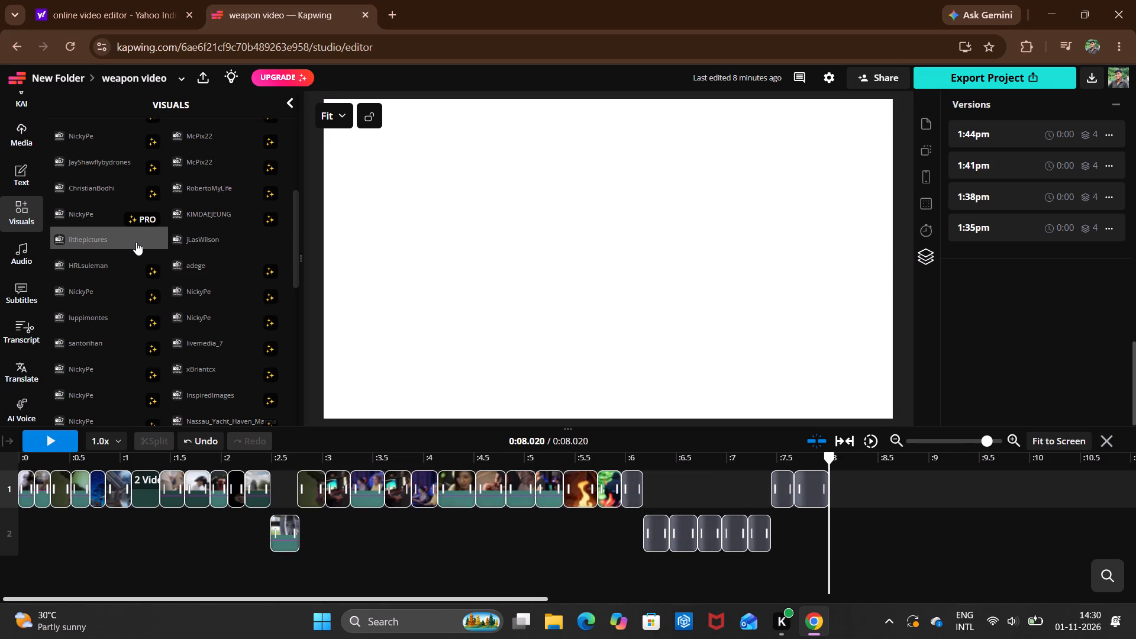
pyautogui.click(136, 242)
# Add the jLasWilson stock clip from the "water" results at 0:08.020, cutting it off at 0:08.254 and deleting the remainder.
pyautogui.click(192, 229)
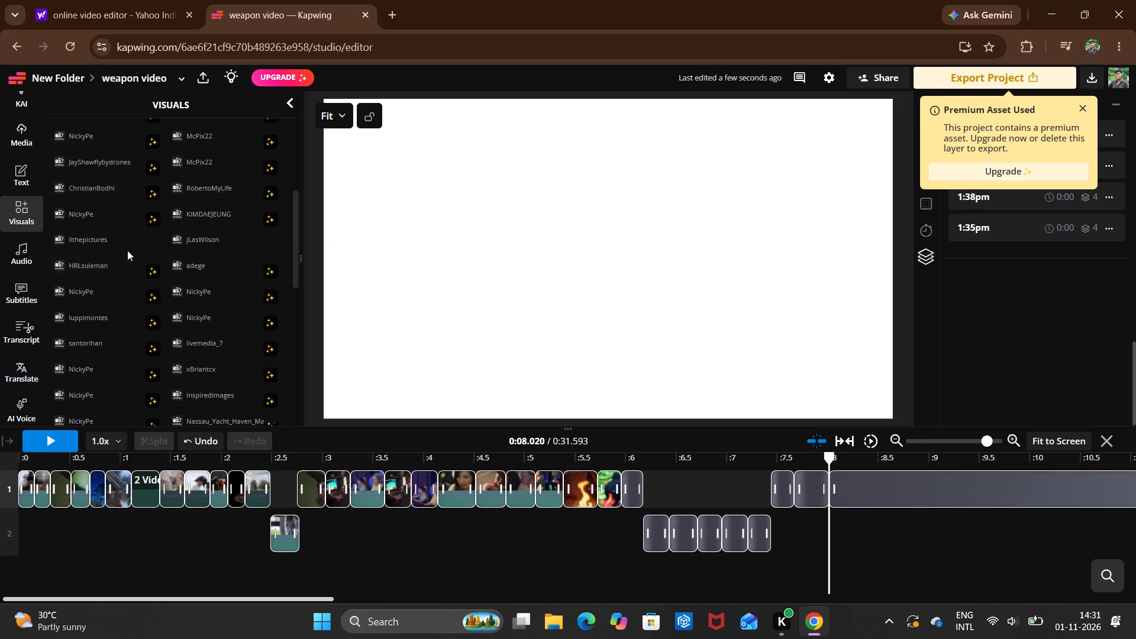
pyautogui.scroll(-1, 127, 250)
pyautogui.scroll(2, 127, 250)
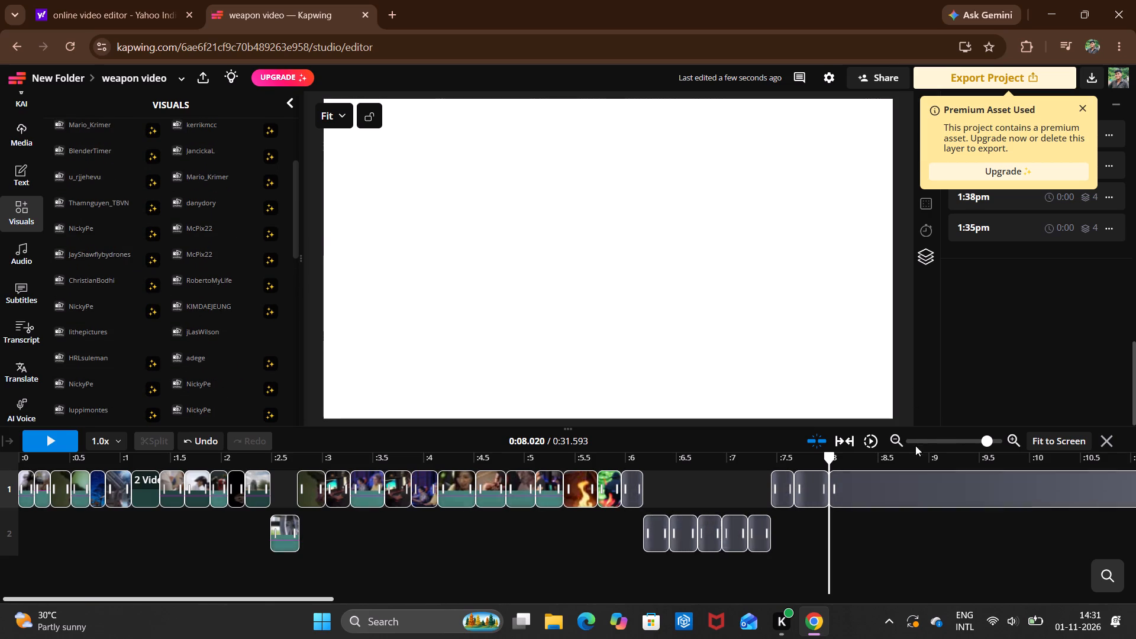
pyautogui.hscroll(-12, 925, 511)
pyautogui.hscroll(1, 925, 511)
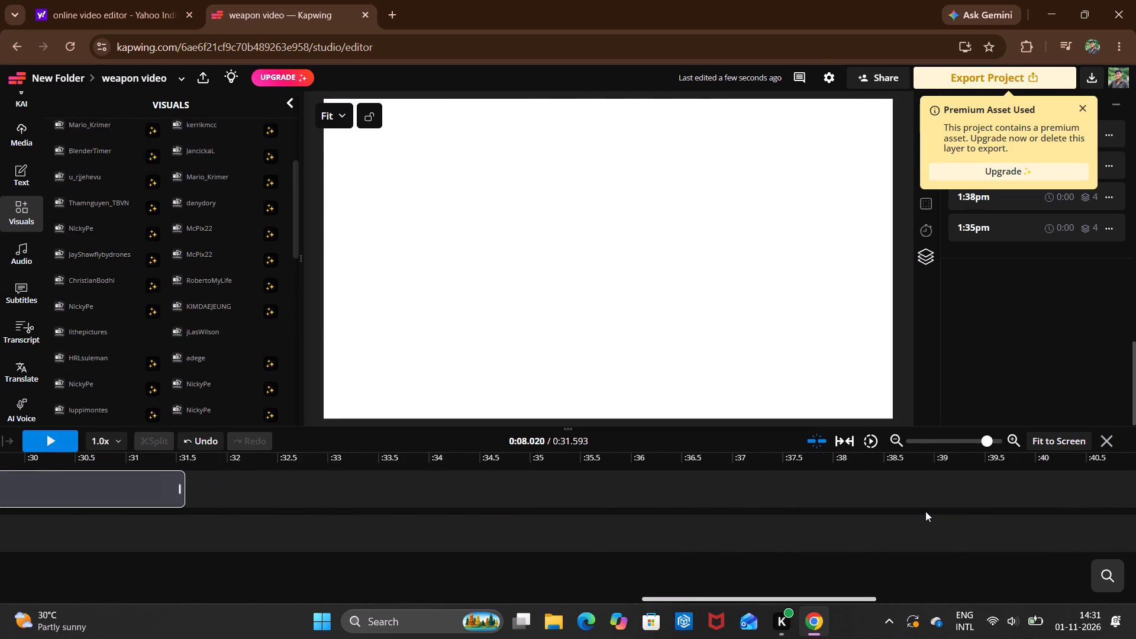
pyautogui.hscroll(6, 925, 511)
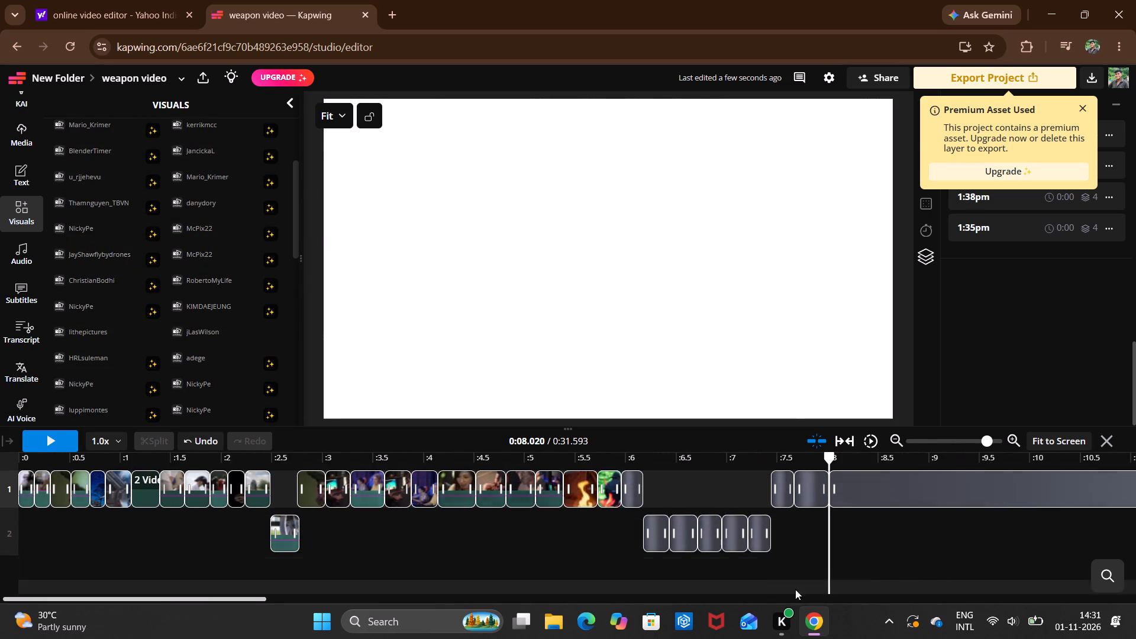
pyautogui.tripleClick(637, 498)
pyautogui.click(637, 498)
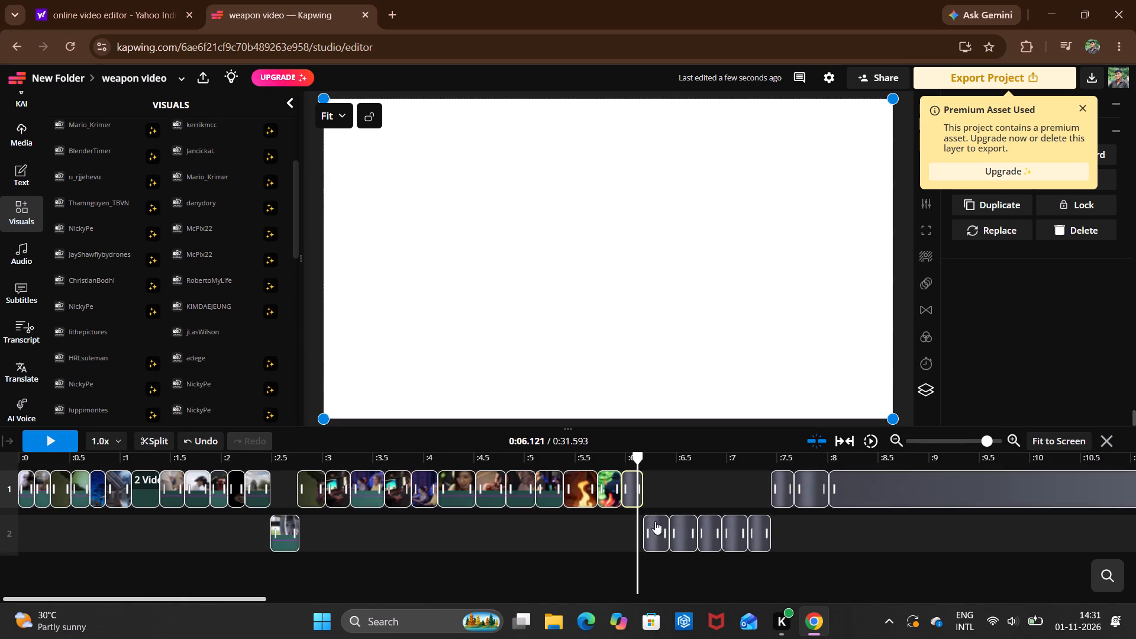
pyautogui.doubleClick(853, 477)
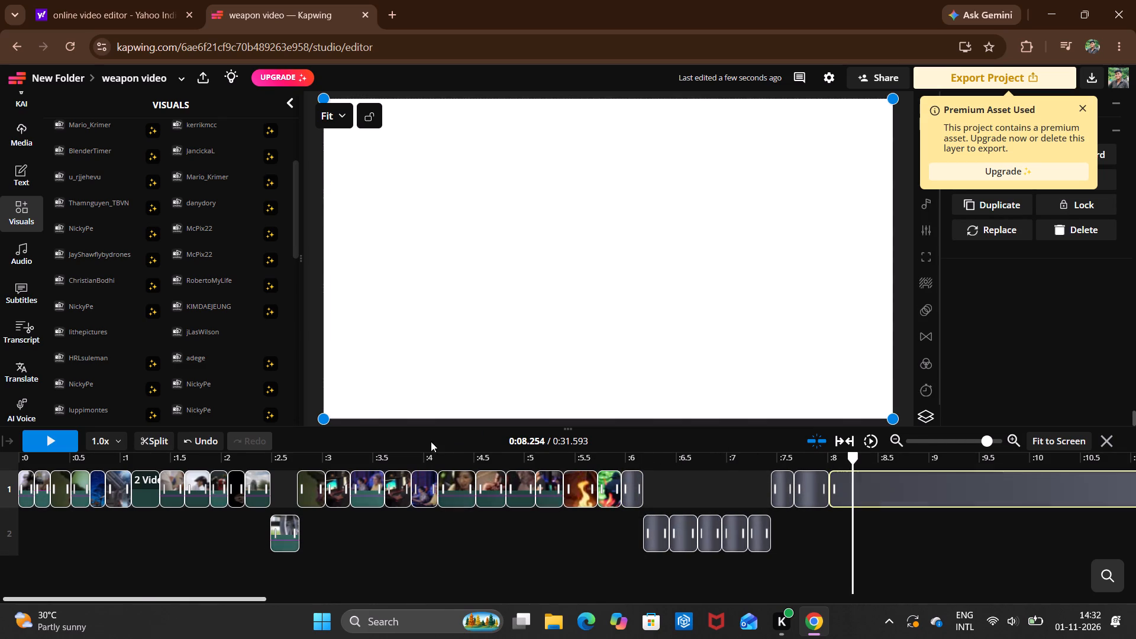
pyautogui.click(148, 441)
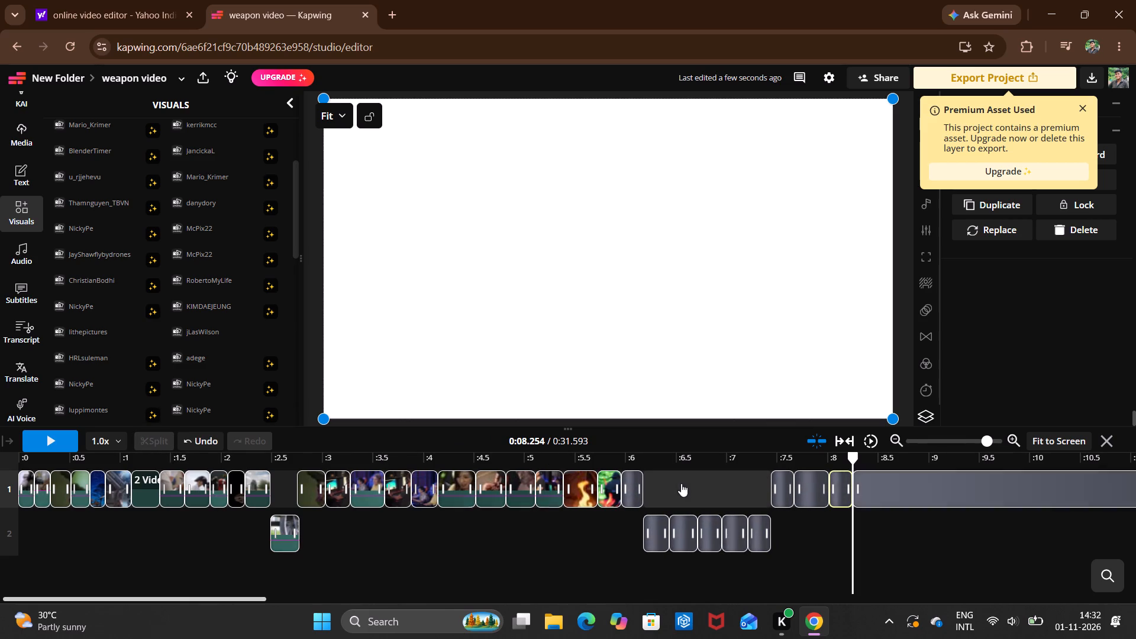
pyautogui.click(937, 497)
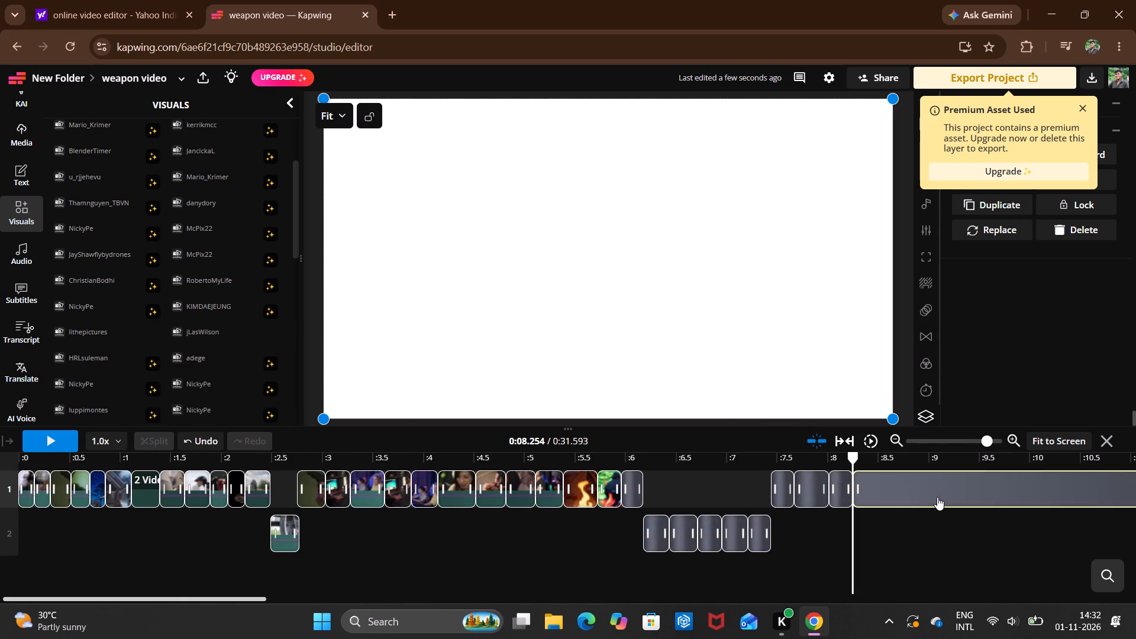
pyautogui.click(1089, 222)
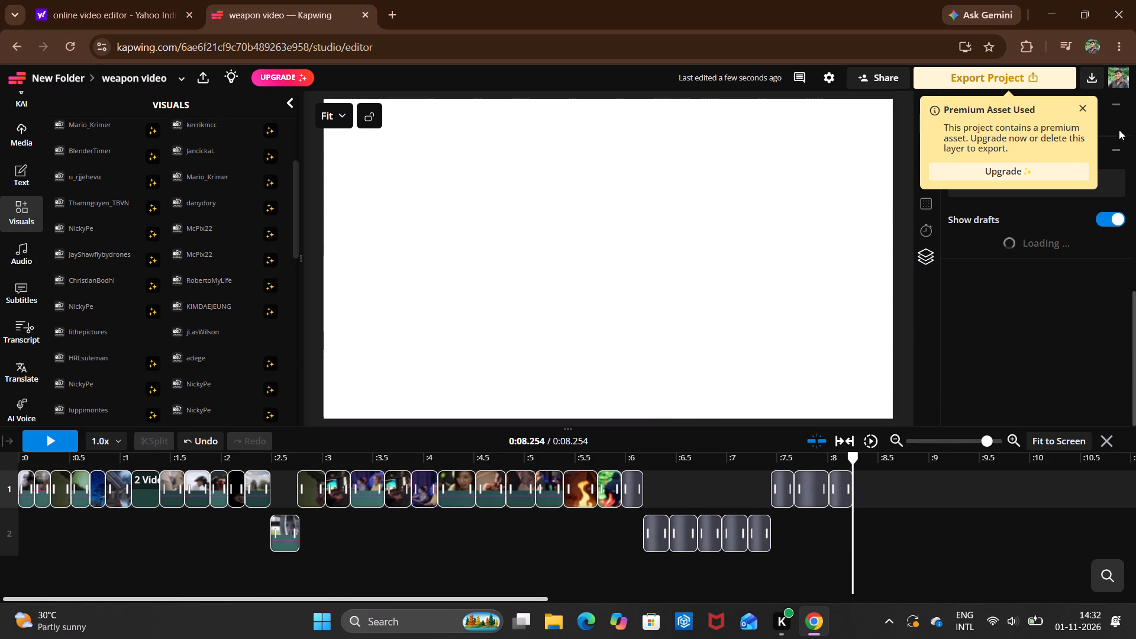
pyautogui.click(1082, 105)
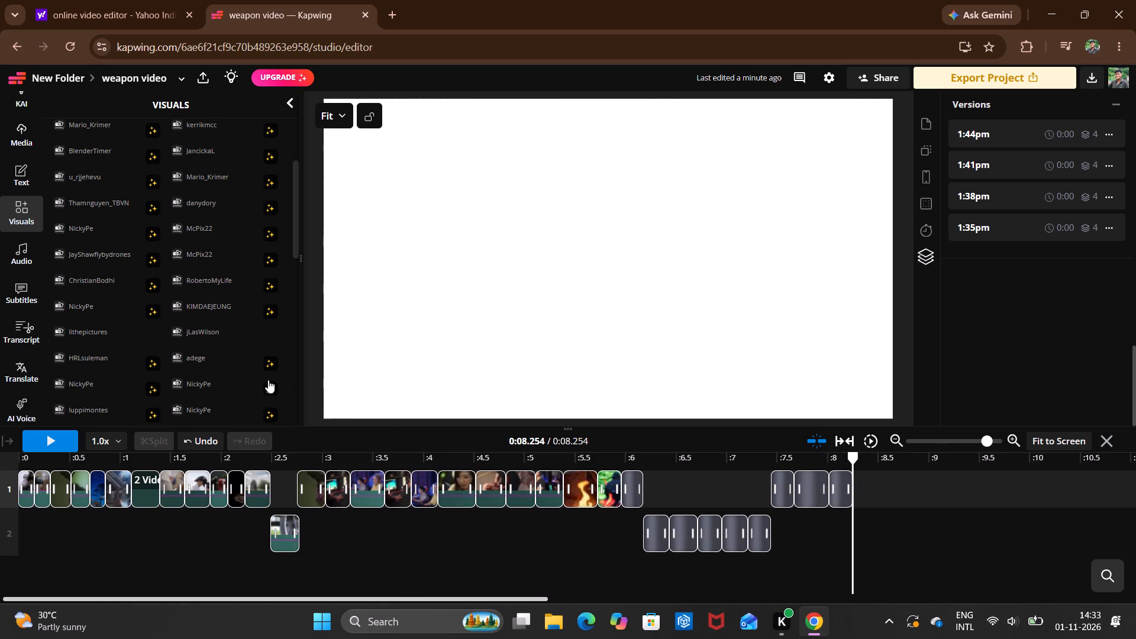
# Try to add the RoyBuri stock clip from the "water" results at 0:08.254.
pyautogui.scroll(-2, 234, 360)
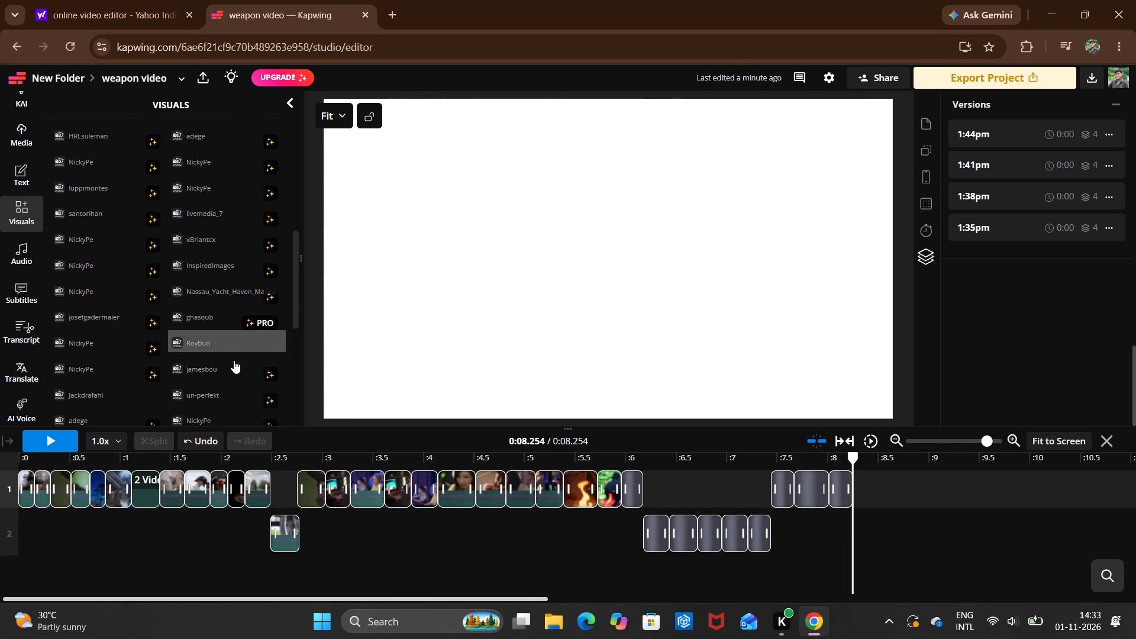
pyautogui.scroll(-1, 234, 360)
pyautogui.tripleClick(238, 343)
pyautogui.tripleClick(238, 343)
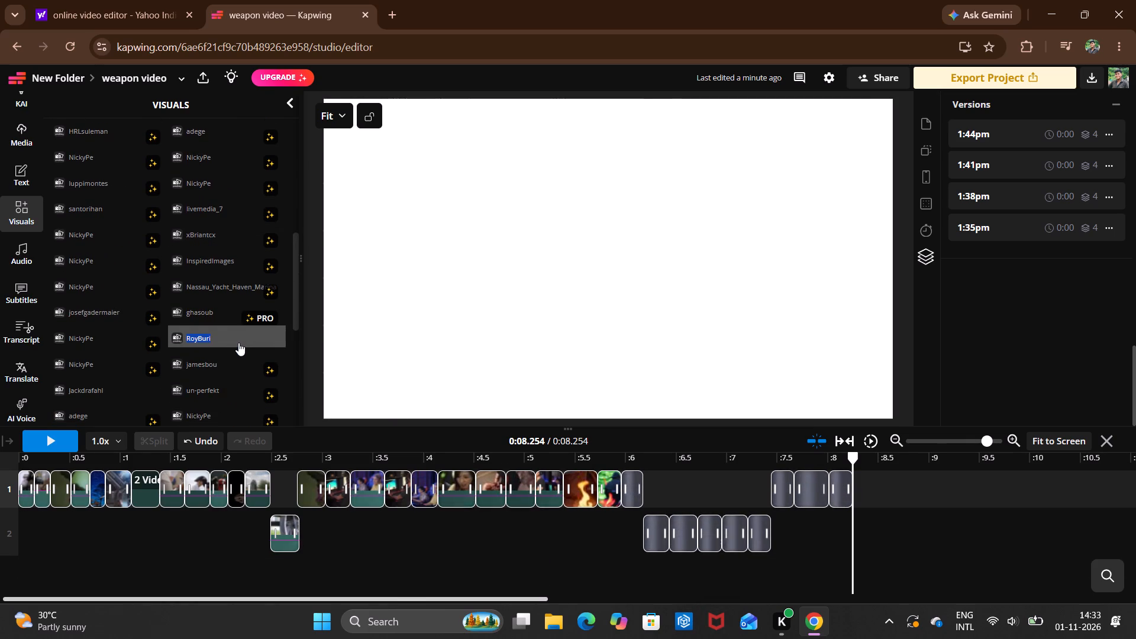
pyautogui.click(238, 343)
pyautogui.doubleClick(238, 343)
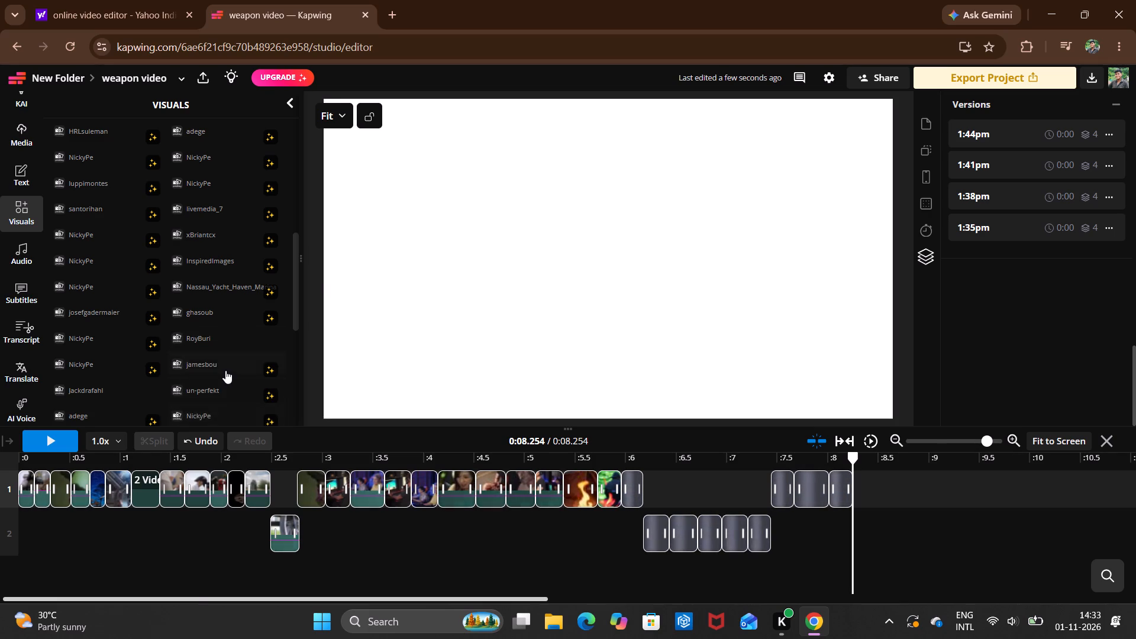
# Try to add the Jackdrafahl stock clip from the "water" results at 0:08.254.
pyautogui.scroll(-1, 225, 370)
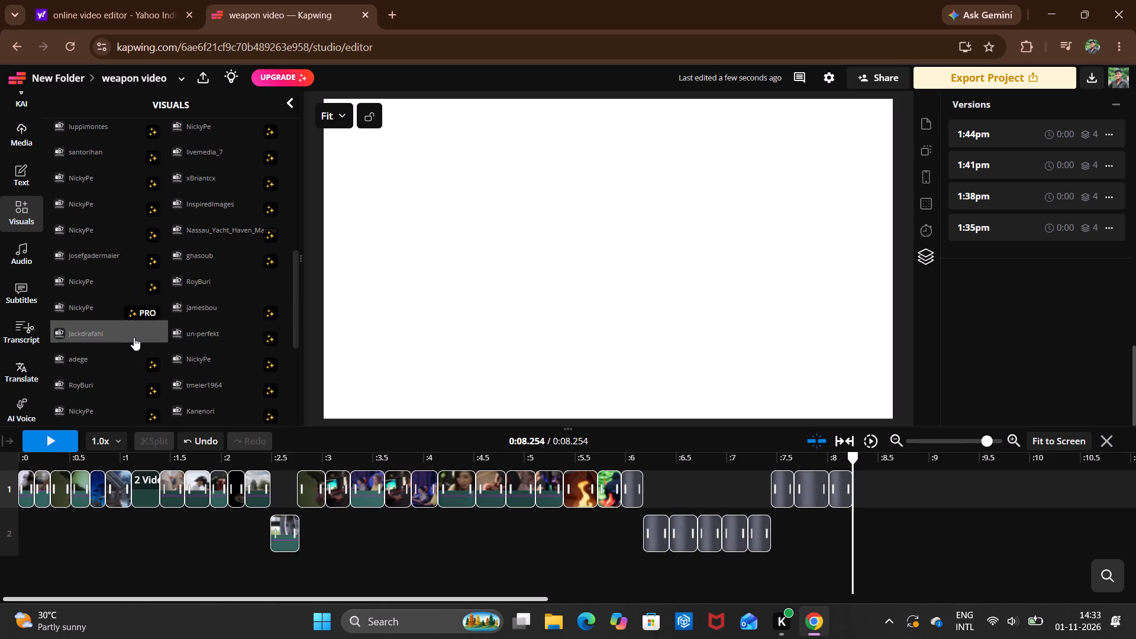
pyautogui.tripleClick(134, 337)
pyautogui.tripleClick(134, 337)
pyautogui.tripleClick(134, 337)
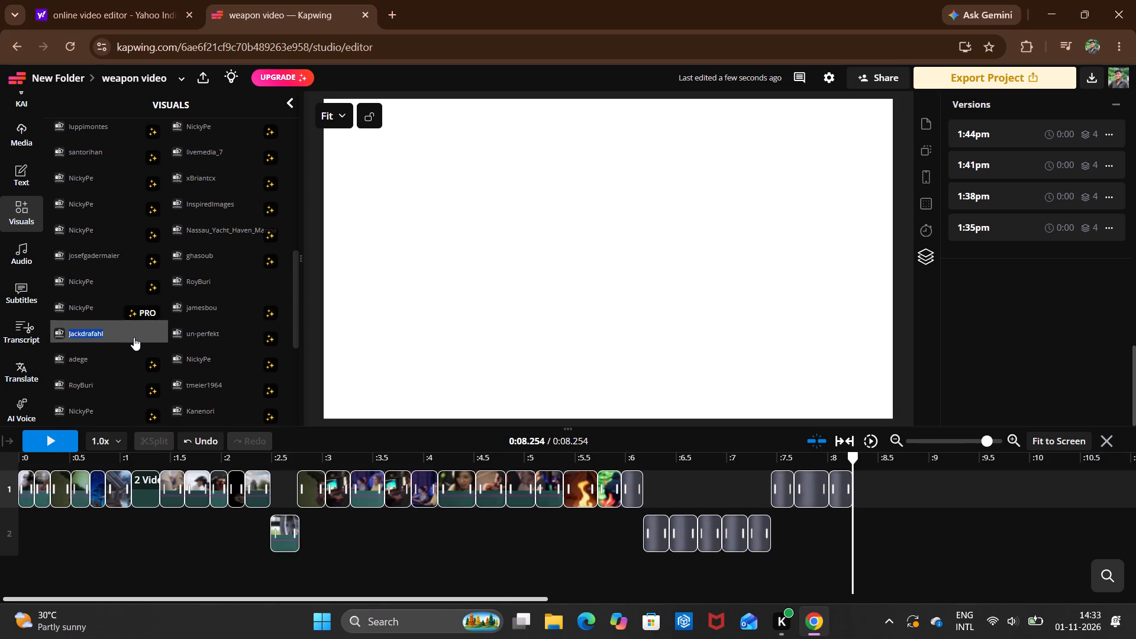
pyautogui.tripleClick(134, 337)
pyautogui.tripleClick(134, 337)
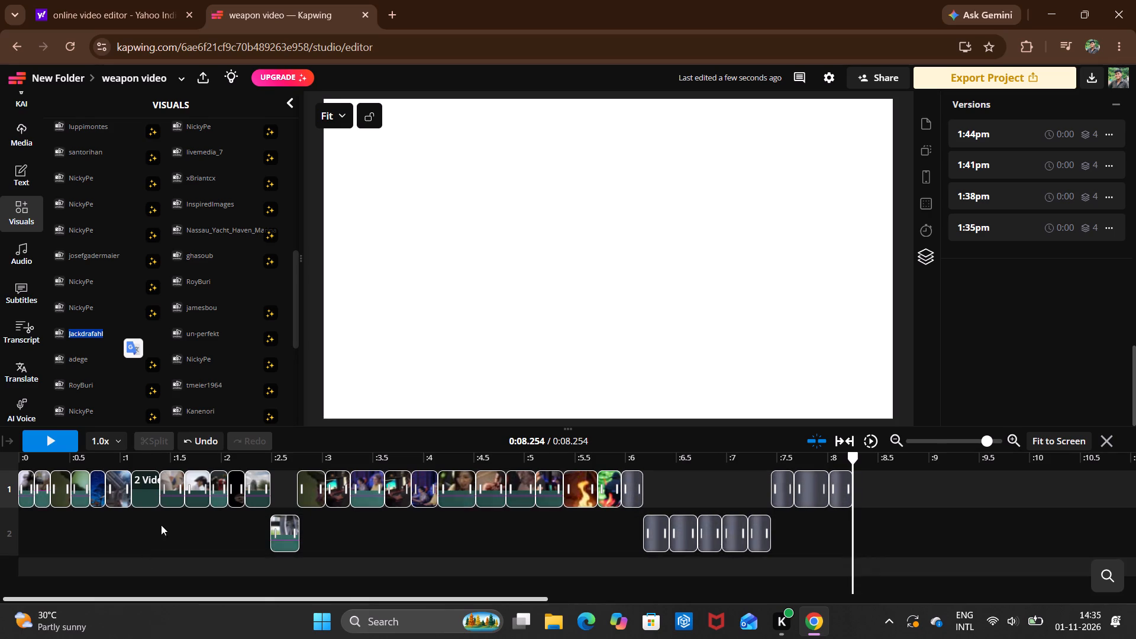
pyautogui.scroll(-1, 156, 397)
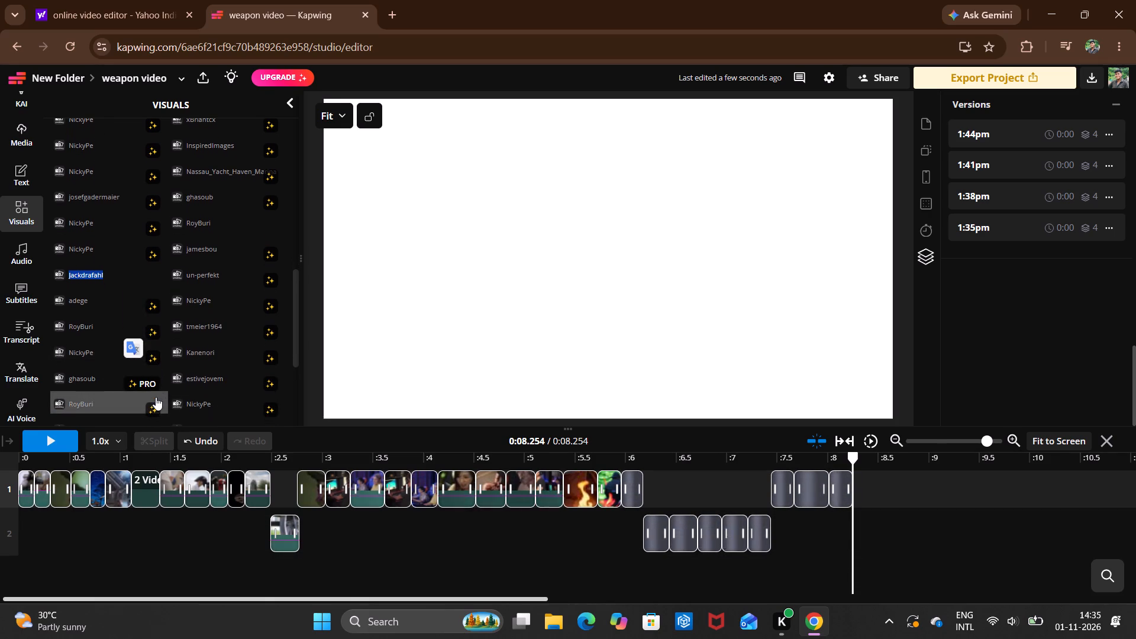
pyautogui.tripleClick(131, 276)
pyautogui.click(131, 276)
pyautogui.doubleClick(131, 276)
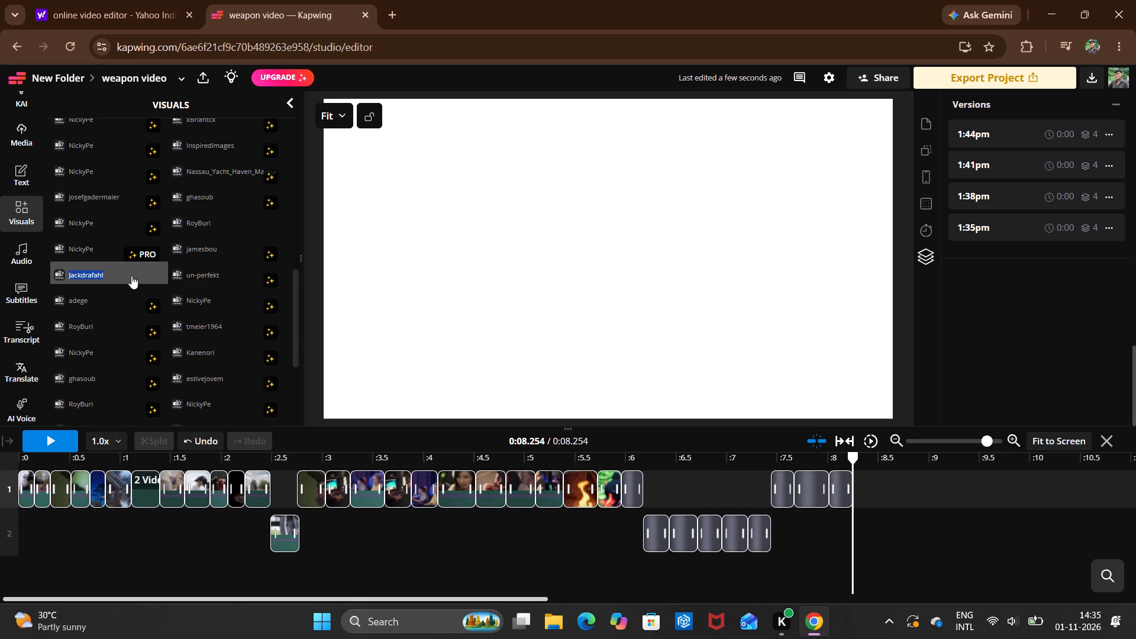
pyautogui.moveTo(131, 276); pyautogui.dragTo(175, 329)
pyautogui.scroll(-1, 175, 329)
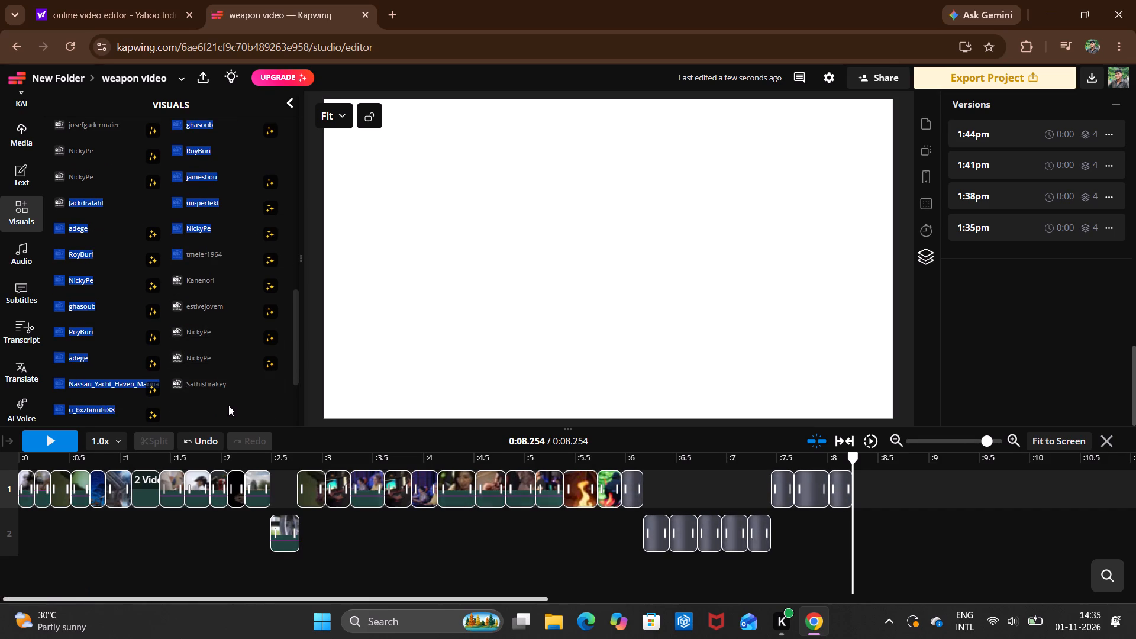
# Open the audio library.
pyautogui.click(29, 261)
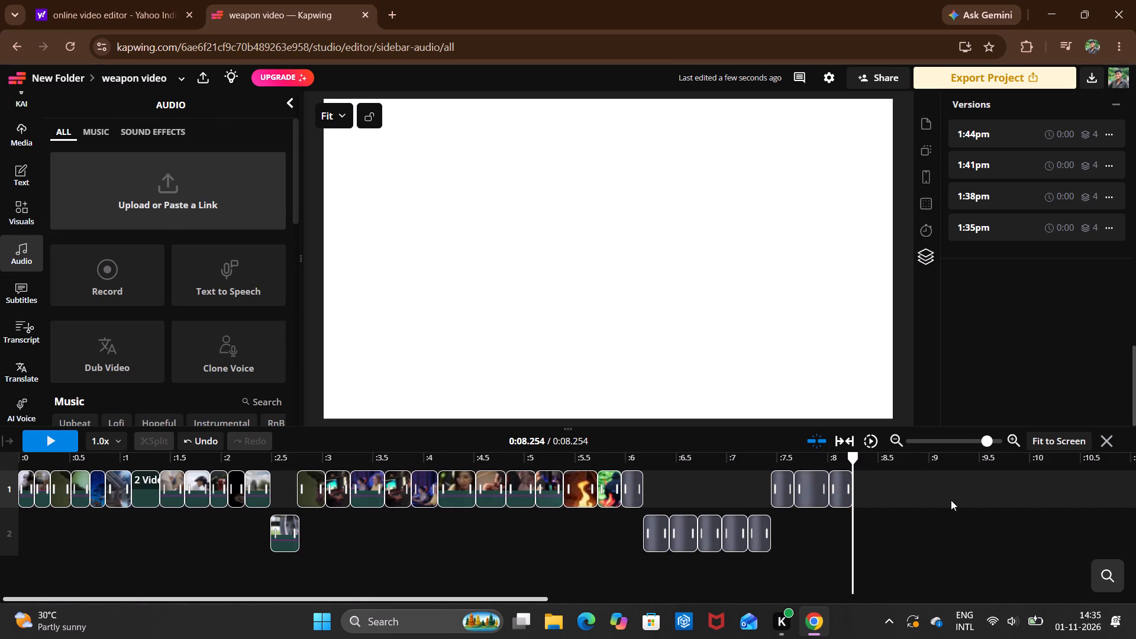
# Play the video from its beginning and replay the gaming clips between about 0:03 and 0:04 to check the cuts.
pyautogui.doubleClick(26, 546)
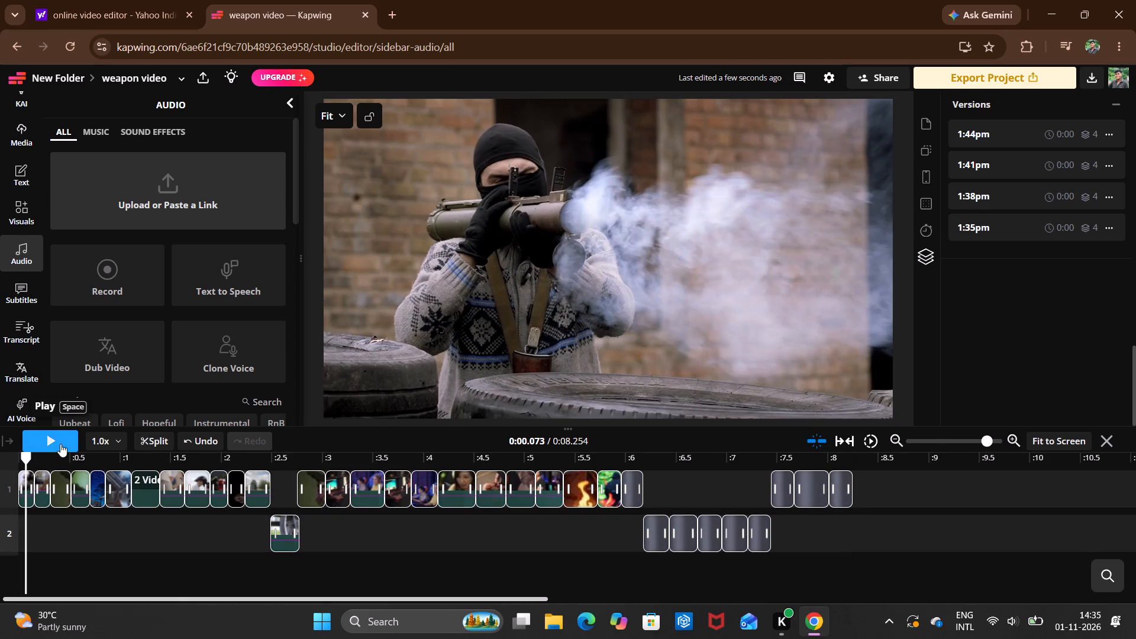
pyautogui.click(60, 444)
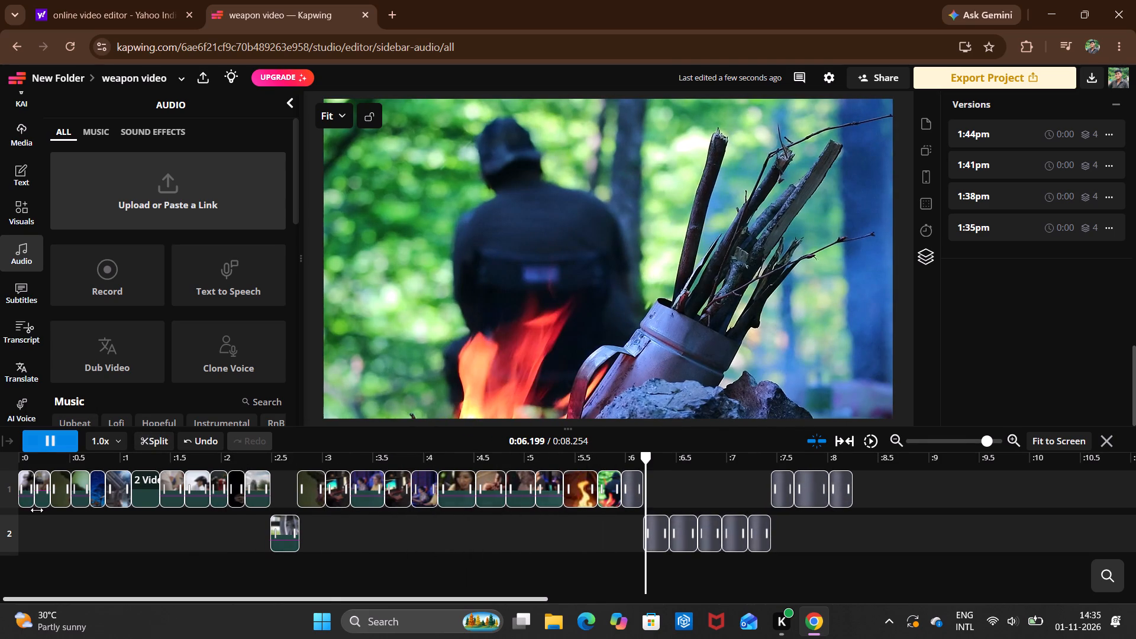
pyautogui.doubleClick(21, 498)
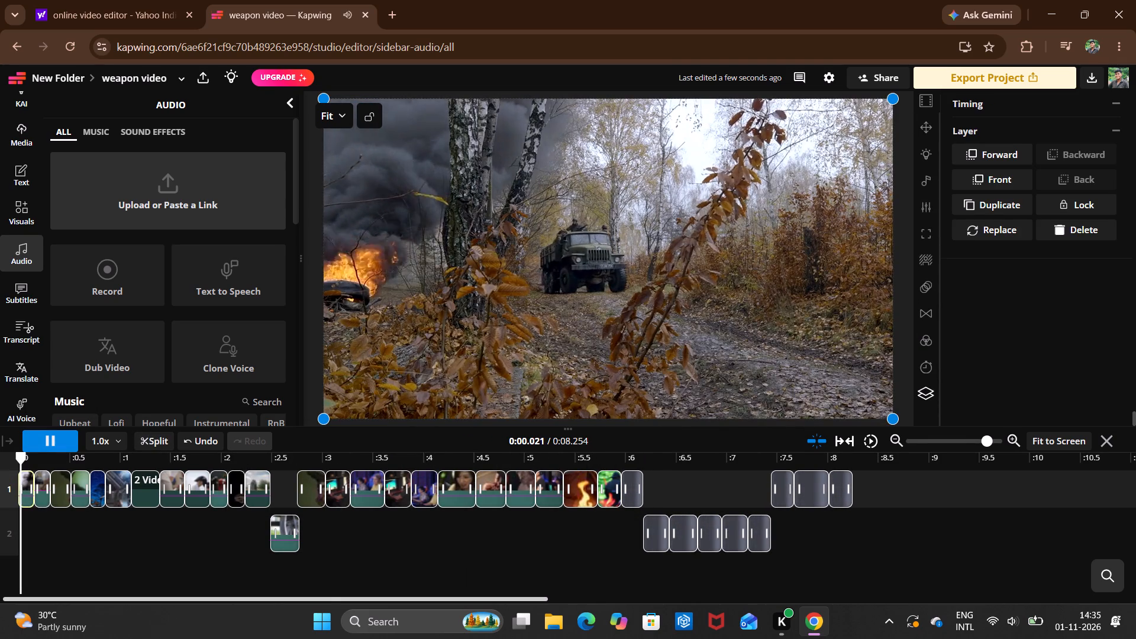
pyautogui.doubleClick(17, 465)
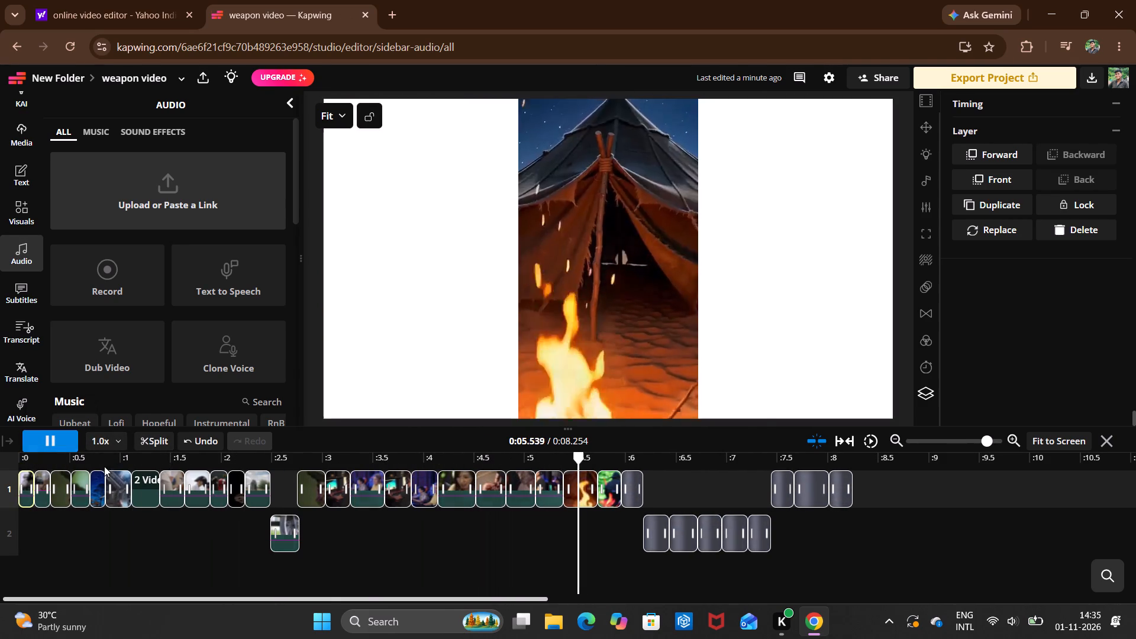
pyautogui.click(390, 492)
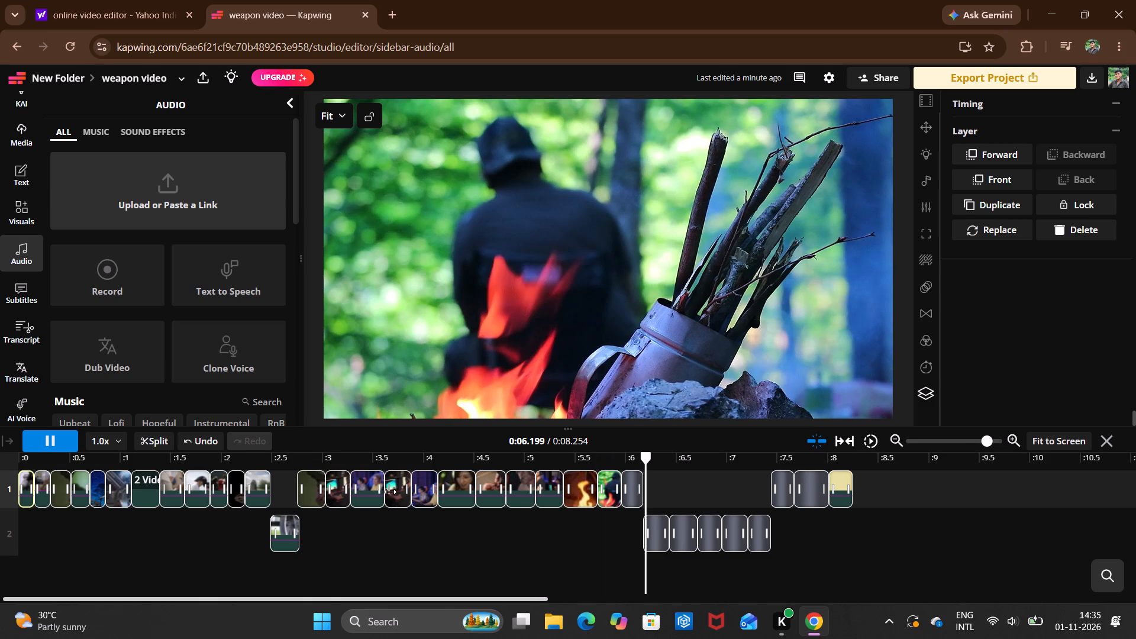
pyautogui.doubleClick(393, 492)
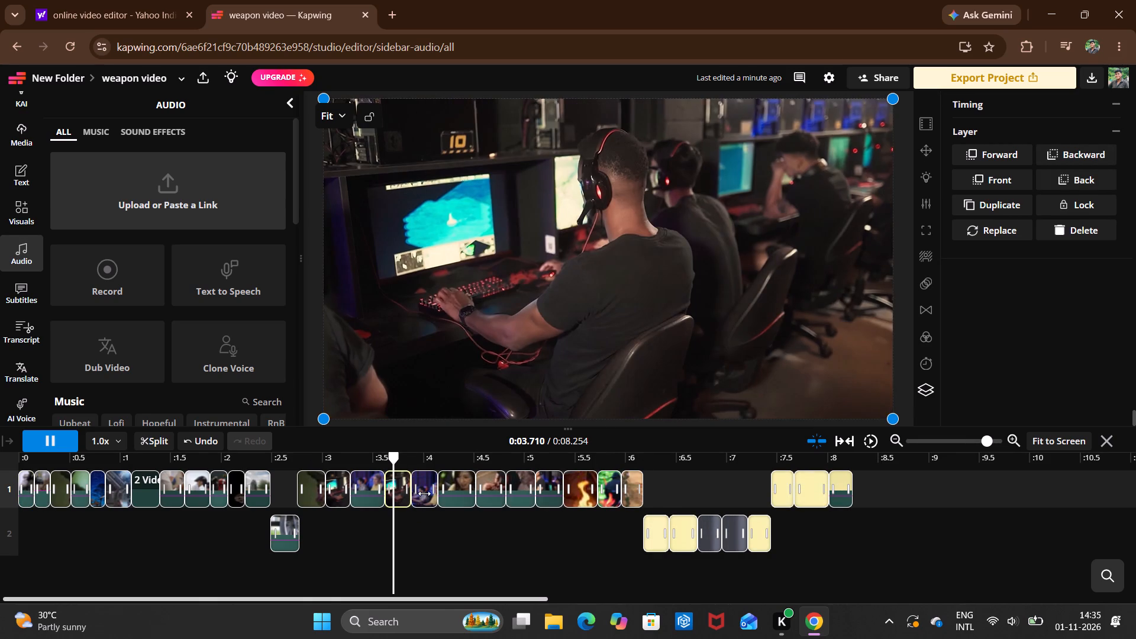
pyautogui.doubleClick(424, 493)
pyautogui.click(424, 493)
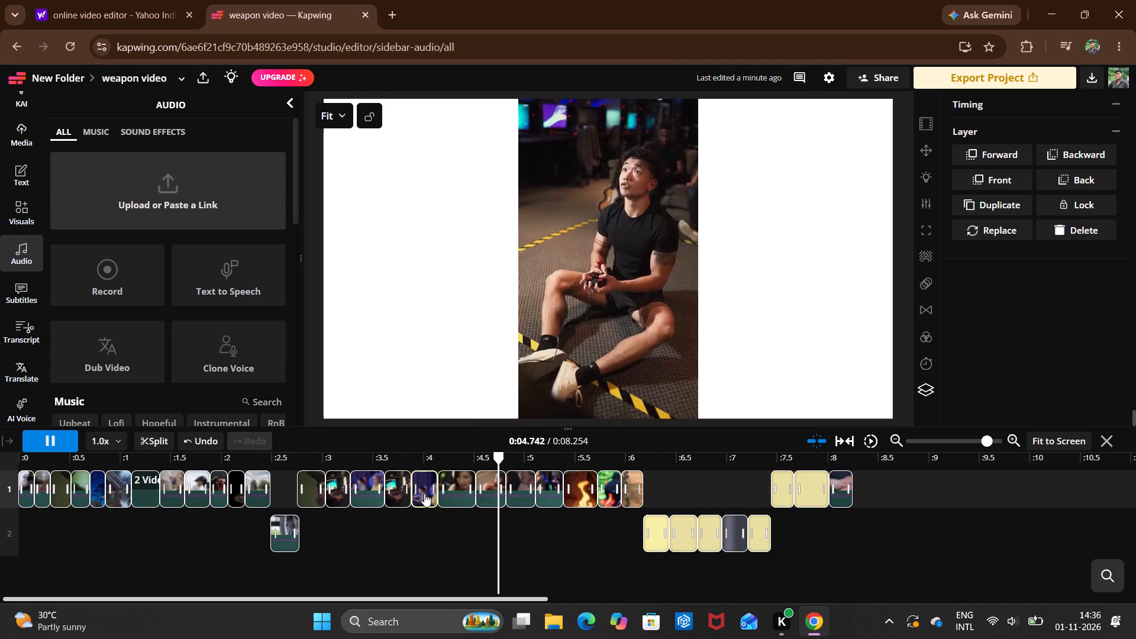
pyautogui.doubleClick(341, 485)
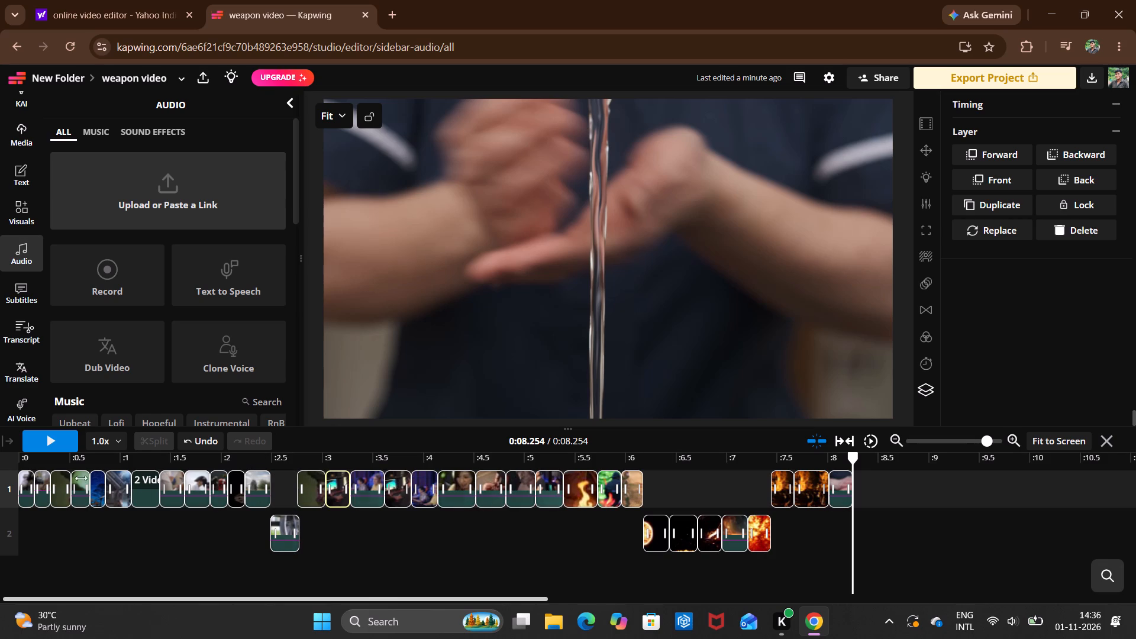
# Replay the video from its first clip, recheck the cuts of the gaming clips after 0:03, and pause playback.
pyautogui.doubleClick(22, 469)
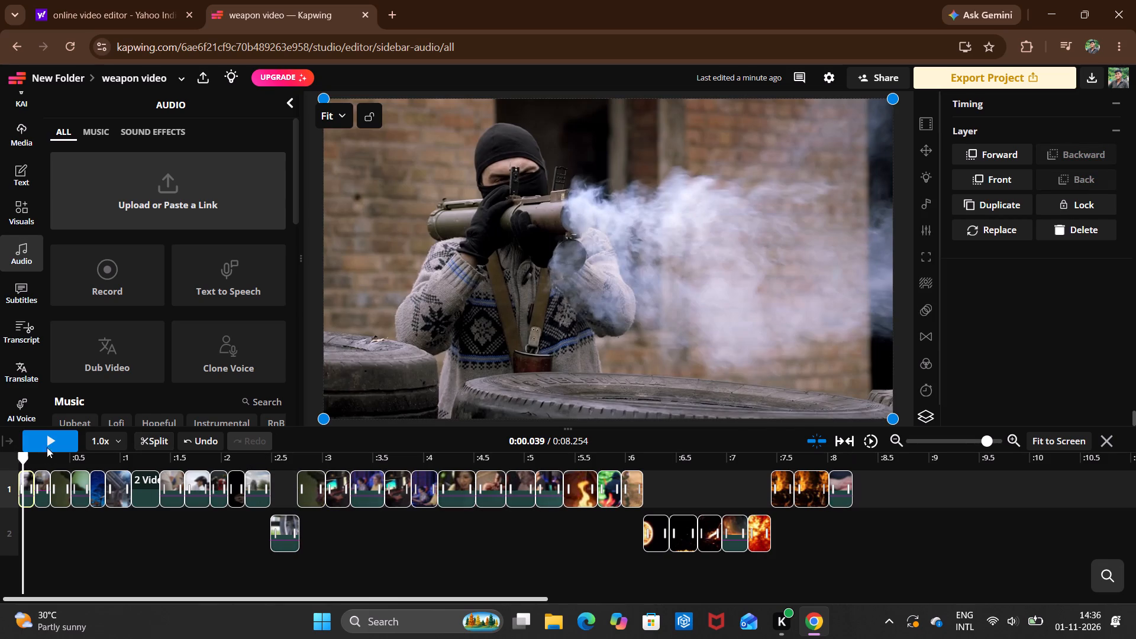
pyautogui.click(50, 437)
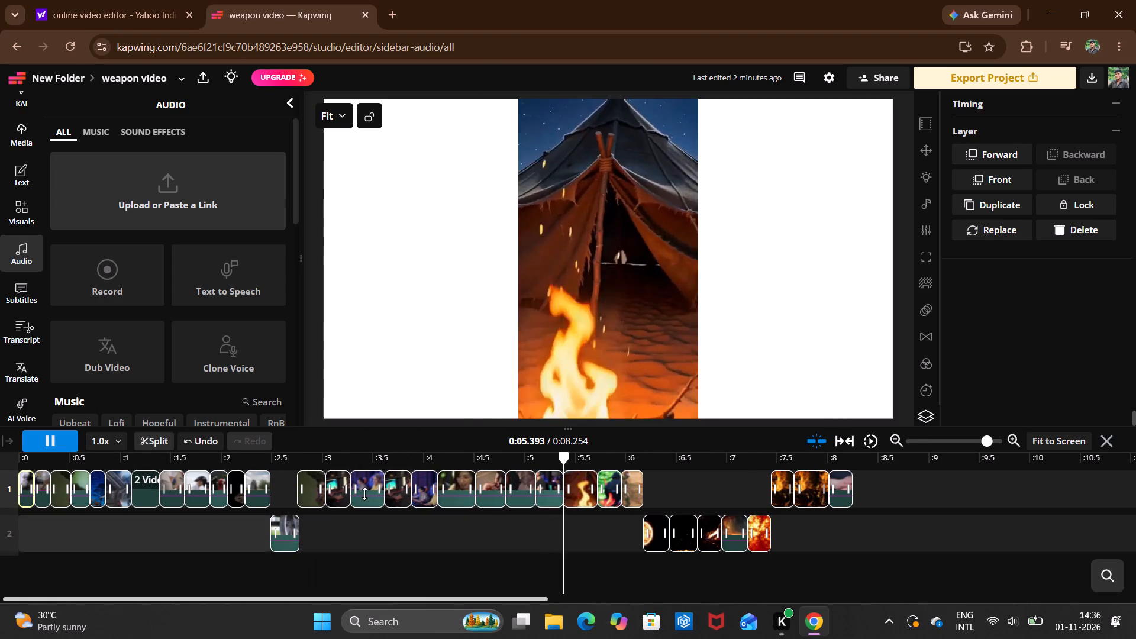
pyautogui.click(364, 494)
pyautogui.click(350, 495)
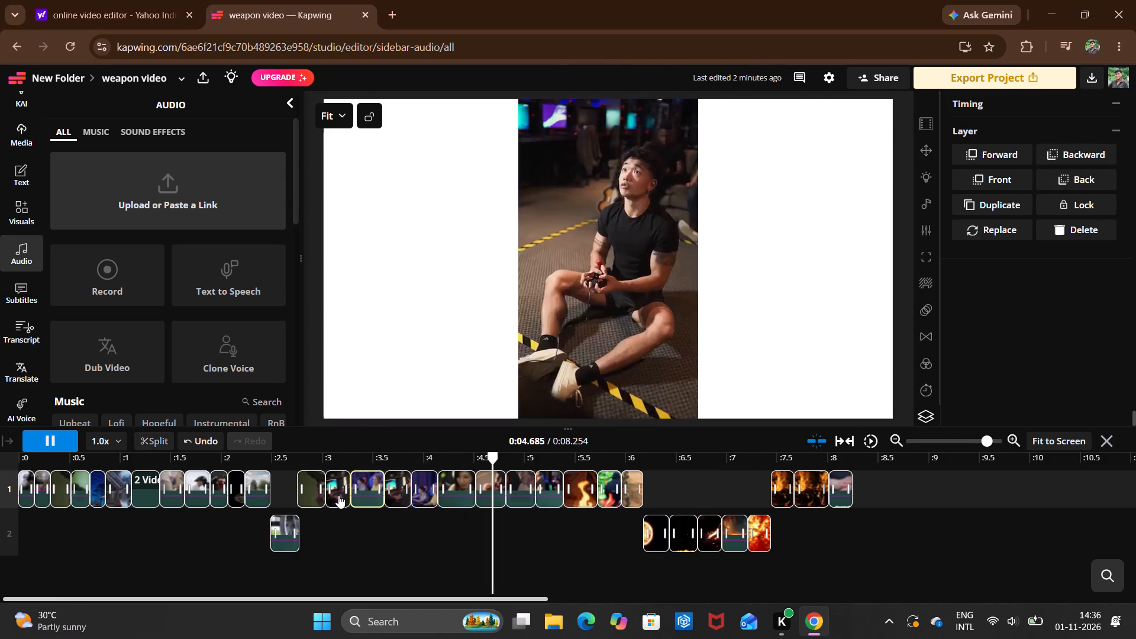
pyautogui.click(330, 495)
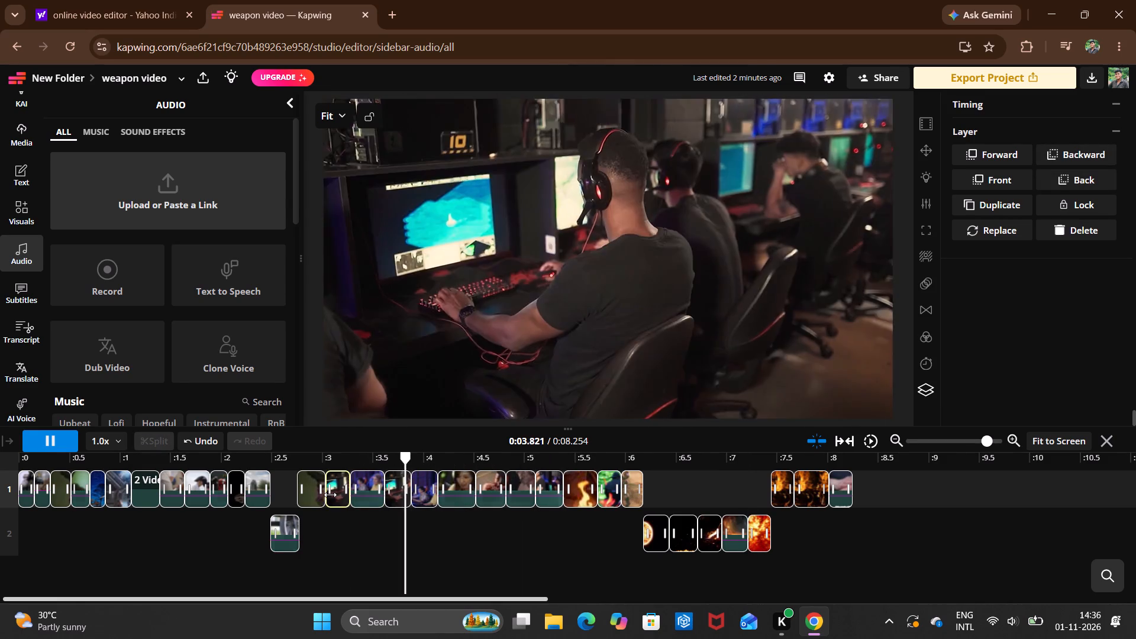
pyautogui.click(362, 494)
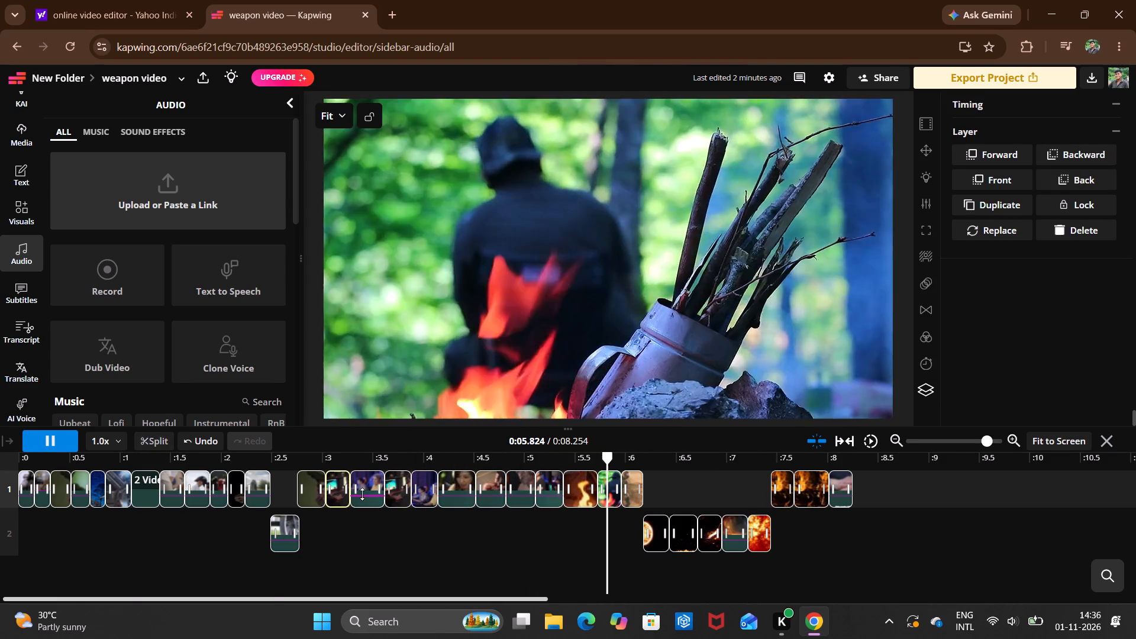
pyautogui.click(397, 491)
pyautogui.tripleClick(397, 491)
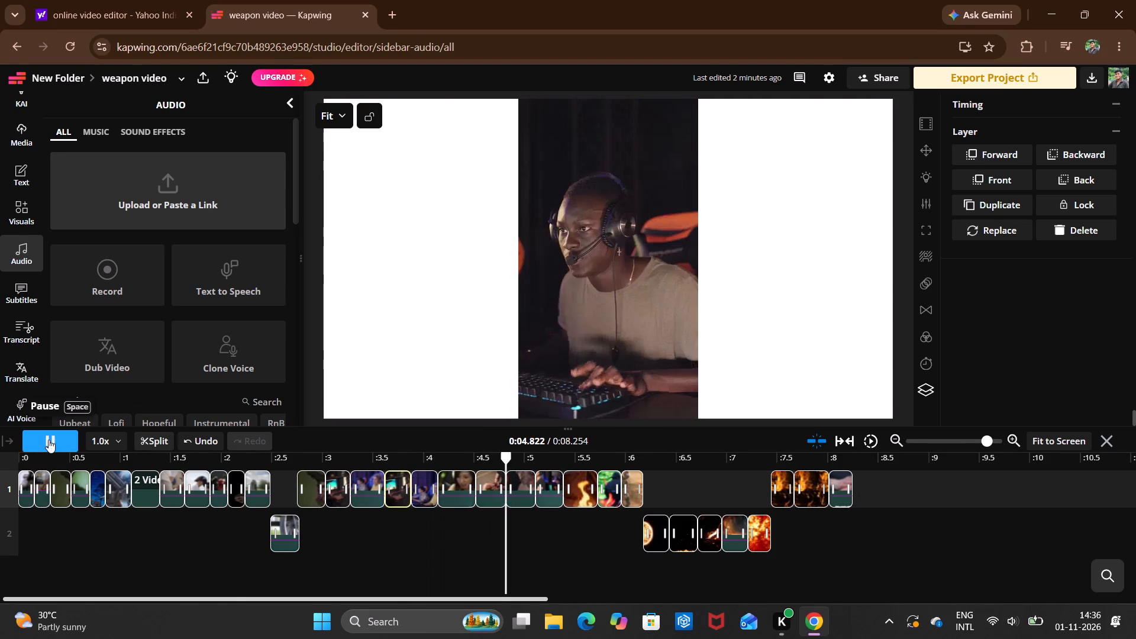
pyautogui.click(49, 440)
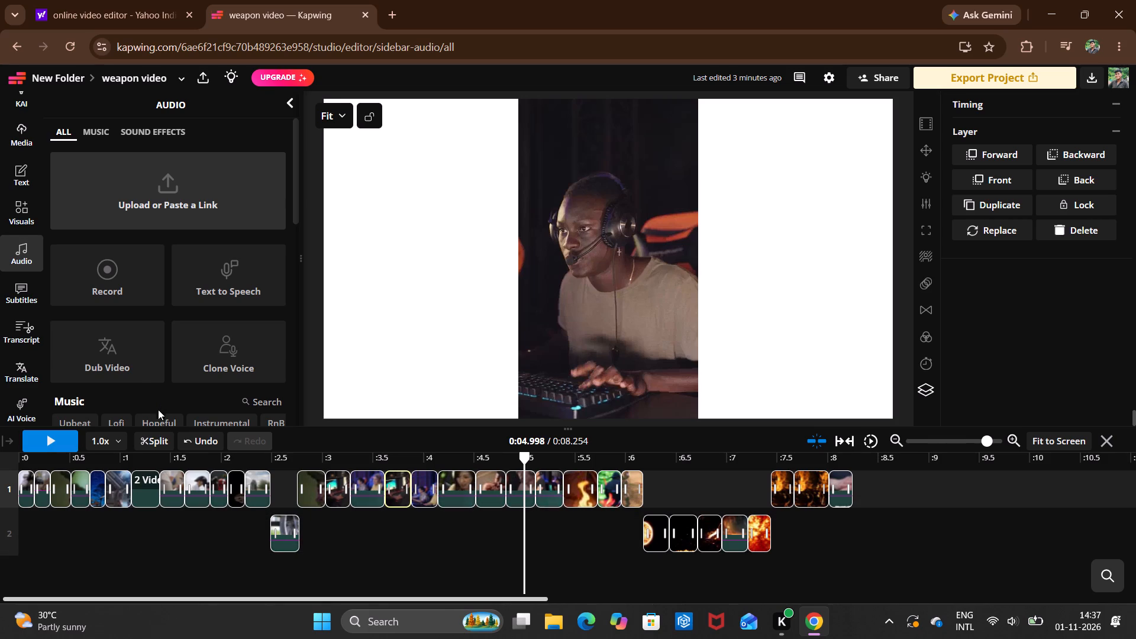
# Play the whole video once more from the first clip through to the end.
pyautogui.doubleClick(20, 507)
pyautogui.click(58, 446)
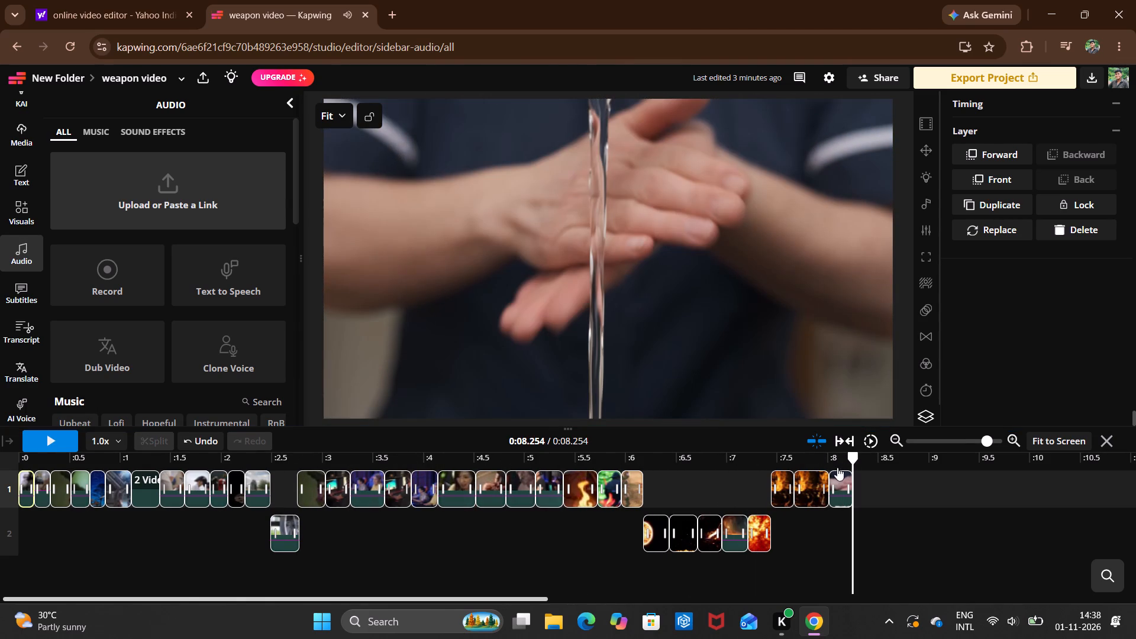
# Browse the music genres in the audio library and show the Pop tracks.
pyautogui.click(99, 128)
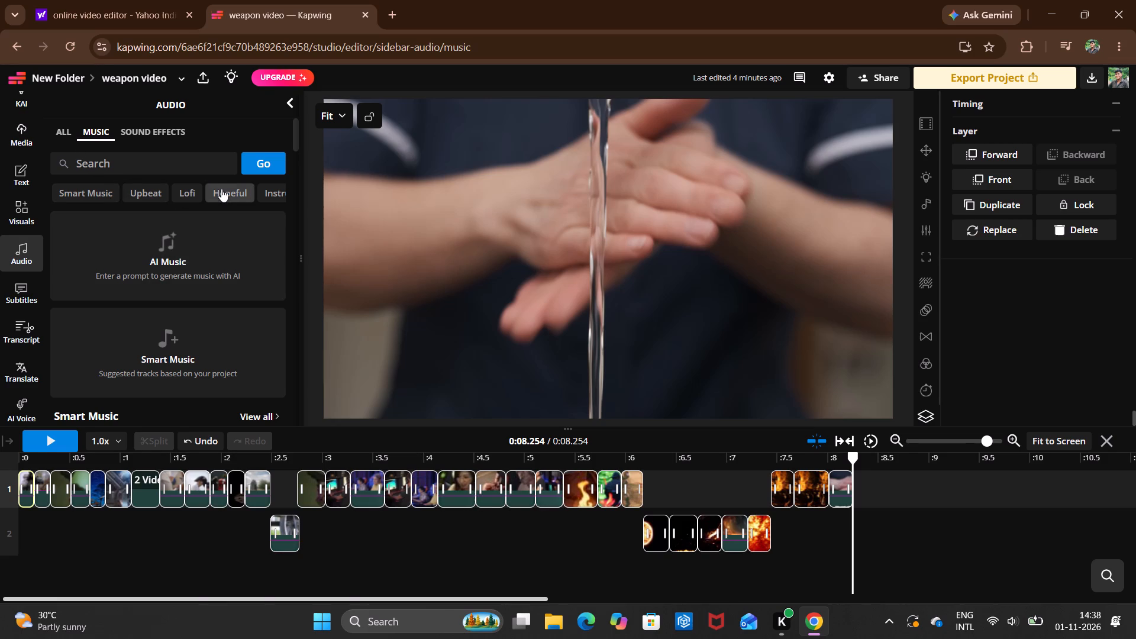
pyautogui.hscroll(-3, 206, 183)
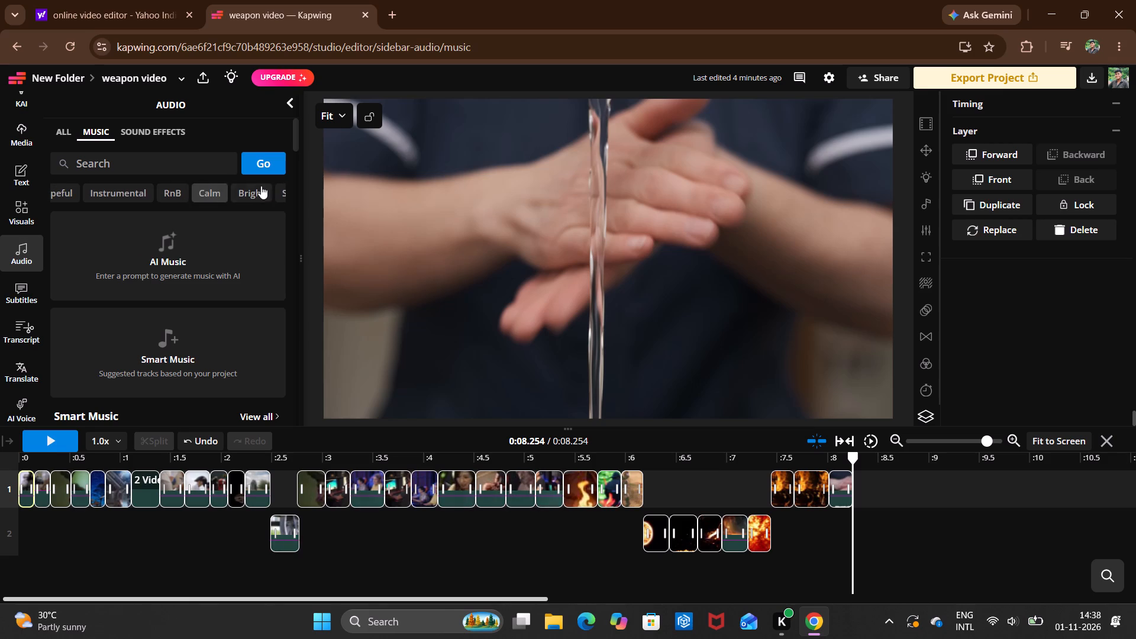
pyautogui.hscroll(-2, 261, 188)
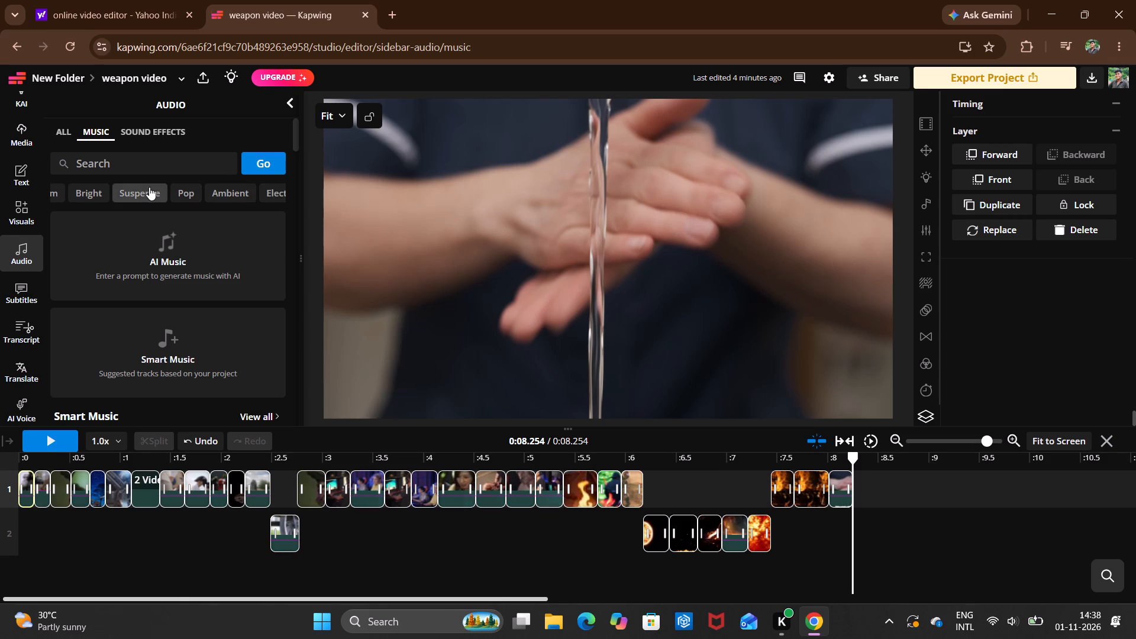
pyautogui.hscroll(-1, 222, 193)
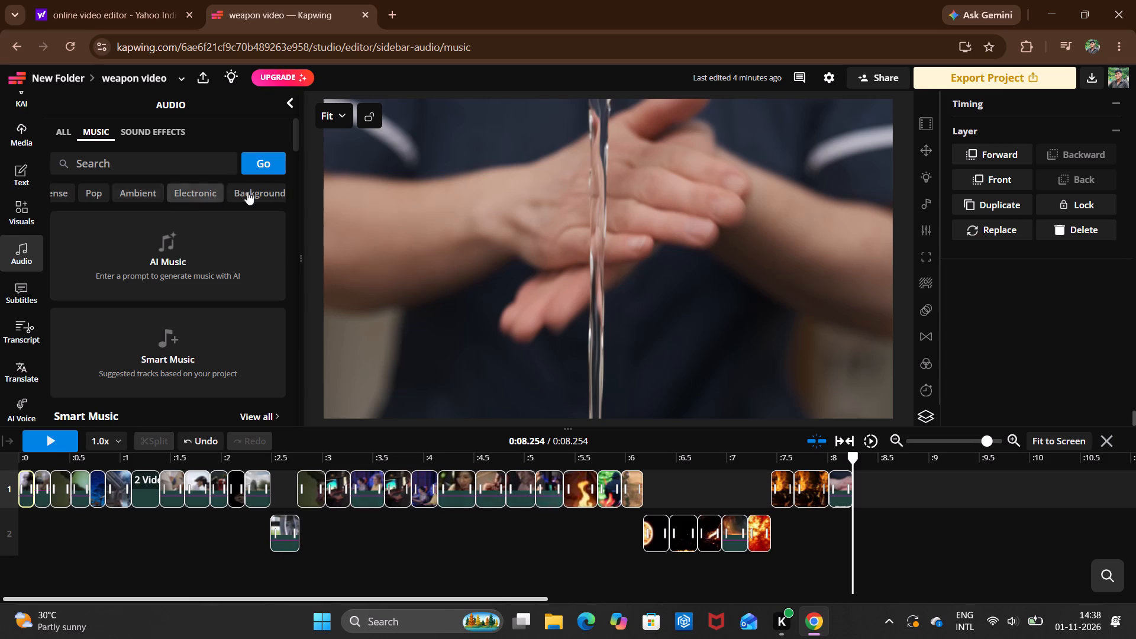
pyautogui.click(96, 193)
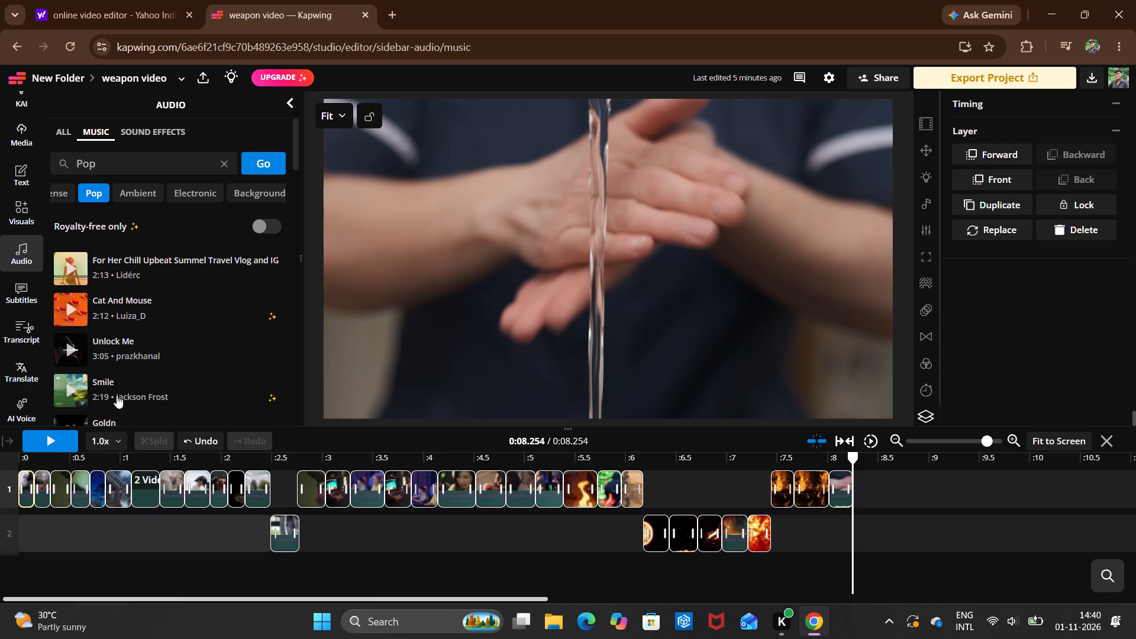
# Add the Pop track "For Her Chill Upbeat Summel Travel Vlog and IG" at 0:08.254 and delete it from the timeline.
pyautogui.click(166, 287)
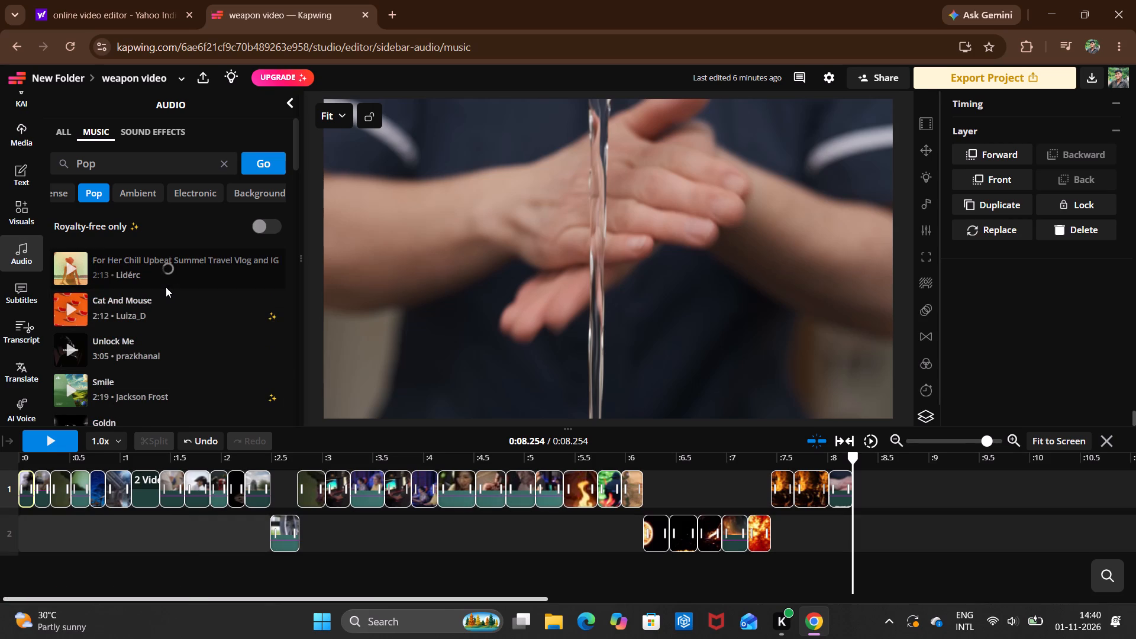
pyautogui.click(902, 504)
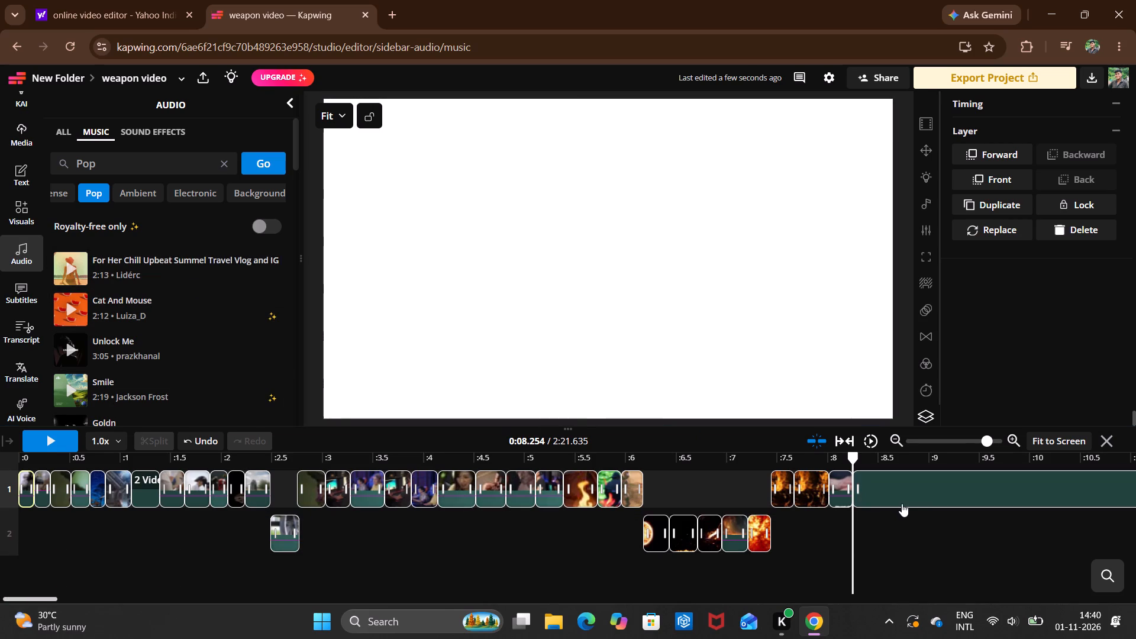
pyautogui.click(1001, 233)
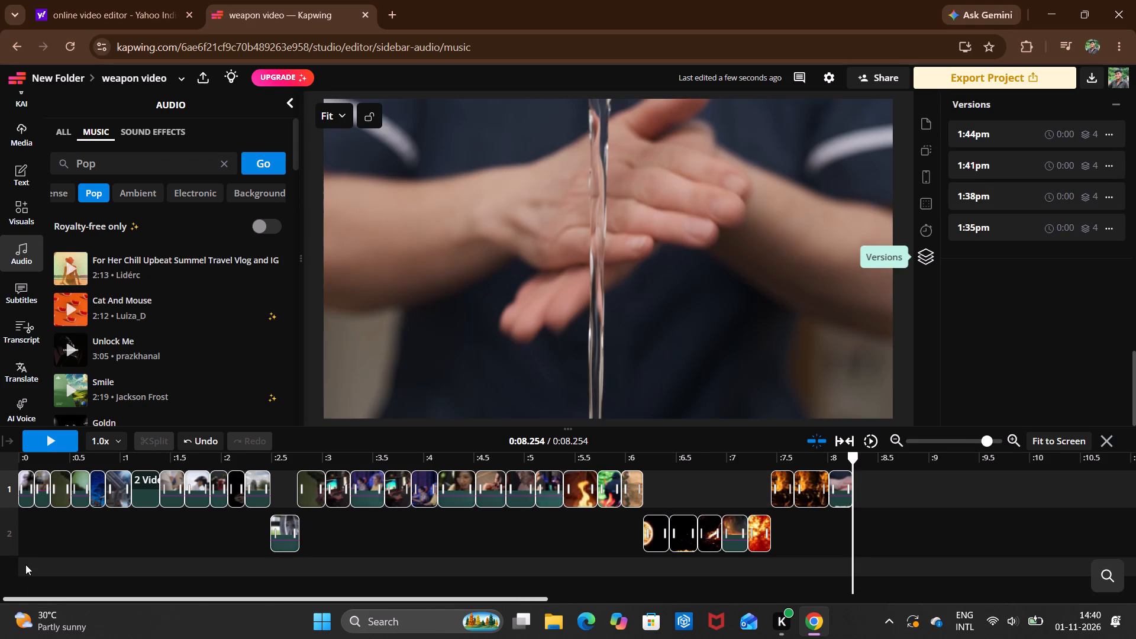
# Add the Pop track "For Her Chill Upbeat Summel Travel Vlog and IG" on a new third track starting at 0:00.057.
pyautogui.doubleClick(24, 561)
pyautogui.click(112, 269)
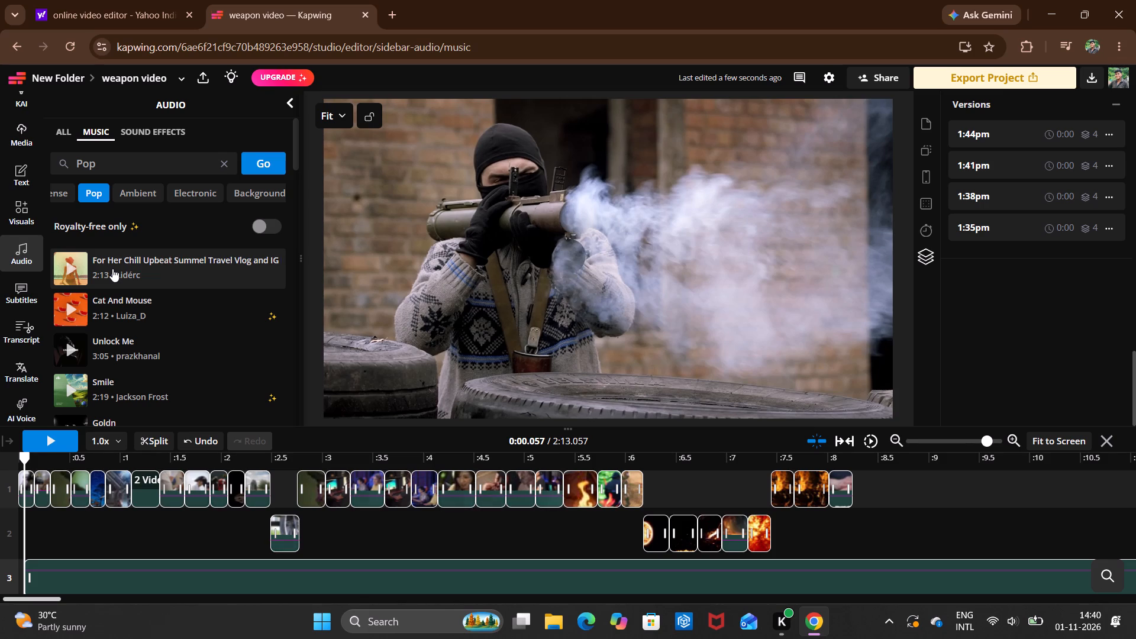
# Trim the end of the Pop music track on the third track back to about 2:04.703.
pyautogui.scroll(-2, 848, 554)
pyautogui.scroll(-4, 915, 522)
pyautogui.hscroll(-13, 986, 569)
pyautogui.hscroll(1, 986, 569)
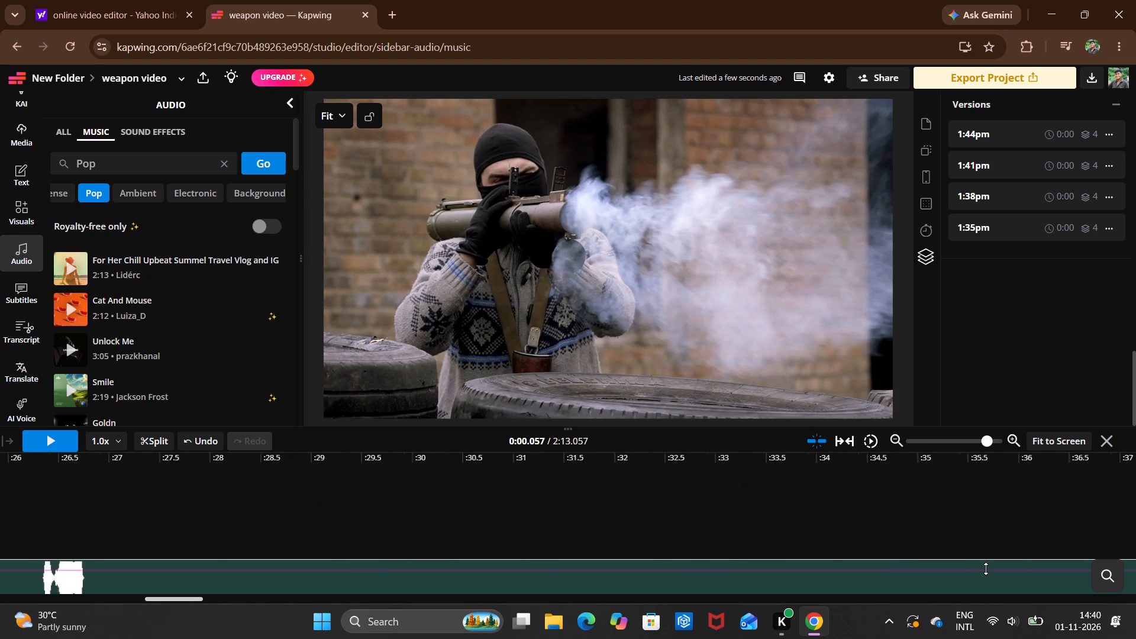
pyautogui.hscroll(1, 986, 569)
pyautogui.hscroll(-7, 986, 569)
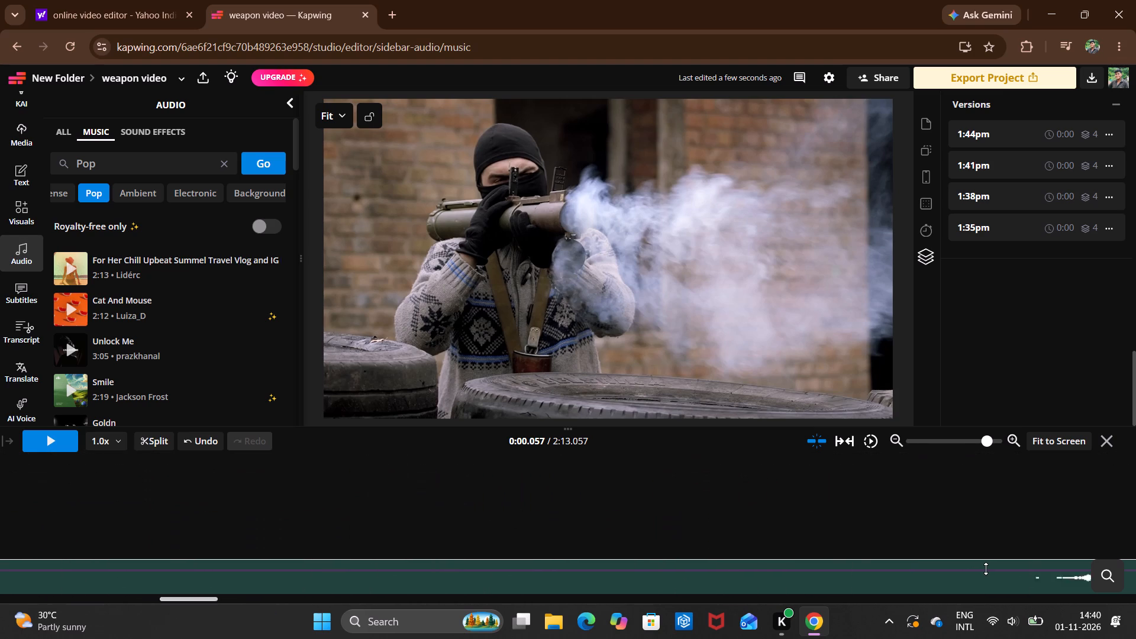
pyautogui.hscroll(-14, 986, 569)
pyautogui.hscroll(1, 986, 569)
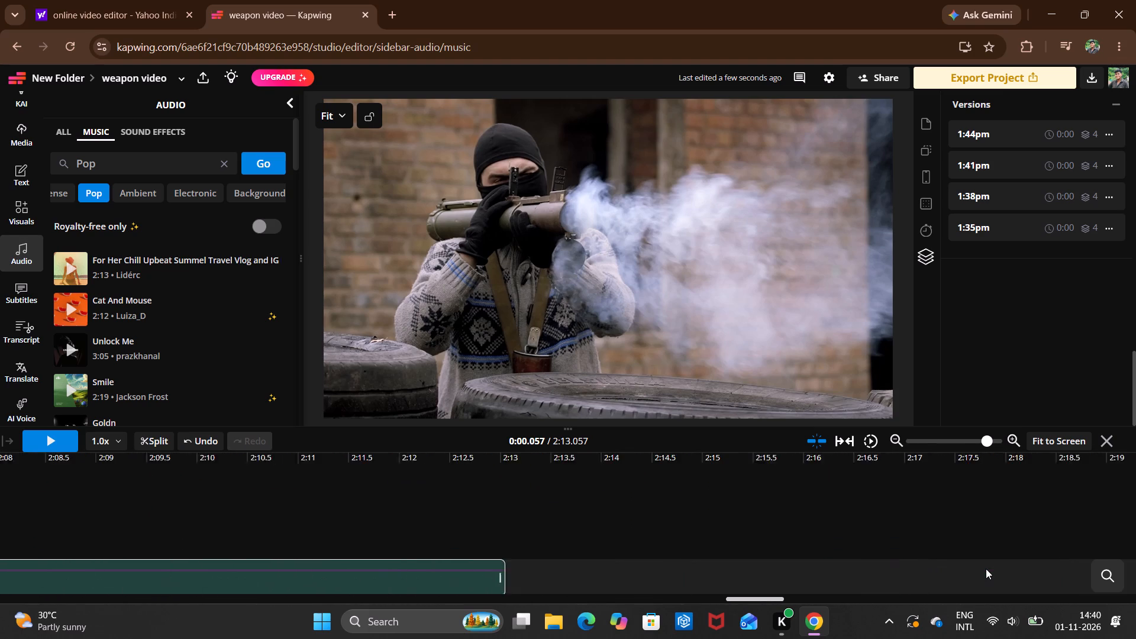
pyautogui.hscroll(1, 986, 569)
pyautogui.hscroll(-4, 986, 569)
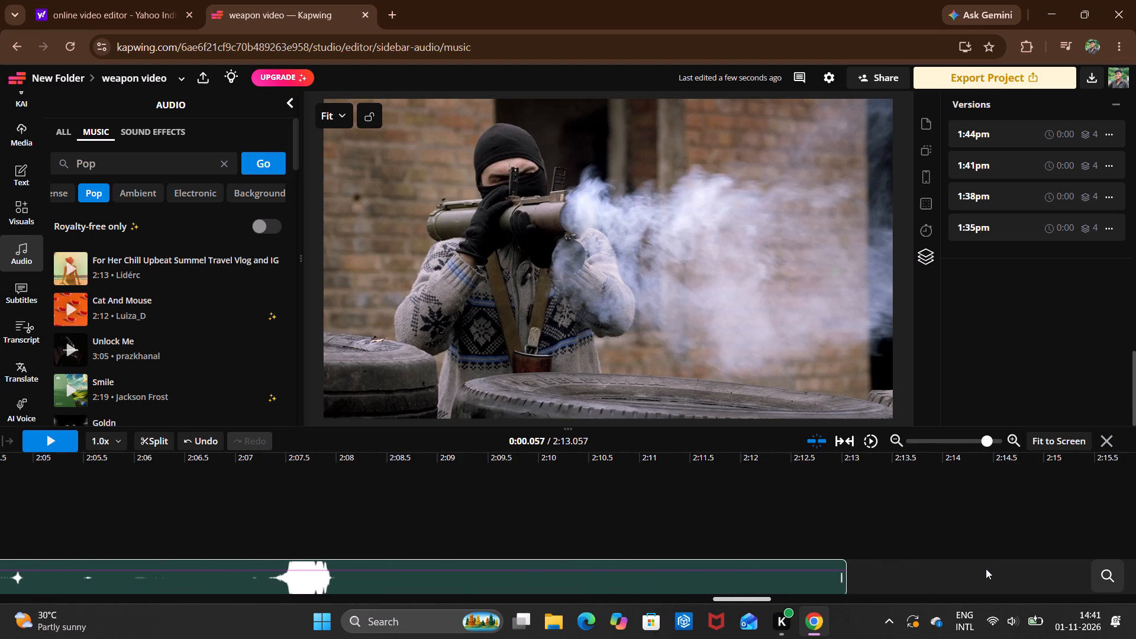
pyautogui.hscroll(-1, 986, 569)
pyautogui.moveTo(844, 585); pyautogui.dragTo(699, 598, button='right')
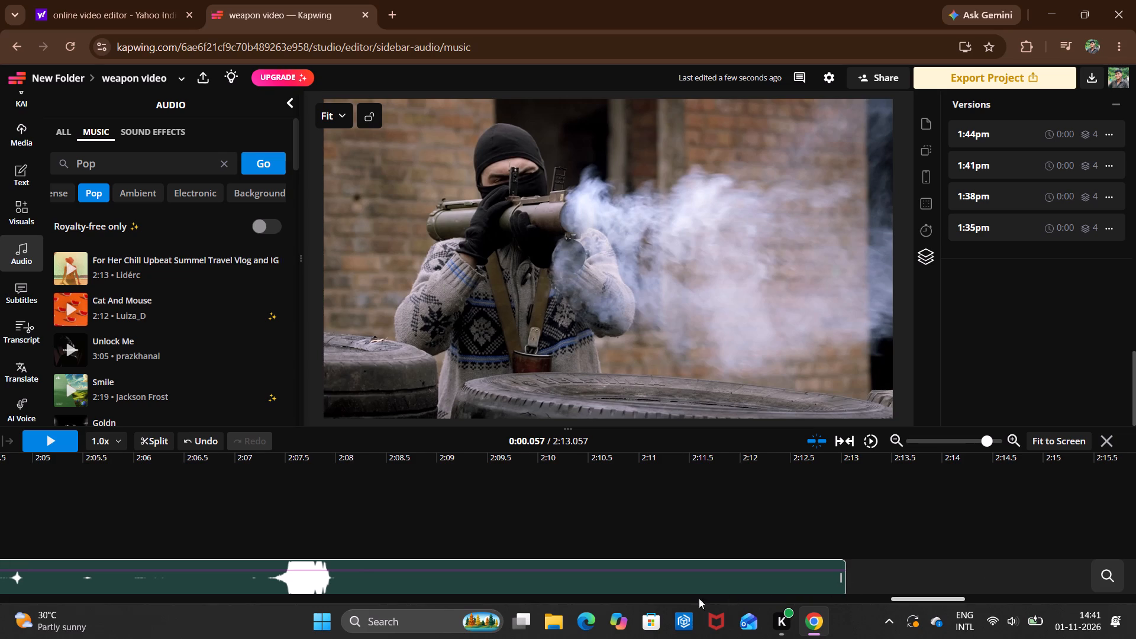
pyautogui.moveTo(699, 598); pyautogui.dragTo(622, 607, button='right')
pyautogui.moveTo(947, 489); pyautogui.dragTo(860, 577)
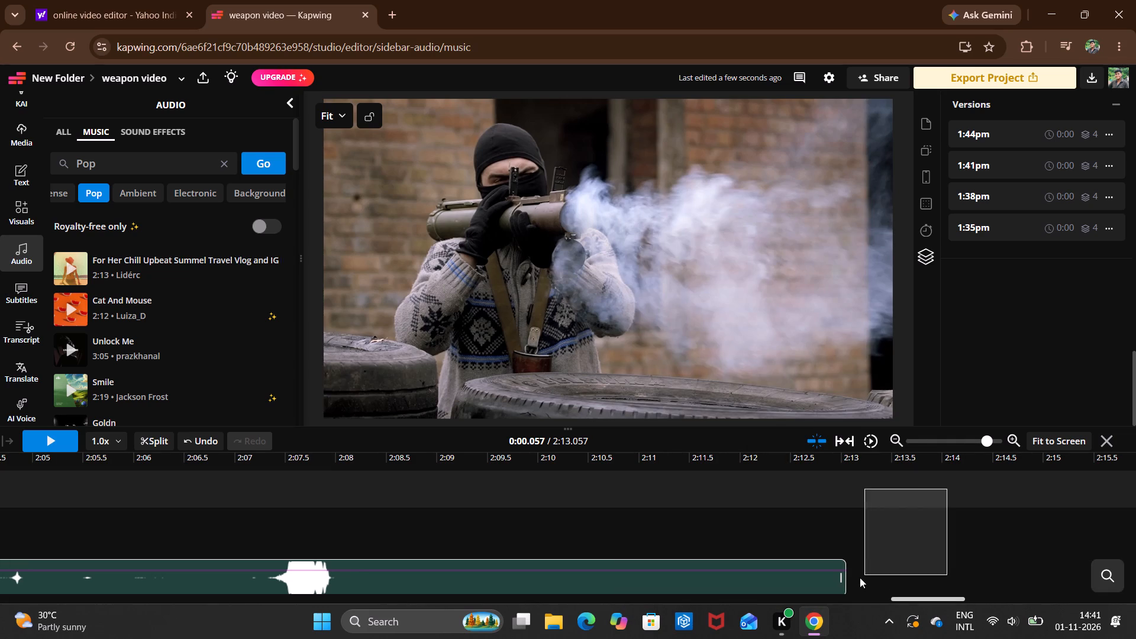
pyautogui.moveTo(860, 577); pyautogui.dragTo(837, 580)
pyautogui.moveTo(847, 582); pyautogui.dragTo(707, 602)
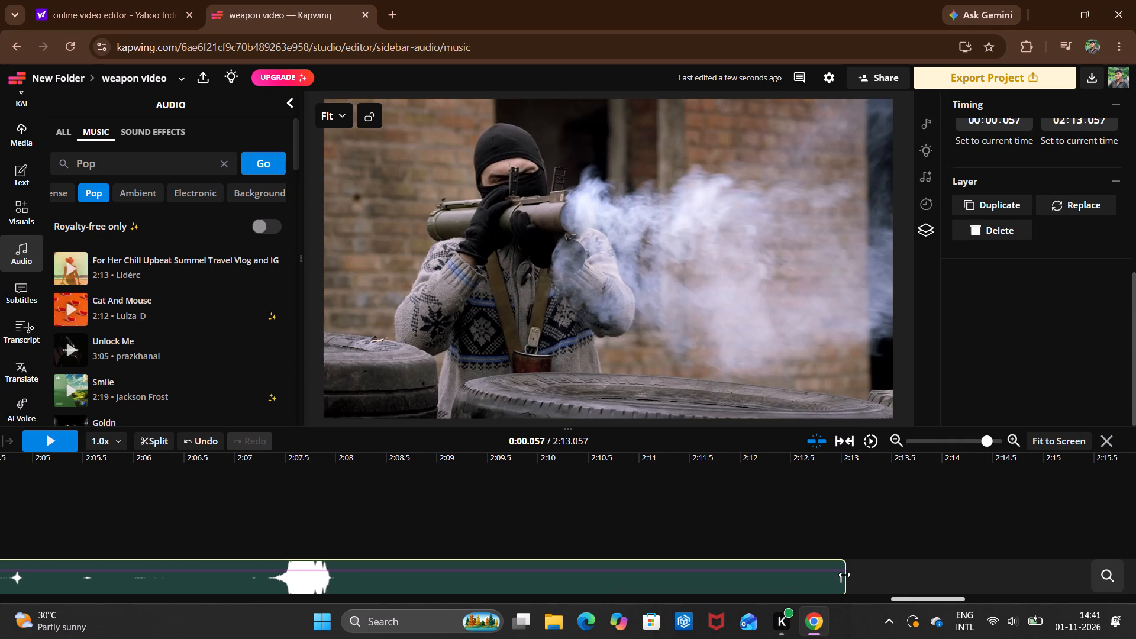
pyautogui.moveTo(844, 575); pyautogui.dragTo(466, 638)
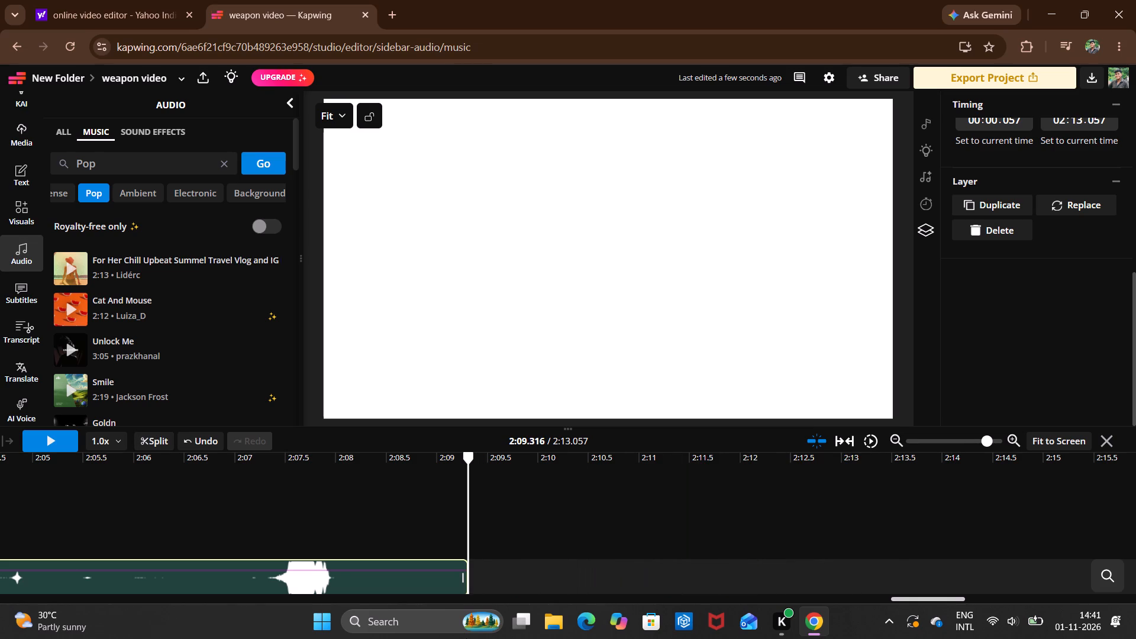
pyautogui.moveTo(466, 638); pyautogui.dragTo(326, 638)
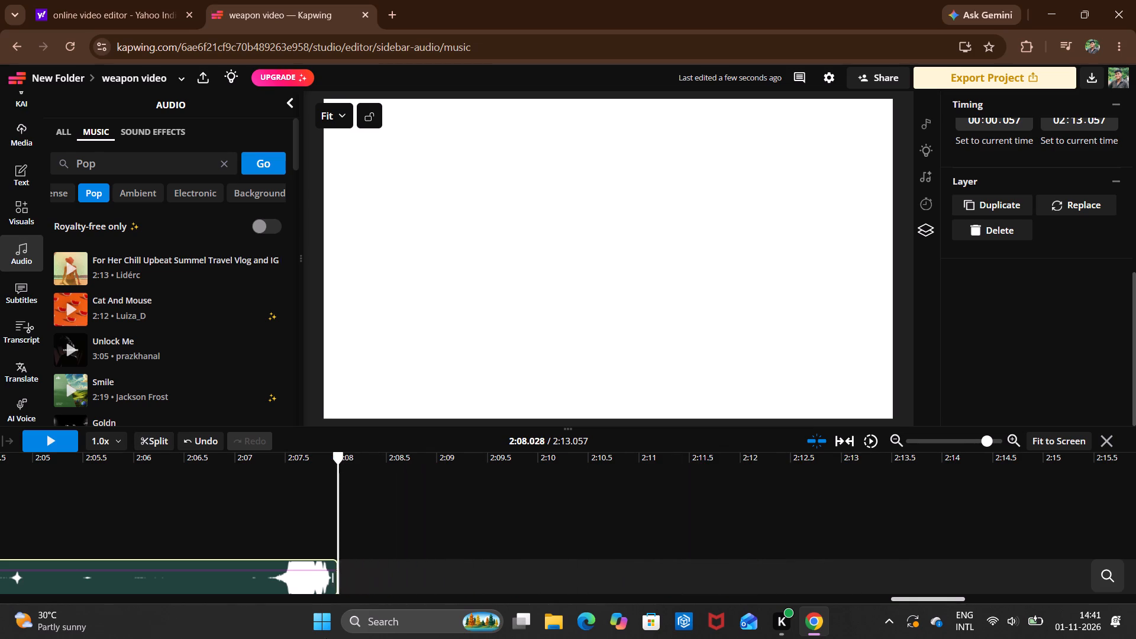
pyautogui.moveTo(326, 638); pyautogui.dragTo(70, 638)
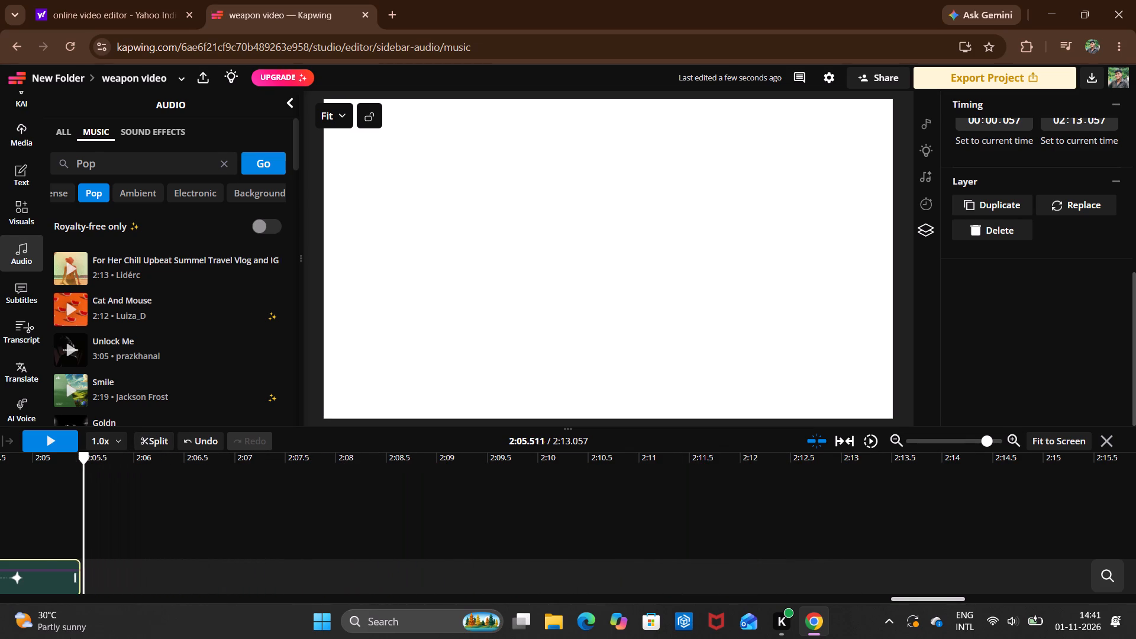
pyautogui.moveTo(70, 638); pyautogui.dragTo(0, 636)
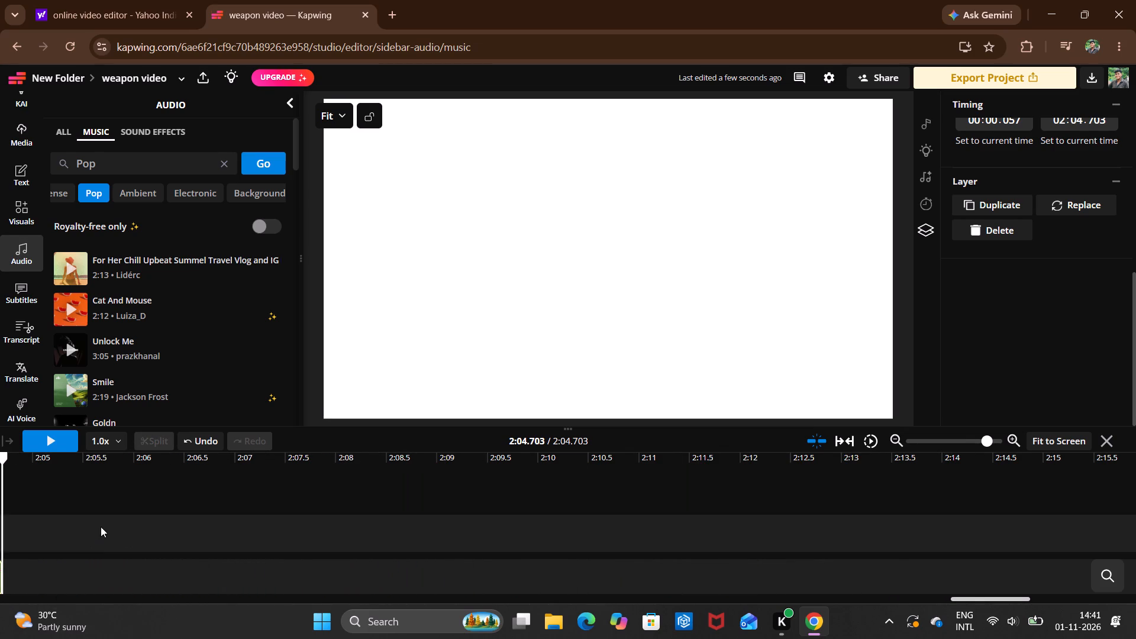
# Shorten the Pop music track further by trimming its end back to about 1:56.448.
pyautogui.hscroll(9, 101, 527)
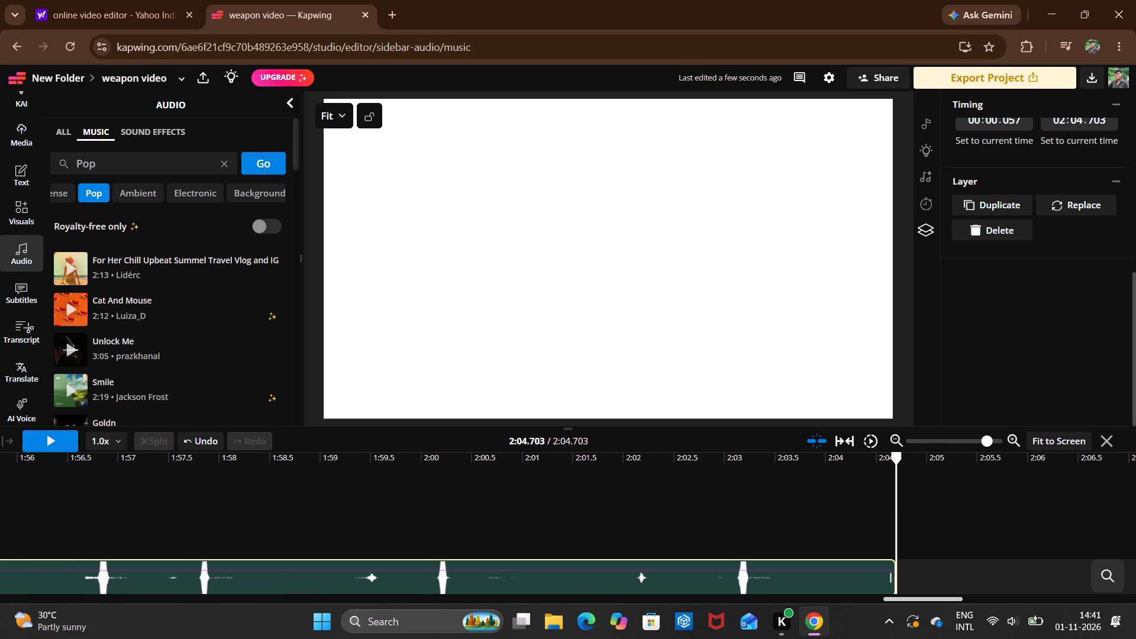
pyautogui.moveTo(891, 579); pyautogui.dragTo(554, 622)
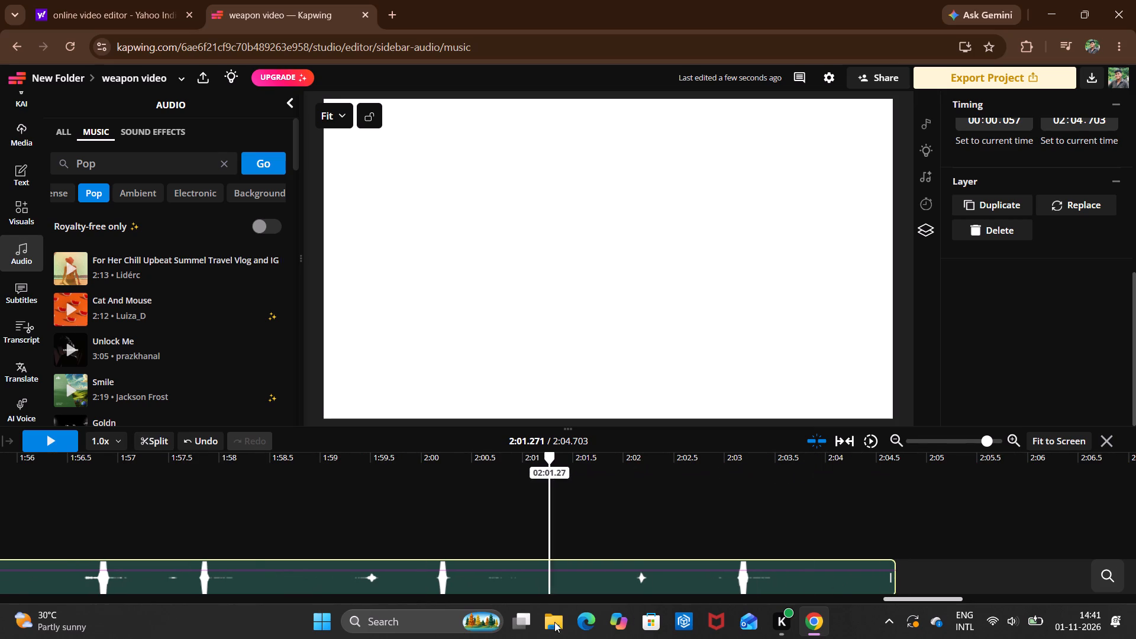
pyautogui.moveTo(554, 622); pyautogui.dragTo(556, 622)
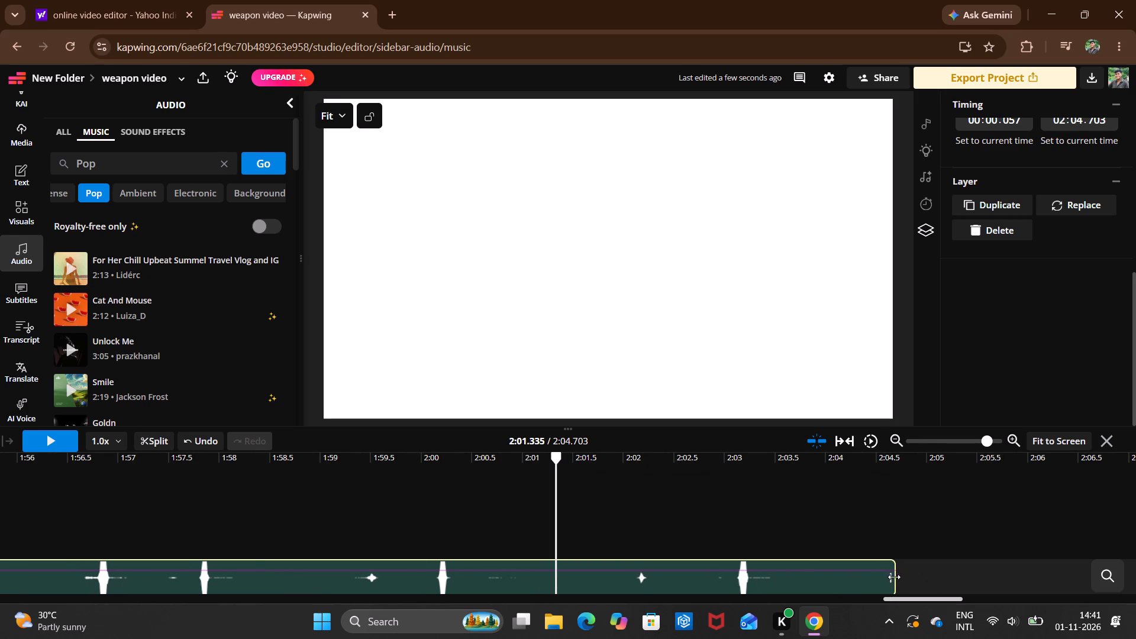
pyautogui.moveTo(894, 577); pyautogui.dragTo(401, 635)
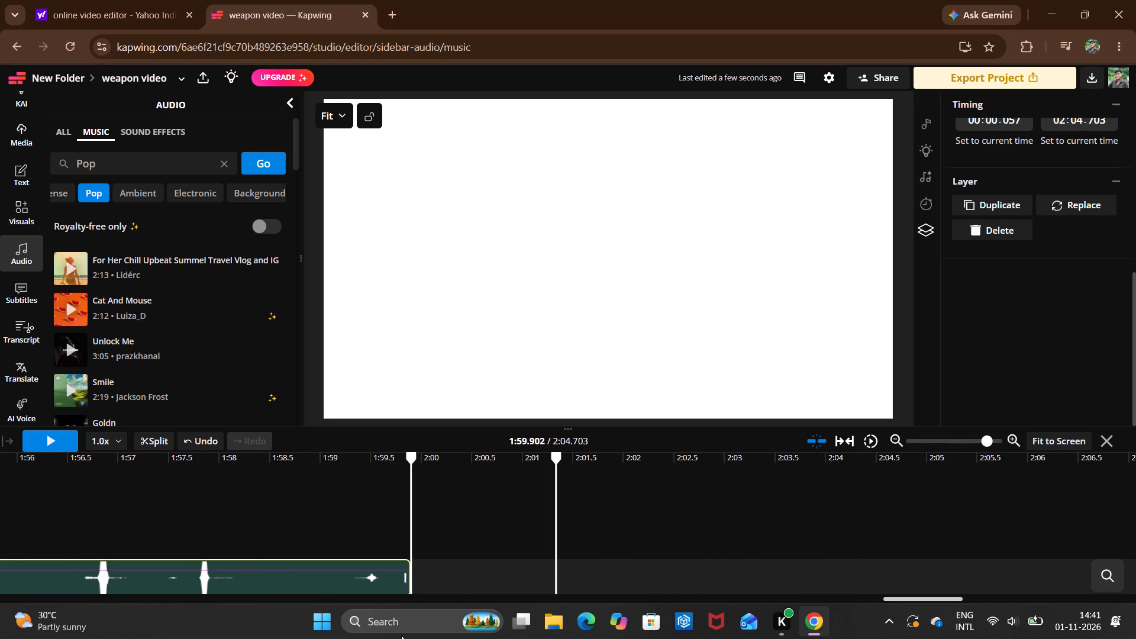
pyautogui.moveTo(401, 635); pyautogui.dragTo(140, 635)
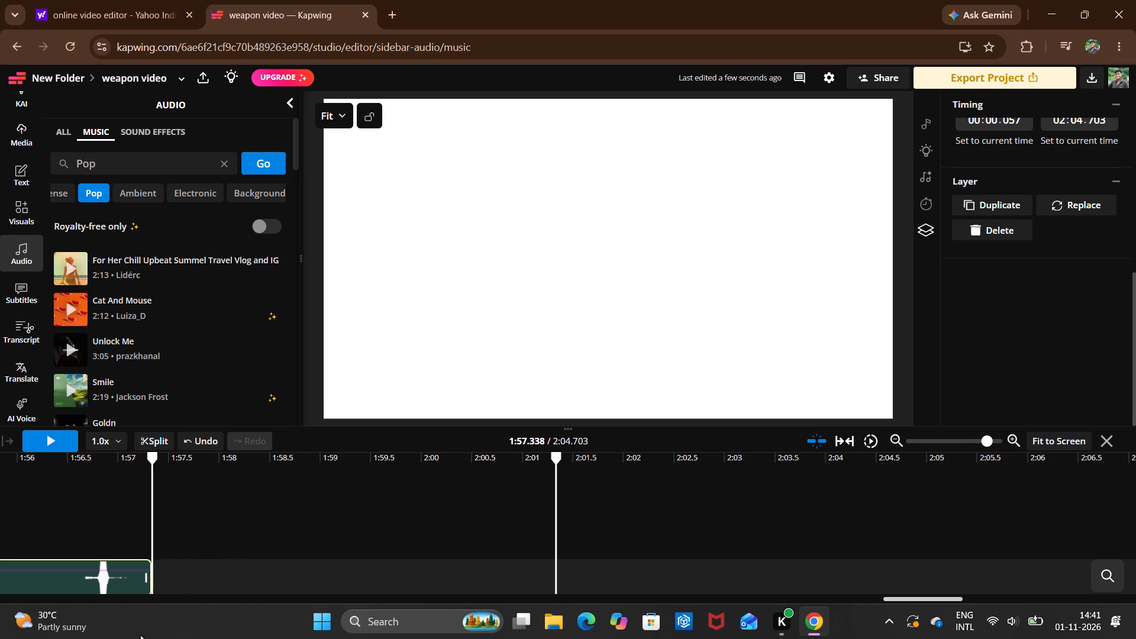
pyautogui.moveTo(140, 635); pyautogui.dragTo(60, 635)
# Trim the end of the Pop music track back to about 1:52.320.
pyautogui.hscroll(1, 138, 503)
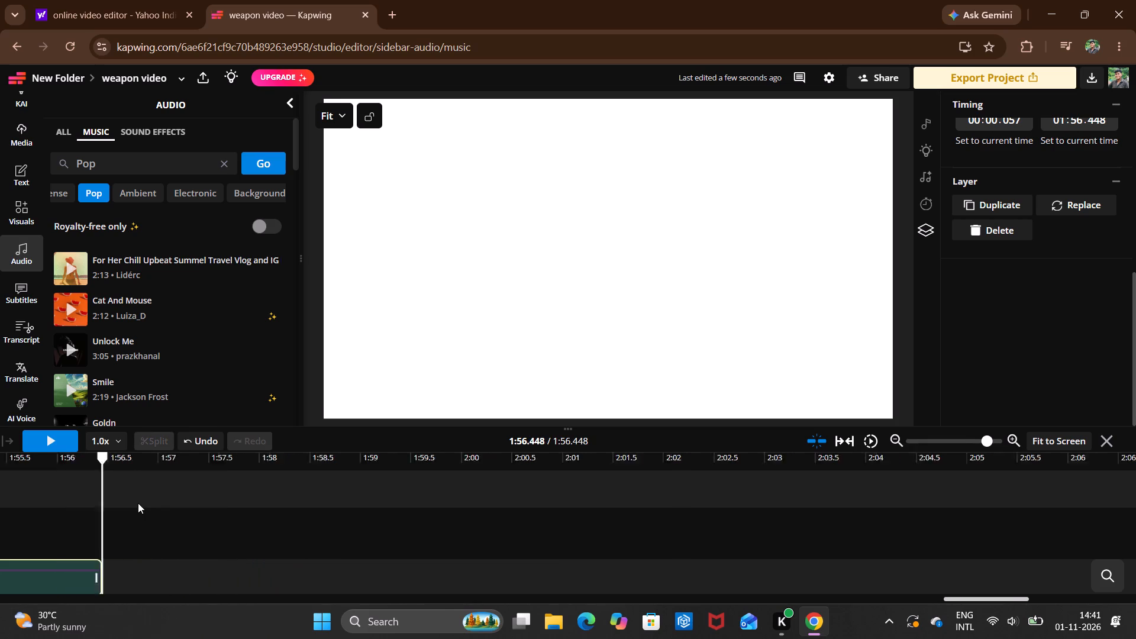
pyautogui.hscroll(4, 138, 503)
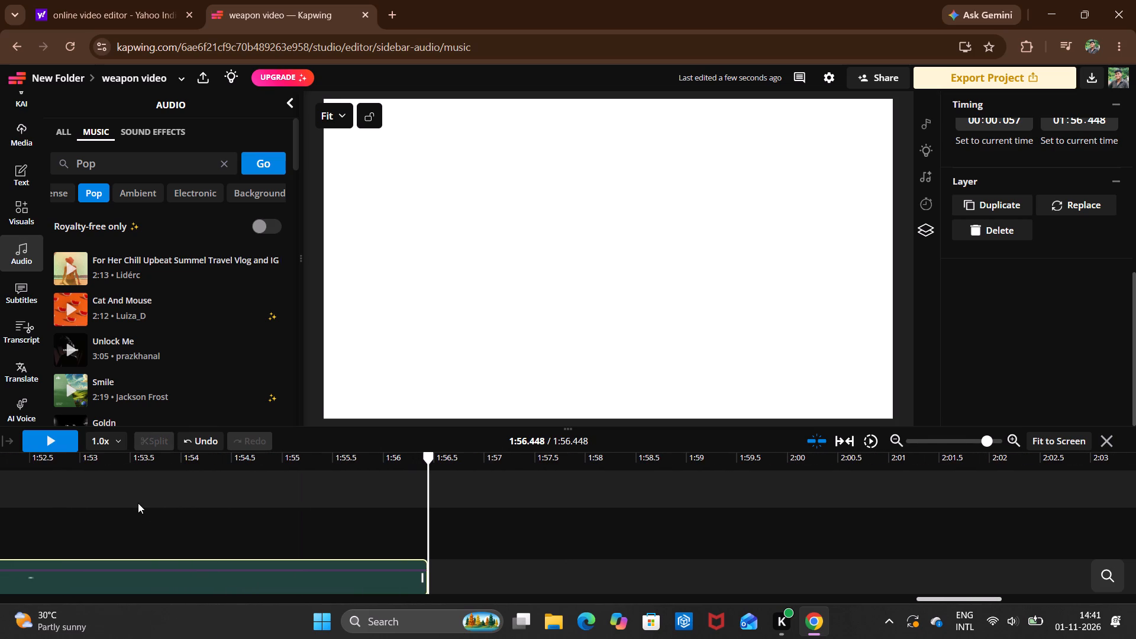
pyautogui.hscroll(3, 138, 503)
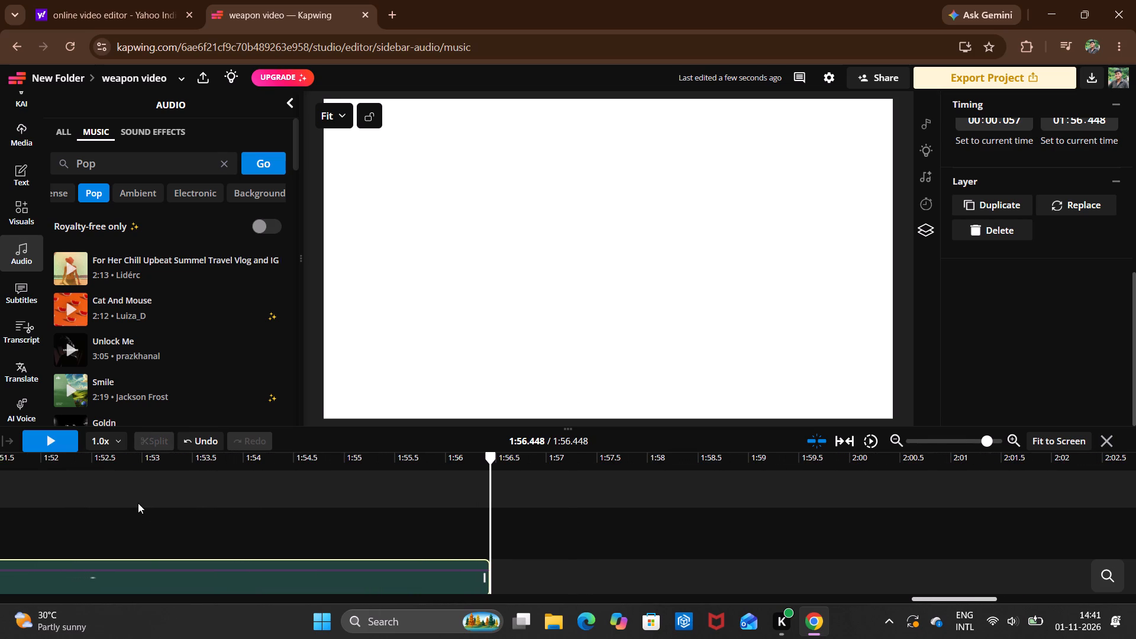
pyautogui.hscroll(1, 138, 503)
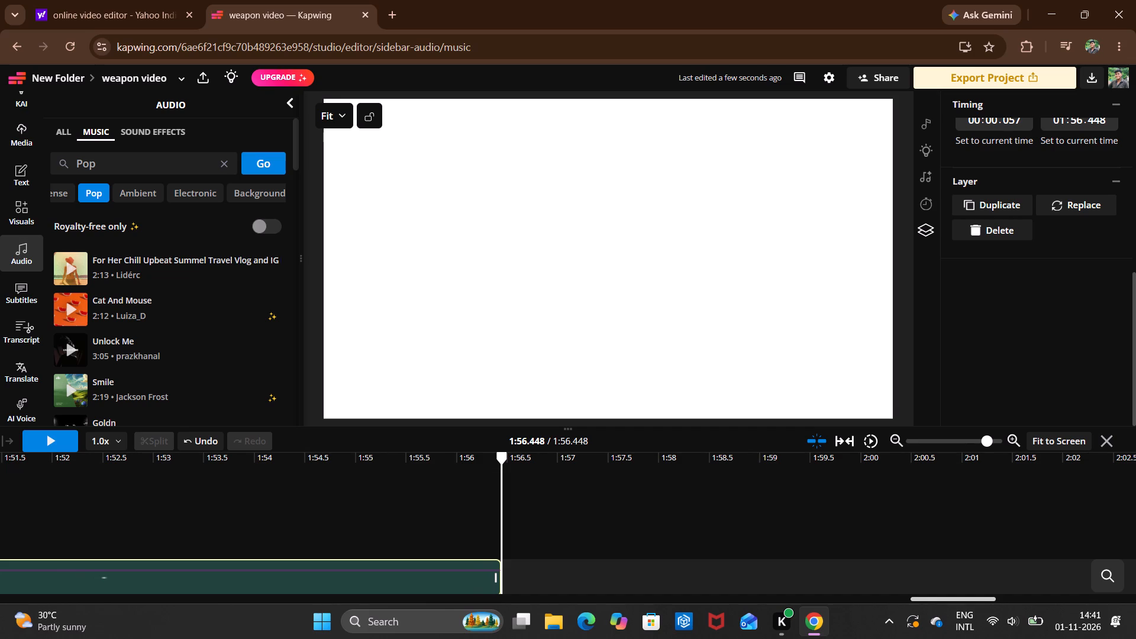
pyautogui.moveTo(498, 575); pyautogui.dragTo(152, 628)
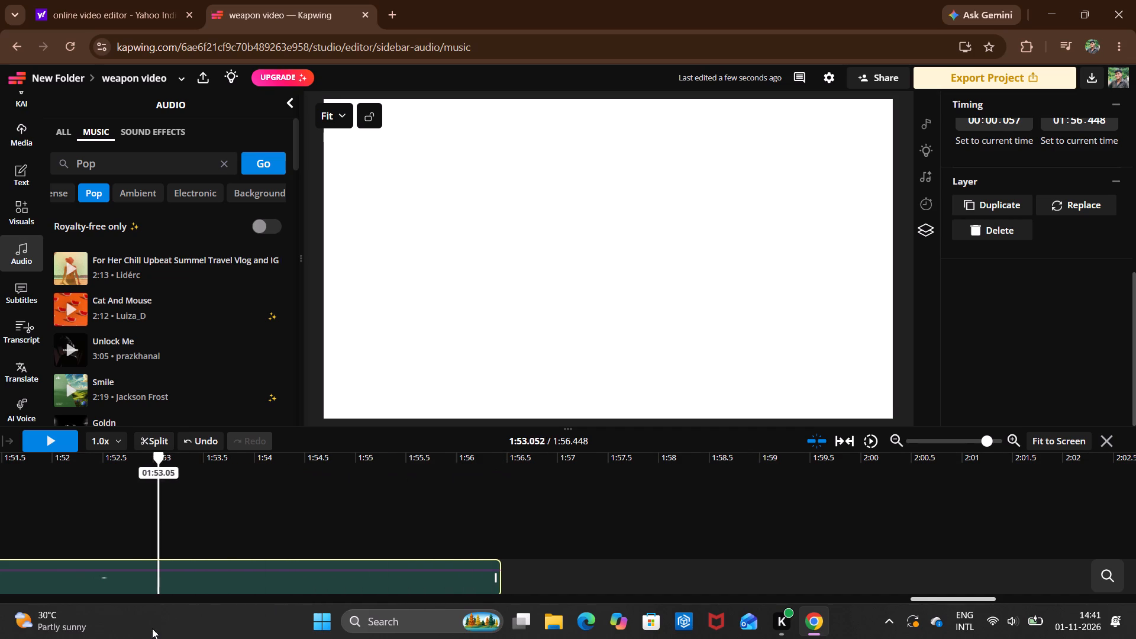
pyautogui.moveTo(152, 628); pyautogui.dragTo(117, 628)
pyautogui.scroll(-1, 485, 535)
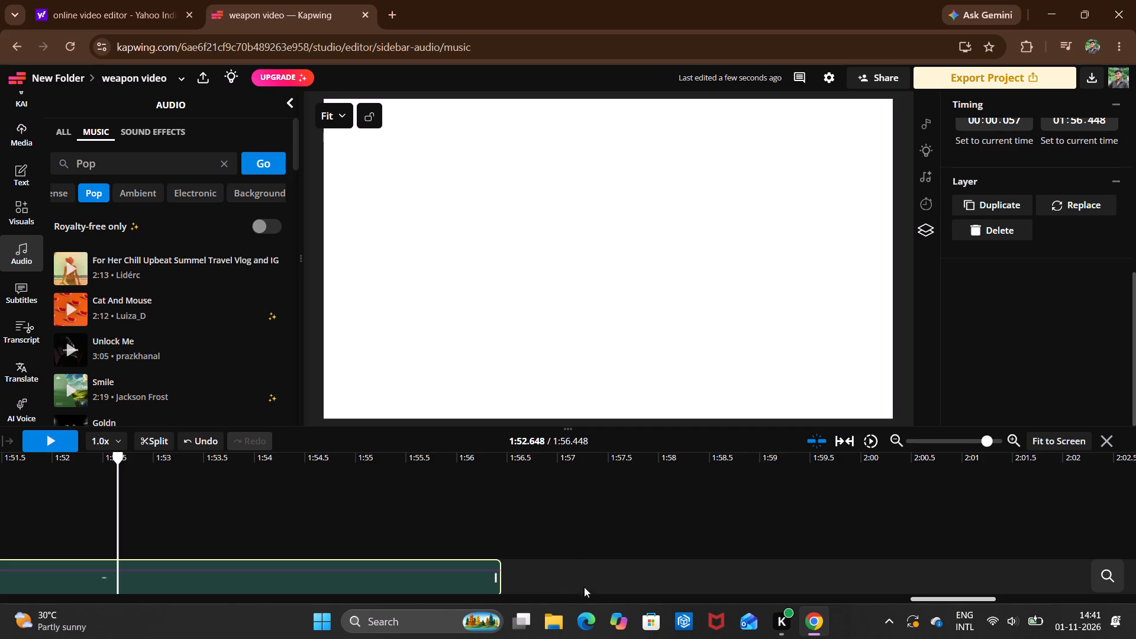
pyautogui.moveTo(499, 576); pyautogui.dragTo(175, 597)
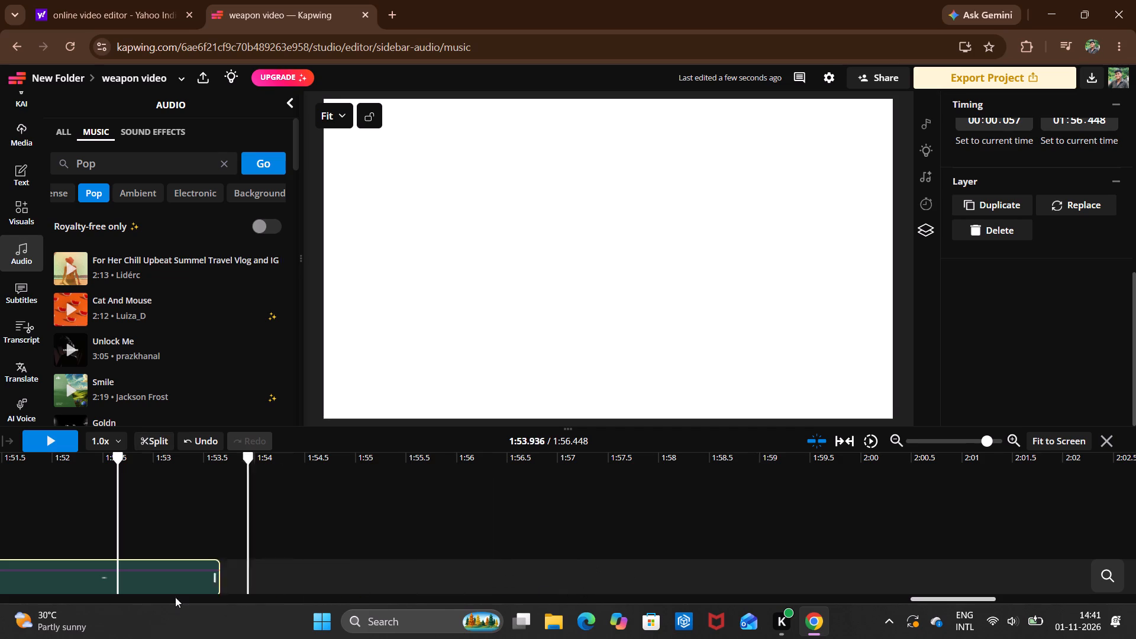
pyautogui.moveTo(175, 597); pyautogui.dragTo(82, 596)
# Pull the end of the Pop music track back to about 1:46.571.
pyautogui.hscroll(5, 196, 551)
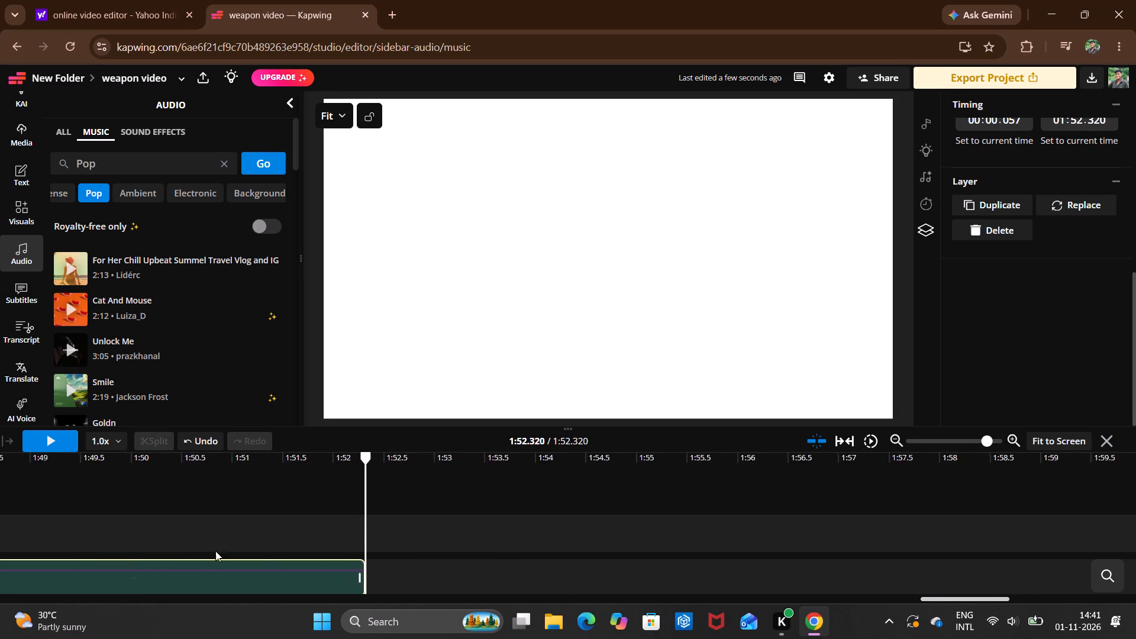
pyautogui.hscroll(4, 275, 547)
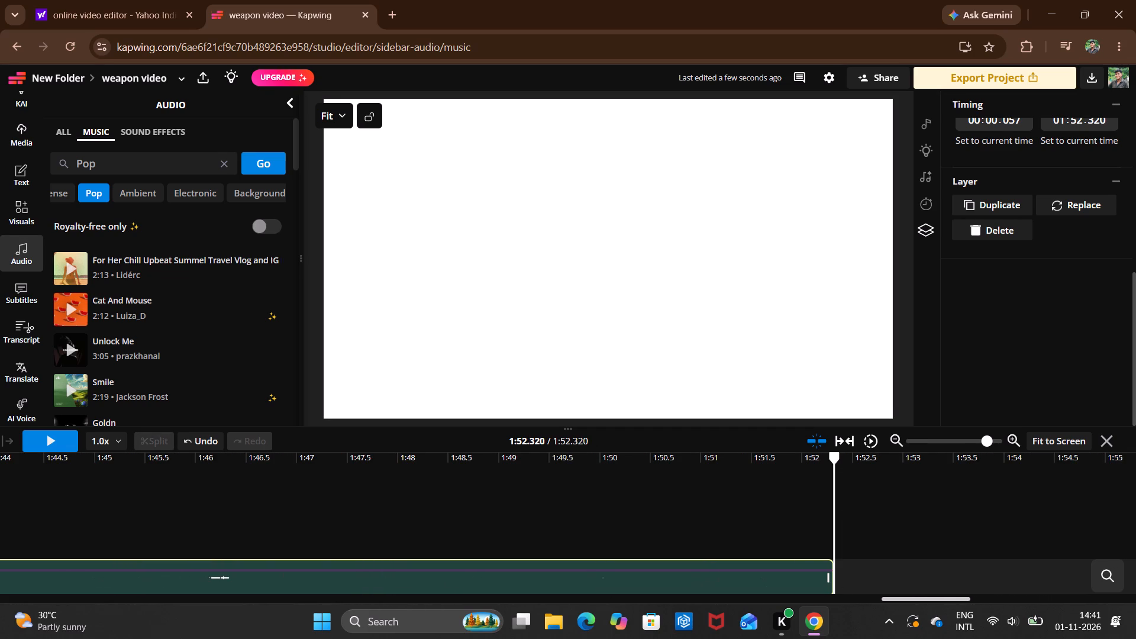
pyautogui.moveTo(832, 586); pyautogui.dragTo(415, 627)
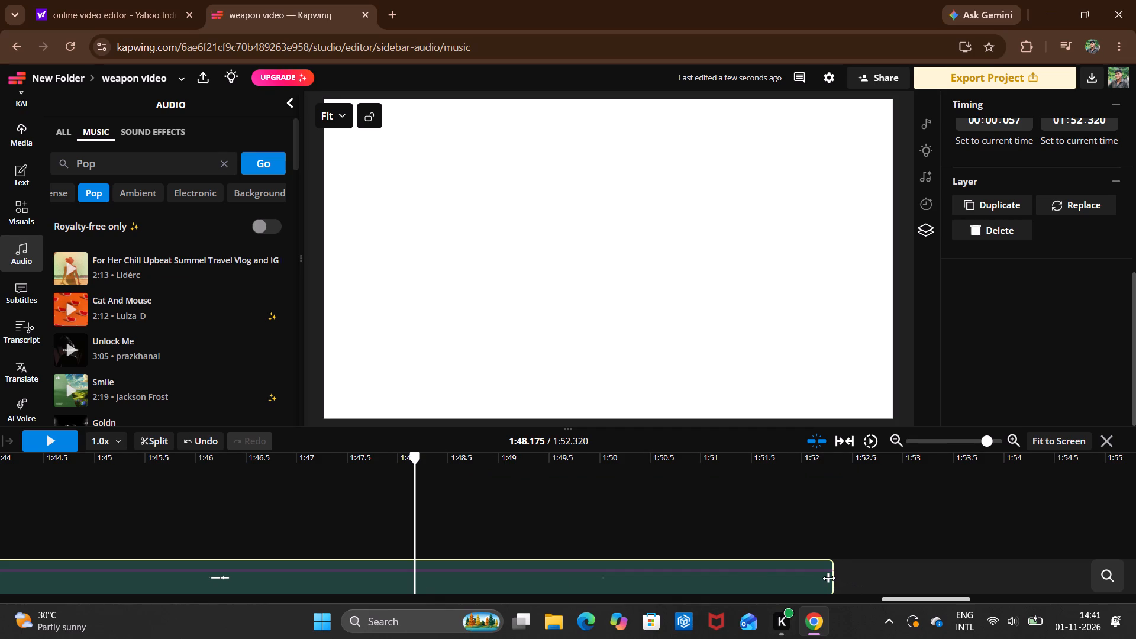
pyautogui.moveTo(829, 578); pyautogui.dragTo(246, 623)
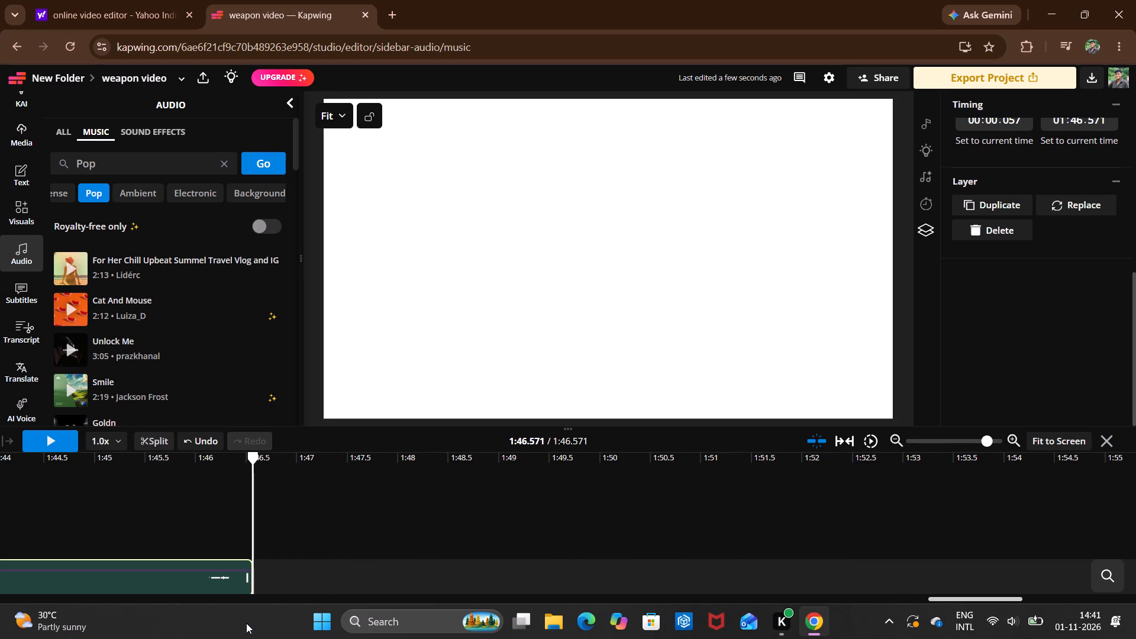
# Trim the end of the Pop music track back to about 1:42.549.
pyautogui.hscroll(5, 299, 583)
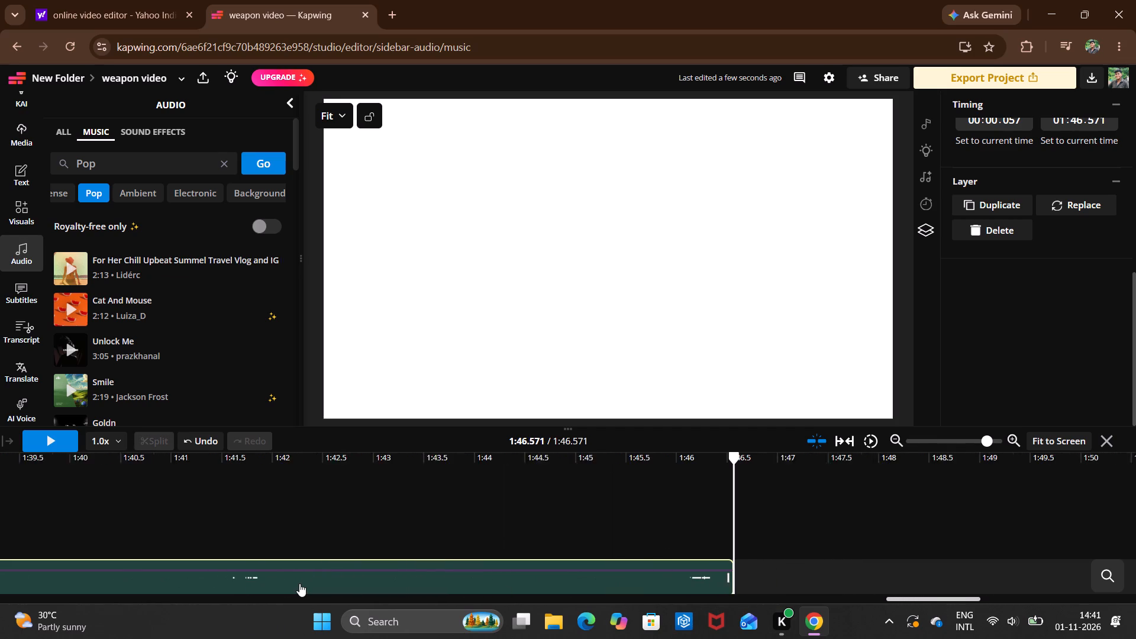
pyautogui.hscroll(2, 299, 583)
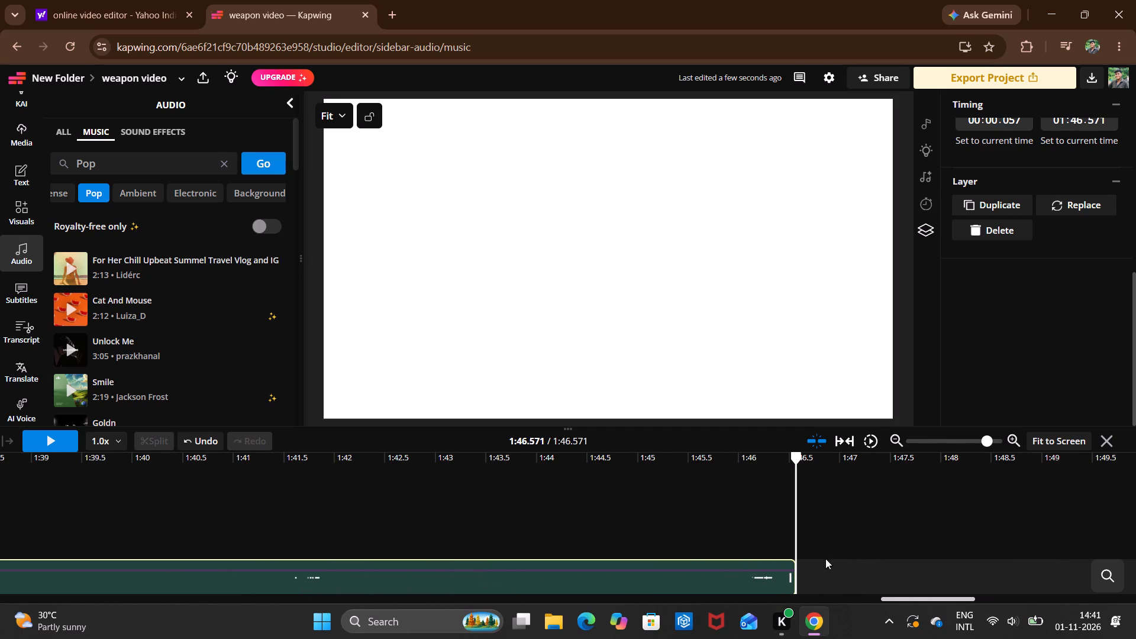
pyautogui.moveTo(795, 575); pyautogui.dragTo(404, 593)
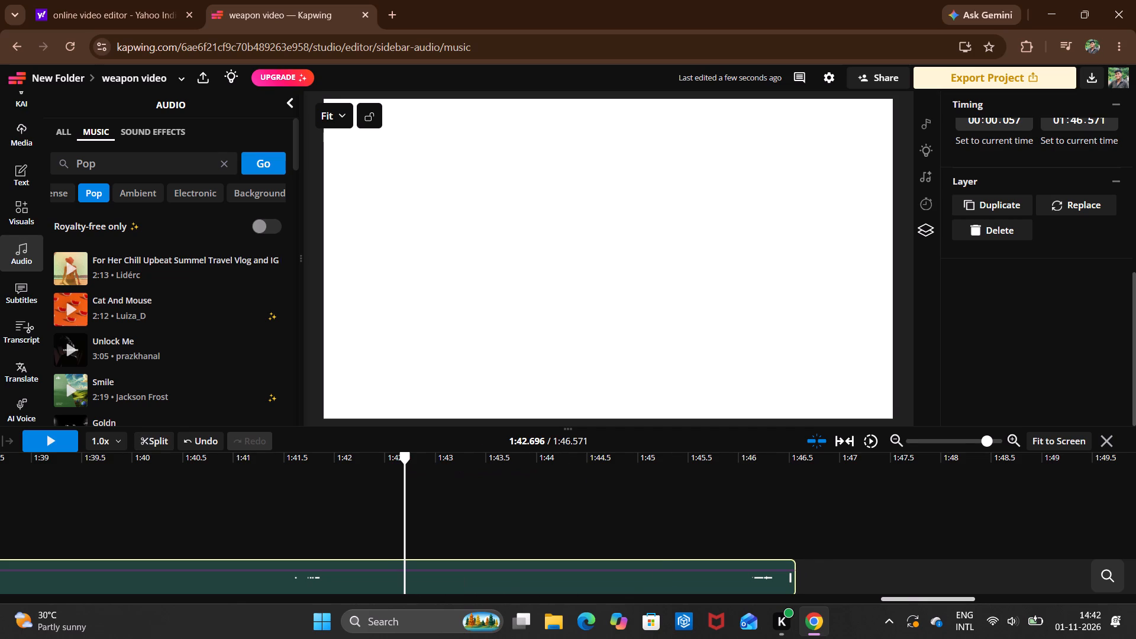
pyautogui.moveTo(792, 585); pyautogui.dragTo(701, 575)
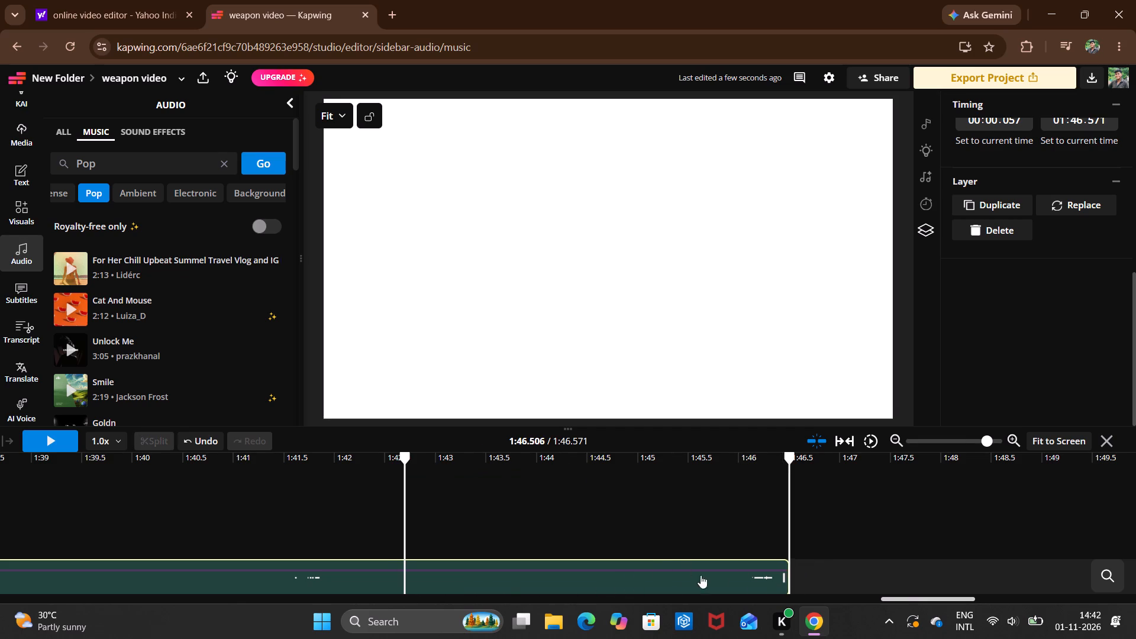
pyautogui.moveTo(701, 575); pyautogui.dragTo(386, 619)
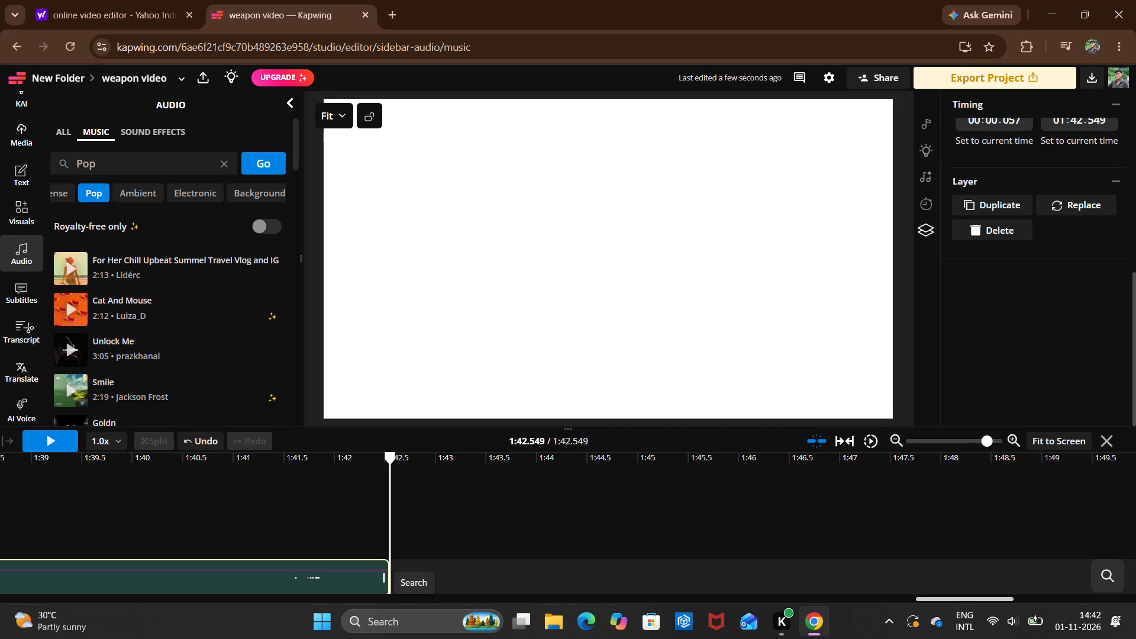
# Trim the end of the Pop music track back to about 1:39.891.
pyautogui.moveTo(386, 572); pyautogui.dragTo(162, 558)
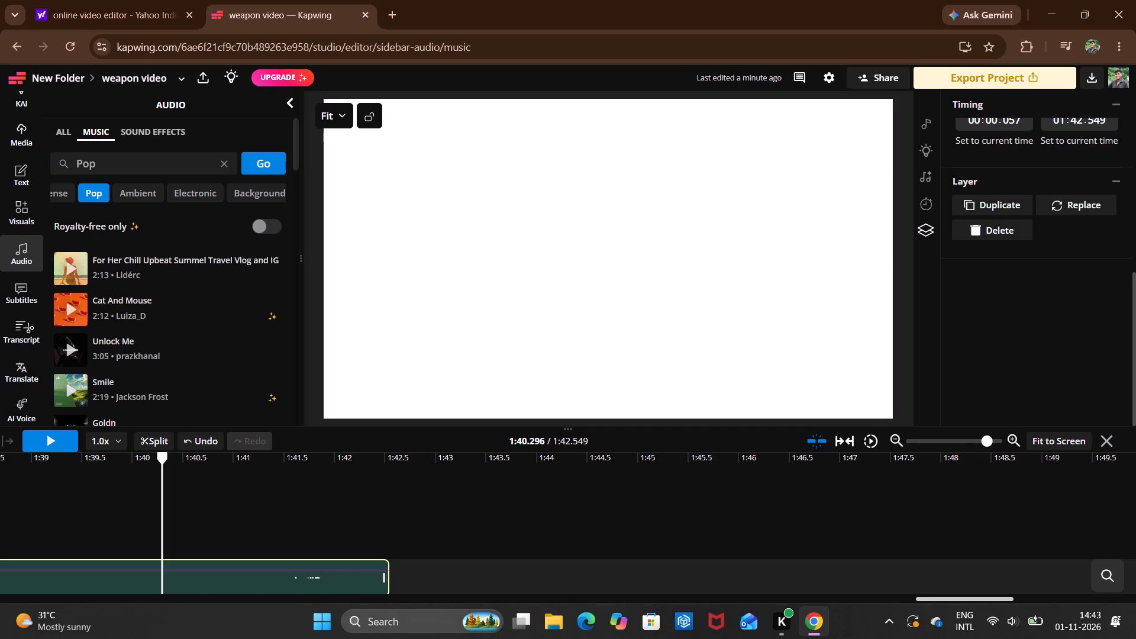
pyautogui.moveTo(388, 582); pyautogui.dragTo(210, 567)
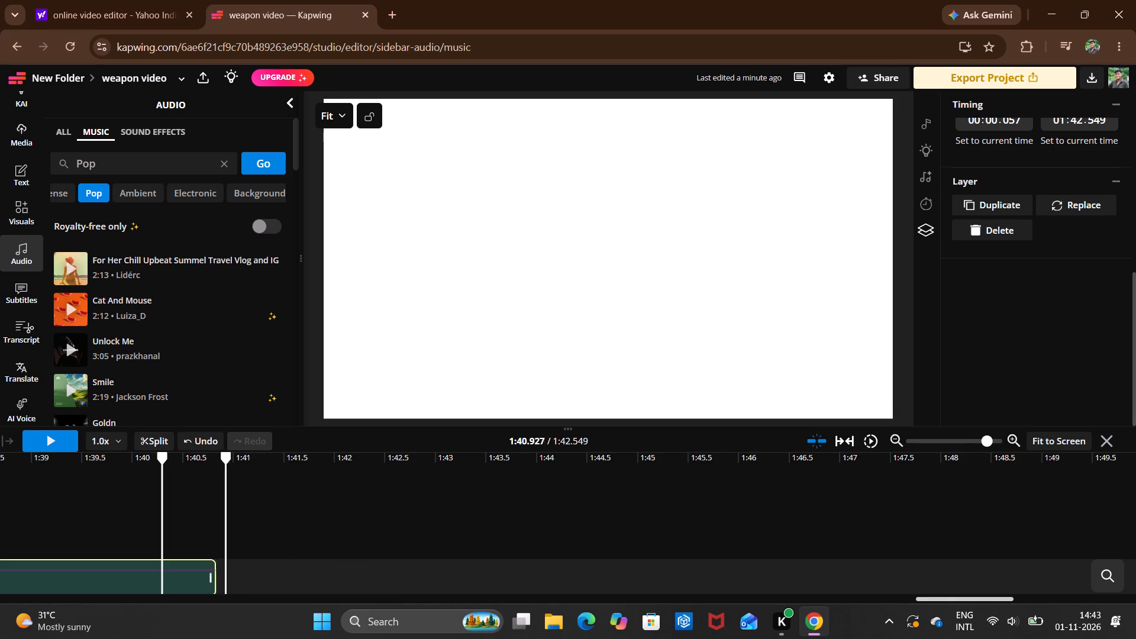
pyautogui.moveTo(210, 567); pyautogui.dragTo(119, 578)
# Shorten the Pop music track by pulling its end back to about 1:35.494.
pyautogui.hscroll(1, 196, 545)
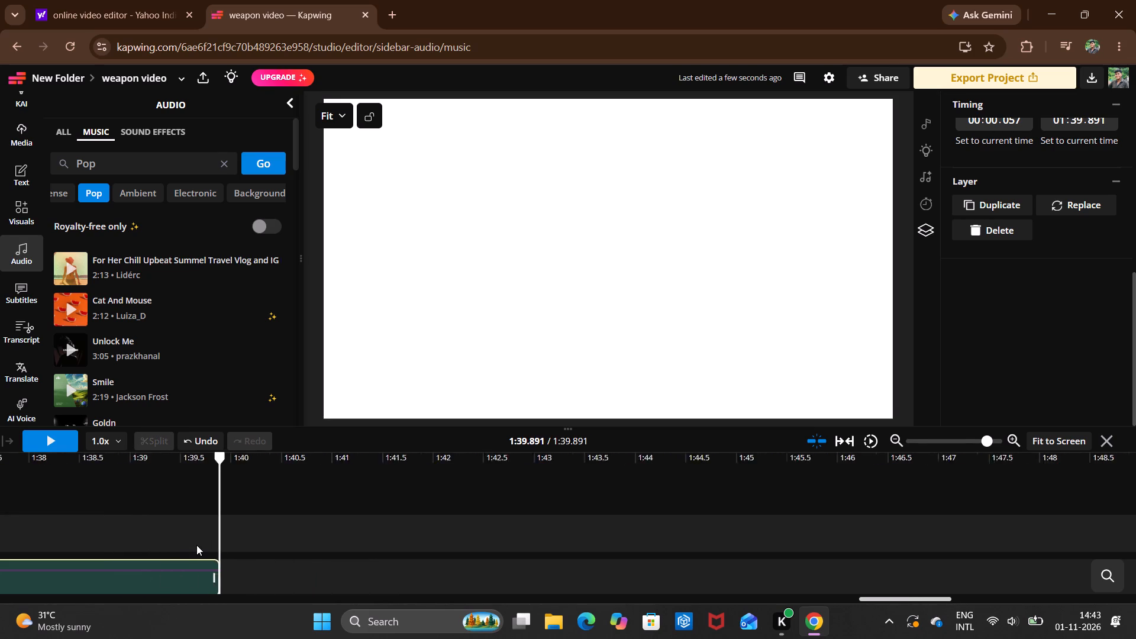
pyautogui.hscroll(2, 196, 545)
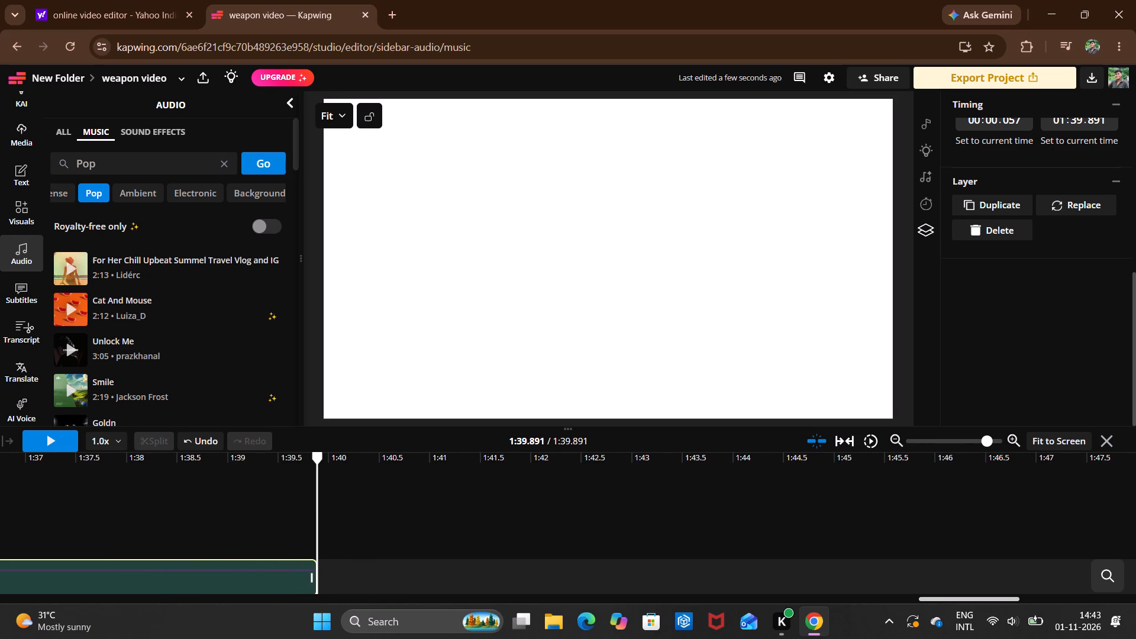
pyautogui.moveTo(314, 568); pyautogui.dragTo(60, 563)
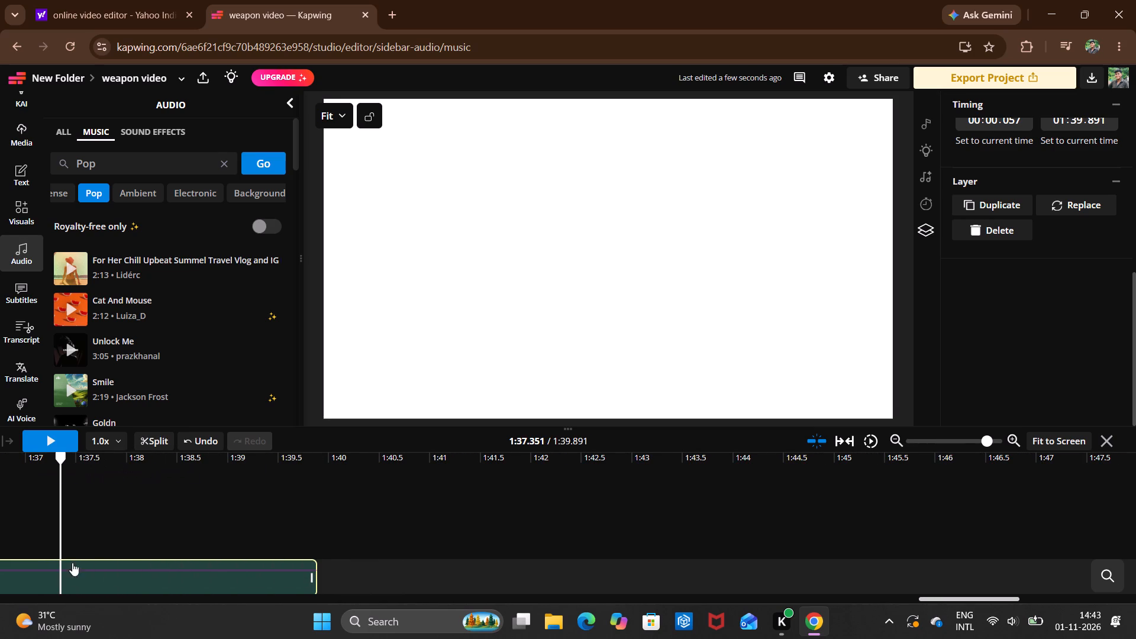
pyautogui.hscroll(6, 196, 547)
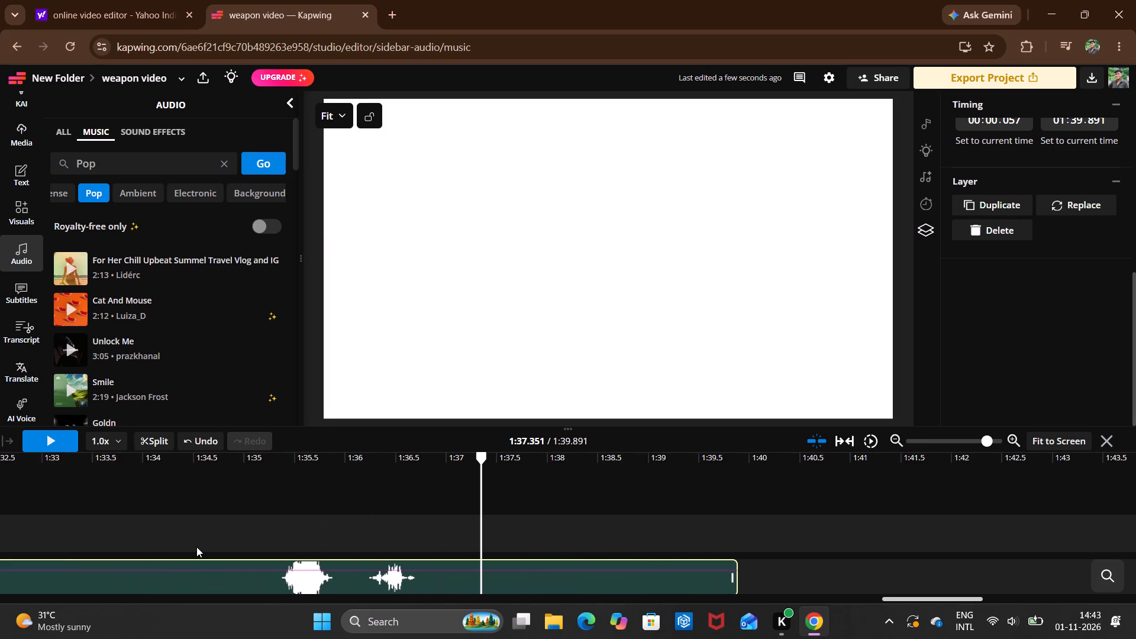
pyautogui.moveTo(734, 573); pyautogui.dragTo(290, 619)
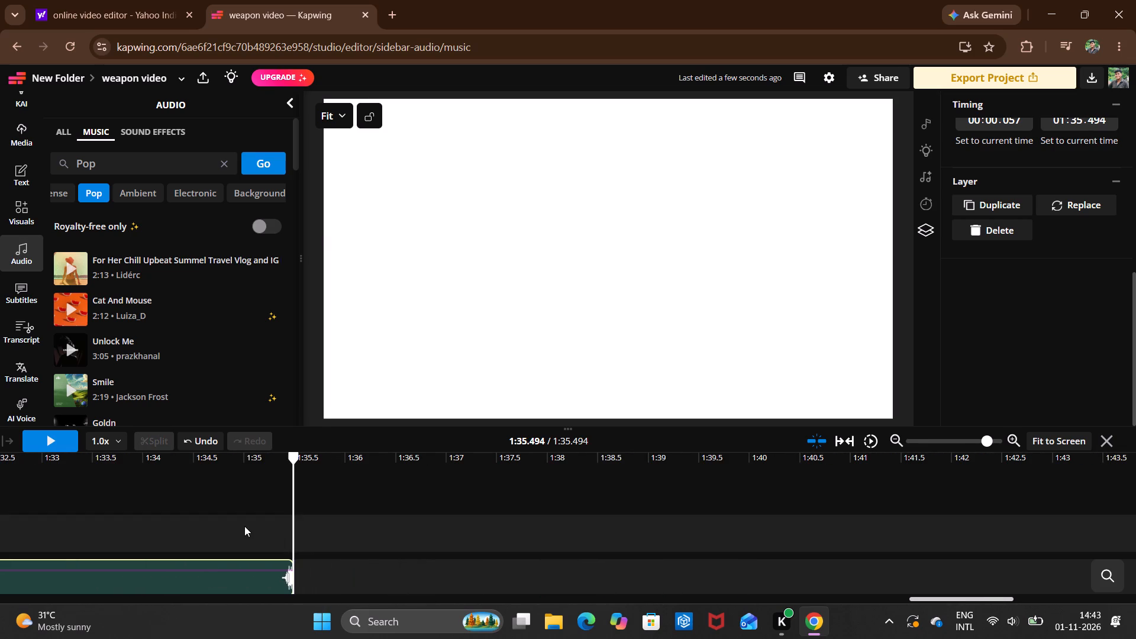
# Trim the end of the Pop music track back to about 1:32.695.
pyautogui.hscroll(5, 241, 527)
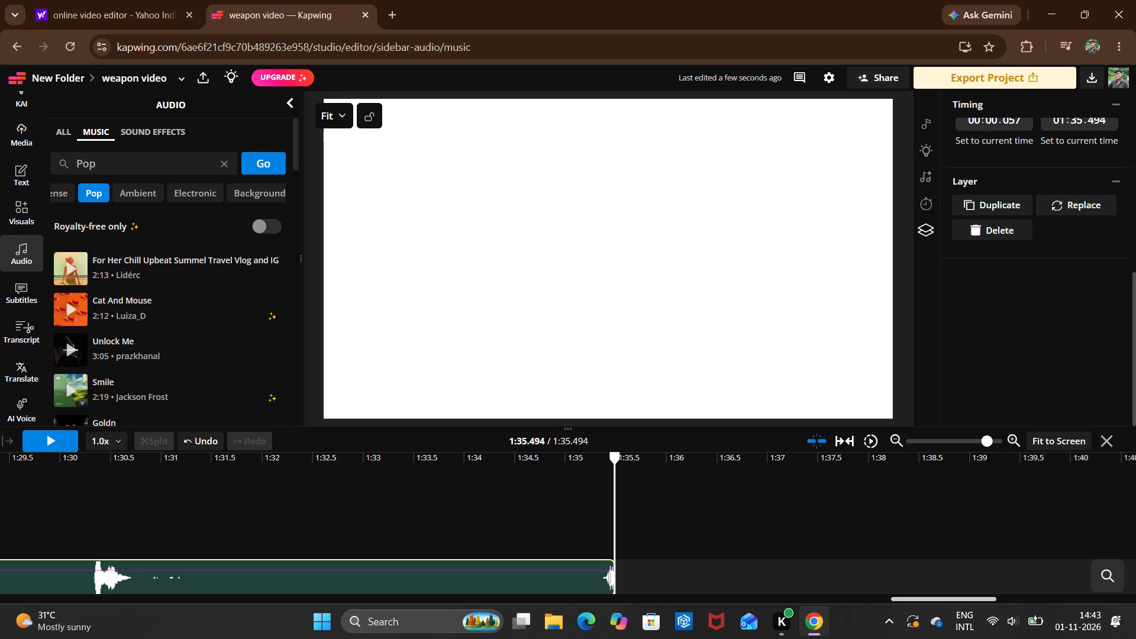
pyautogui.moveTo(616, 577); pyautogui.dragTo(373, 576)
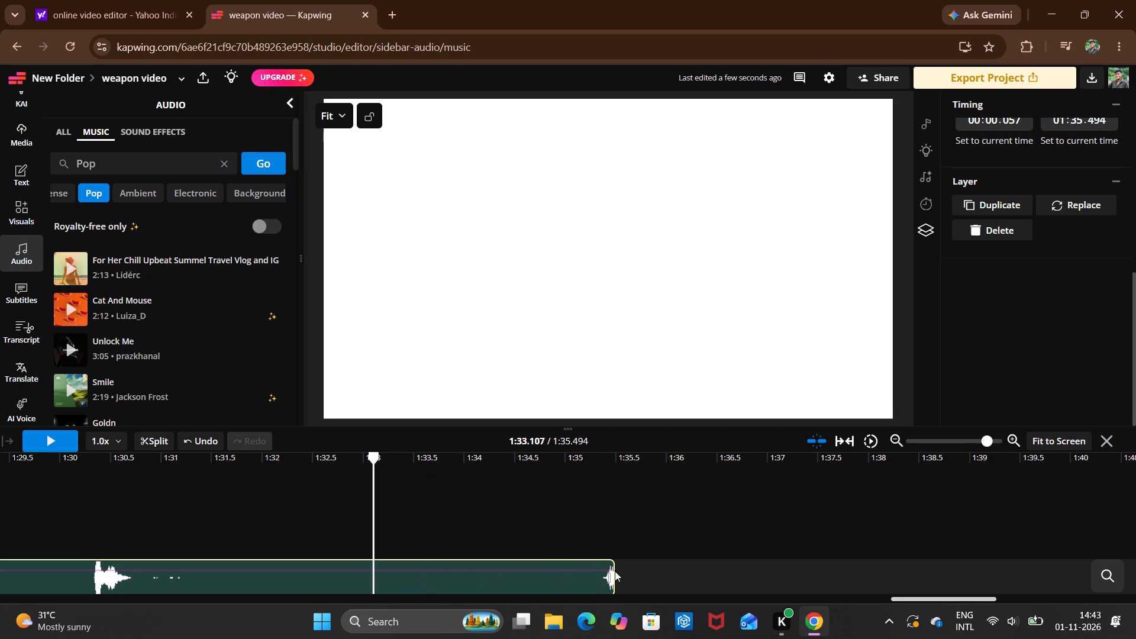
pyautogui.click(615, 571)
pyautogui.moveTo(615, 571); pyautogui.dragTo(566, 562)
pyautogui.moveTo(612, 575); pyautogui.dragTo(353, 593)
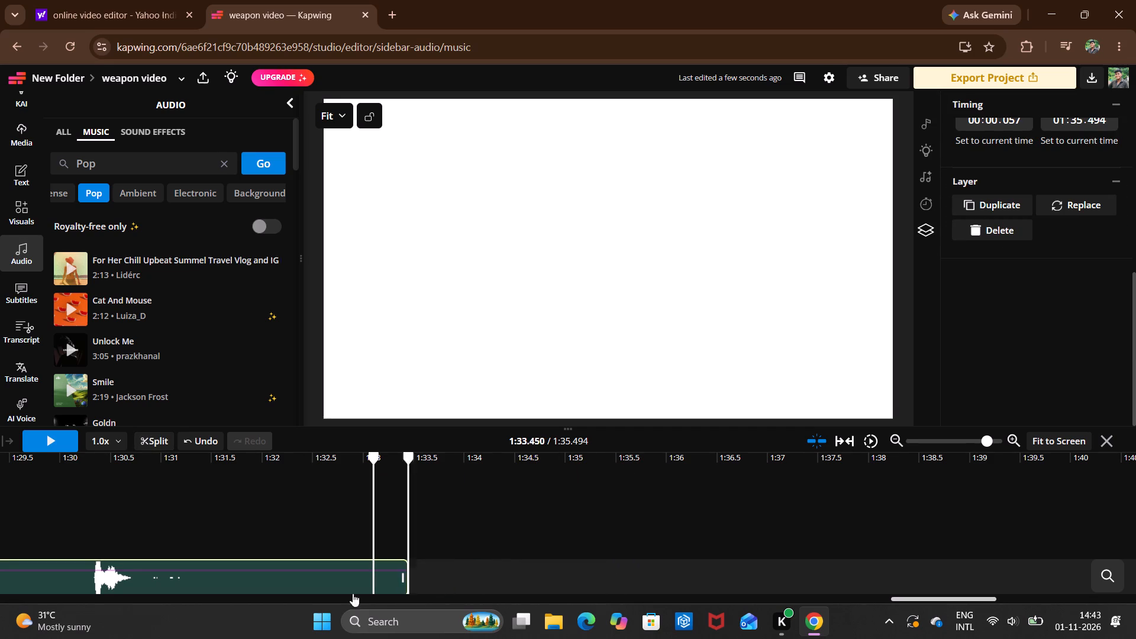
pyautogui.moveTo(353, 593); pyautogui.dragTo(330, 594)
# Pull the end of the Pop music track back to about 1:28.128.
pyautogui.hscroll(4, 264, 548)
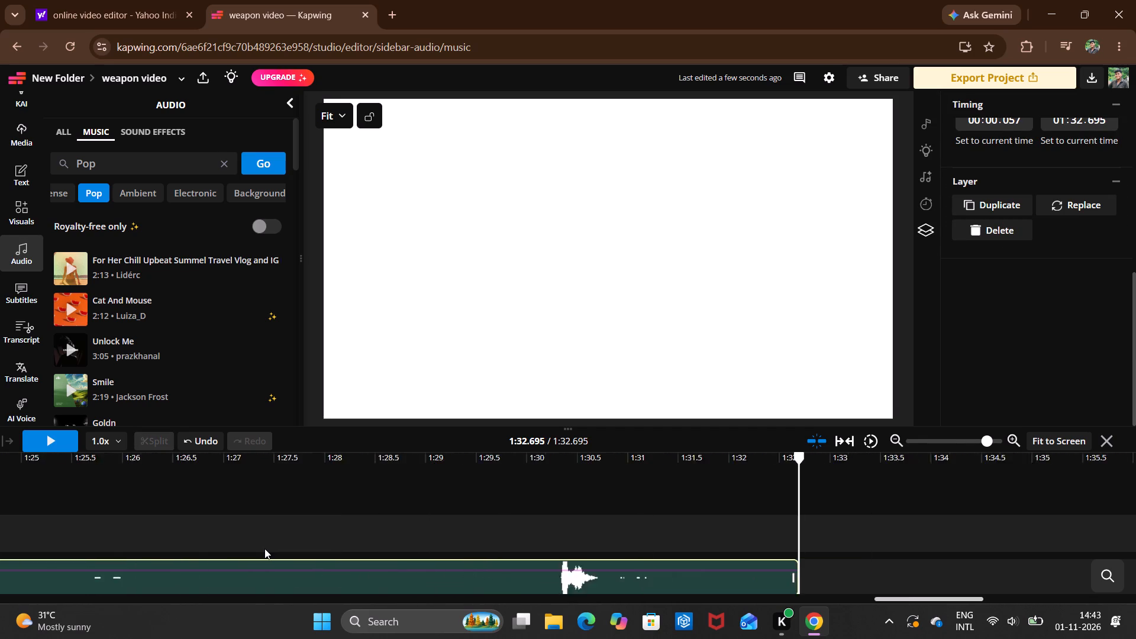
pyautogui.hscroll(3, 264, 548)
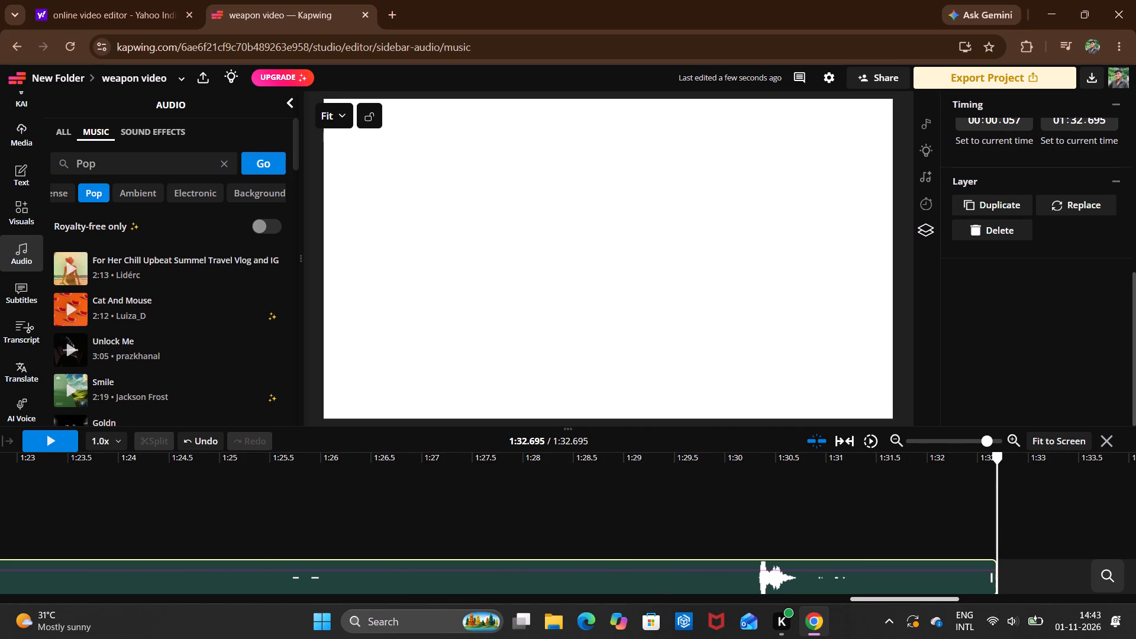
pyautogui.moveTo(993, 579); pyautogui.dragTo(774, 596)
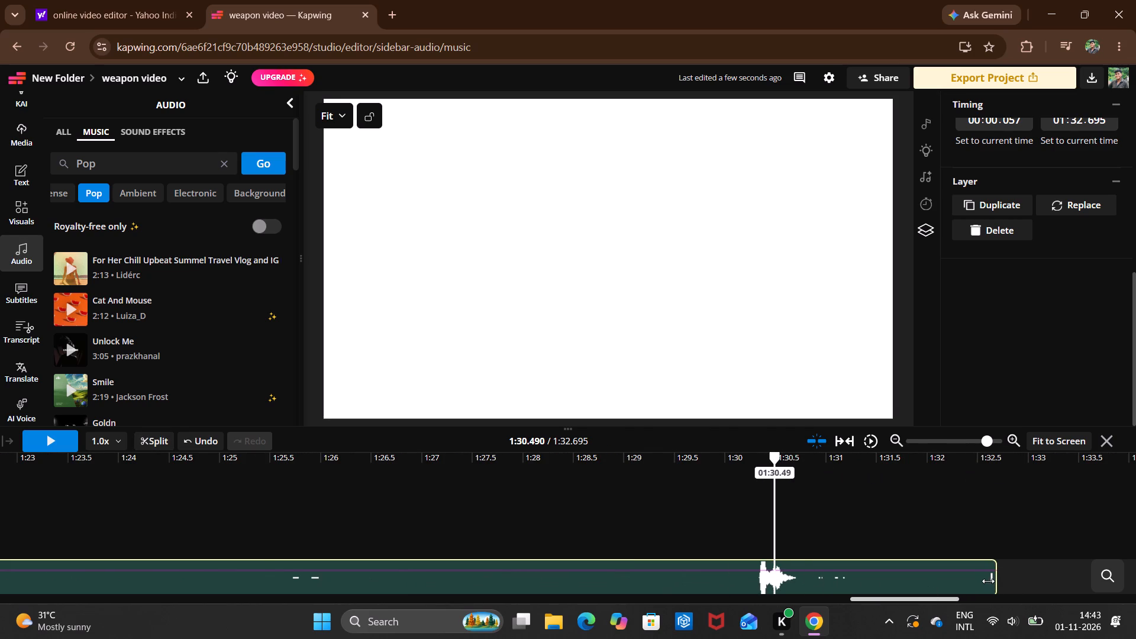
pyautogui.moveTo(994, 578); pyautogui.dragTo(533, 638)
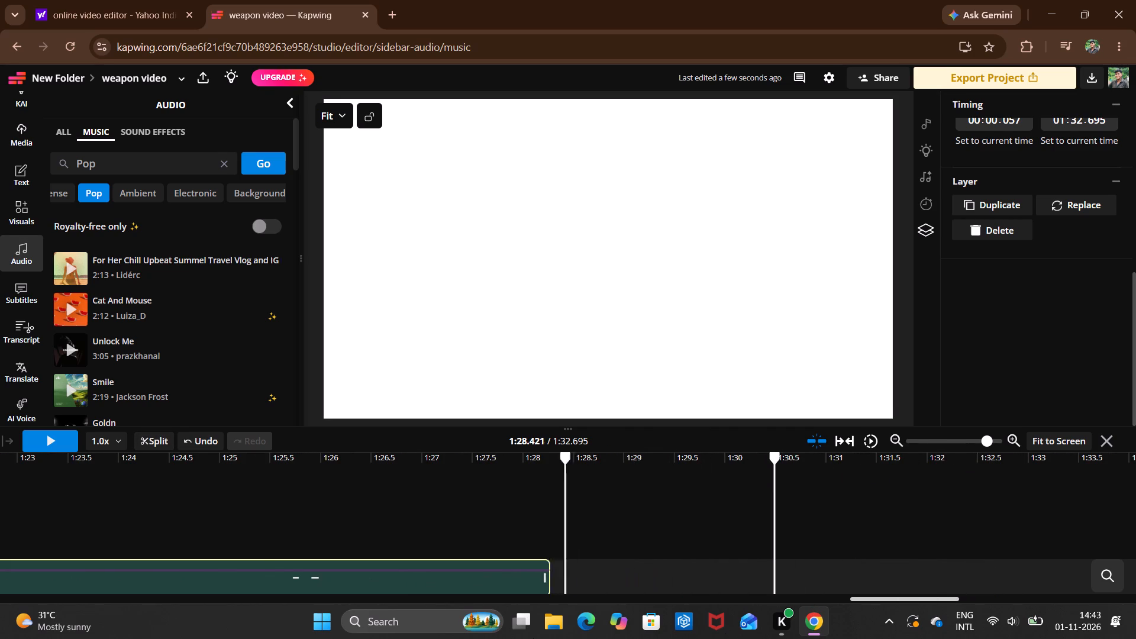
pyautogui.moveTo(533, 638); pyautogui.dragTo(532, 638)
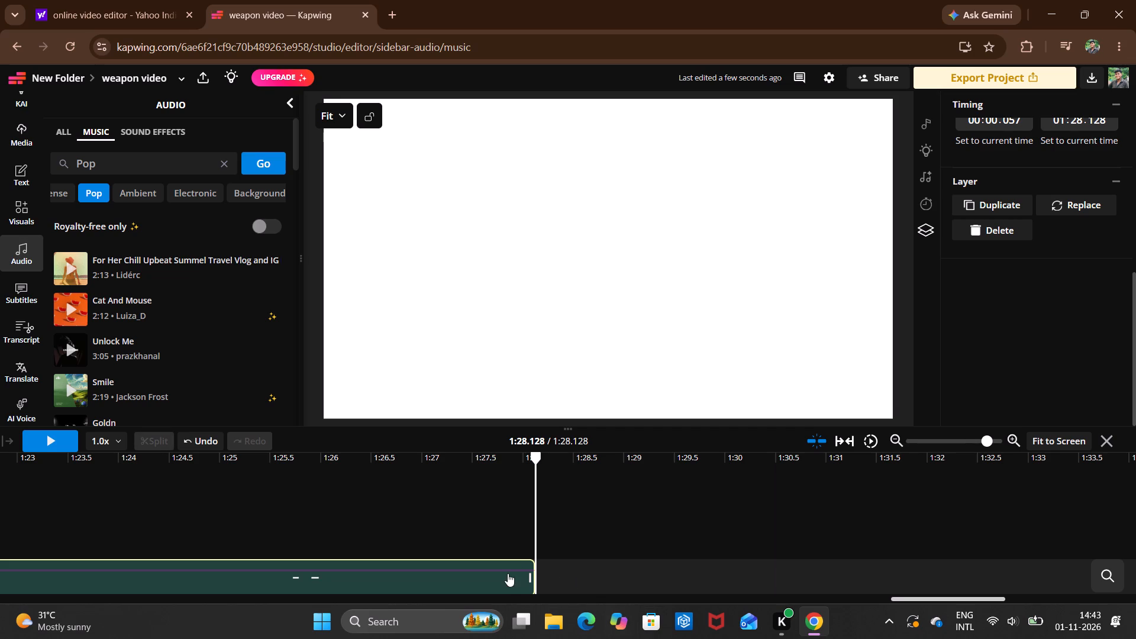
# Trim the end of the Pop music track back to about 1:22.221.
pyautogui.hscroll(4, 468, 480)
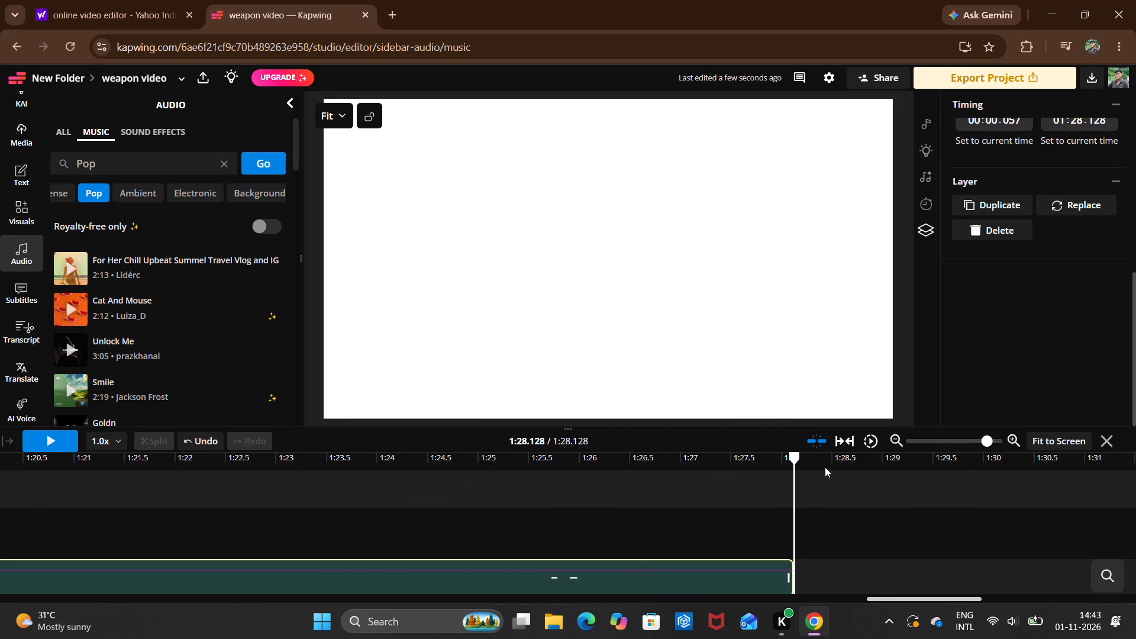
pyautogui.moveTo(791, 575); pyautogui.dragTo(609, 579)
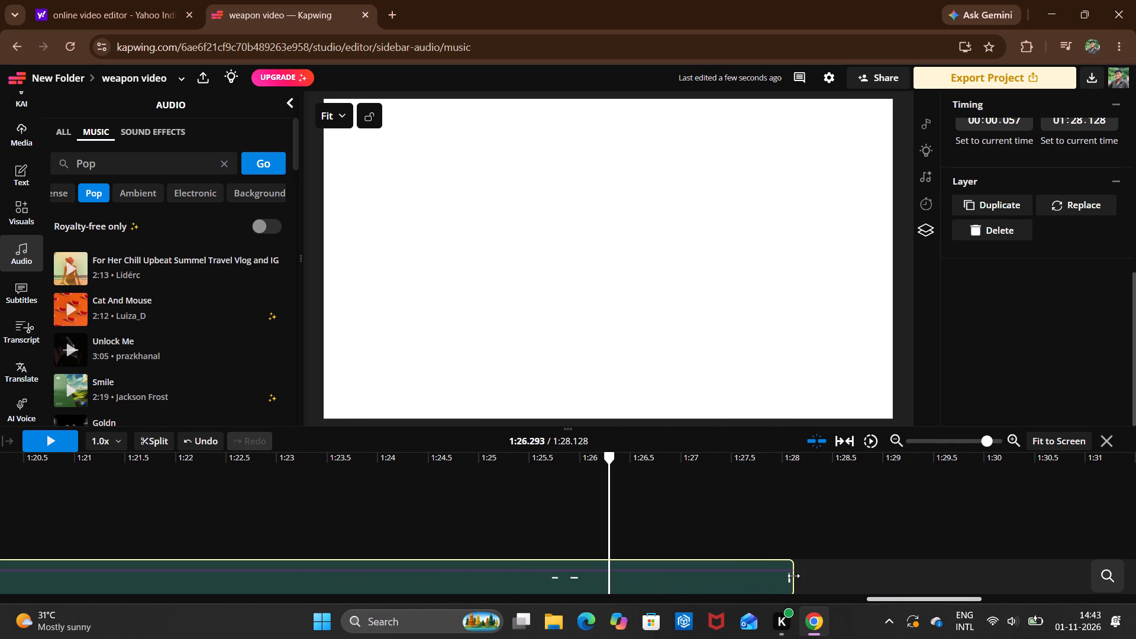
pyautogui.moveTo(793, 575); pyautogui.dragTo(201, 631)
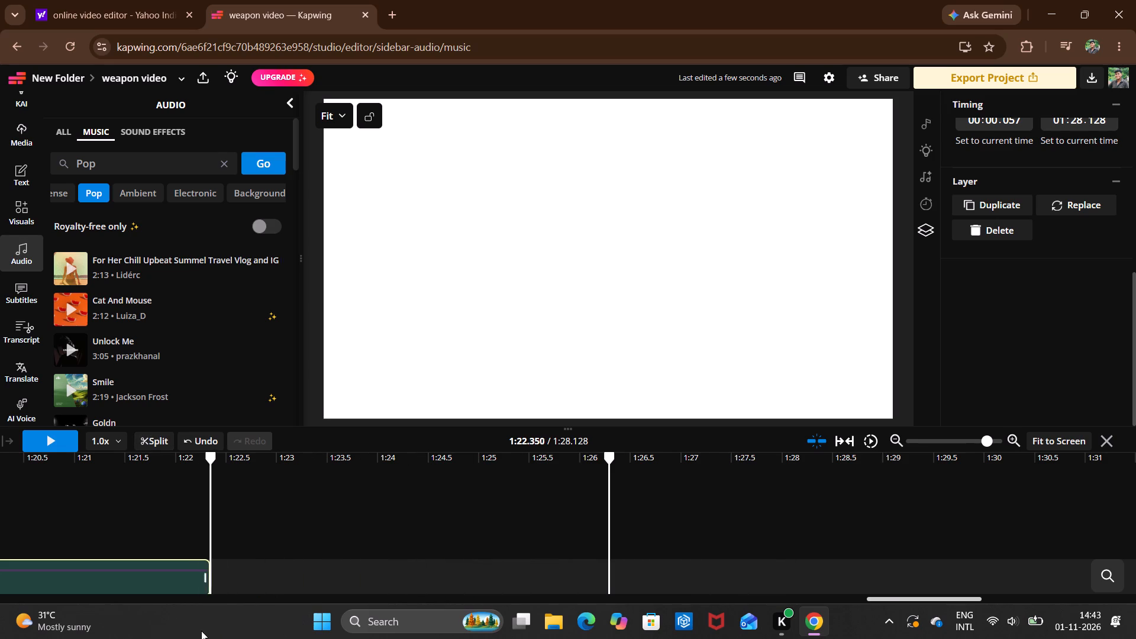
pyautogui.moveTo(201, 631); pyautogui.dragTo(196, 631)
# Shorten the Pop music track by trimming its end back to about 1:12.146.
pyautogui.hscroll(10, 279, 541)
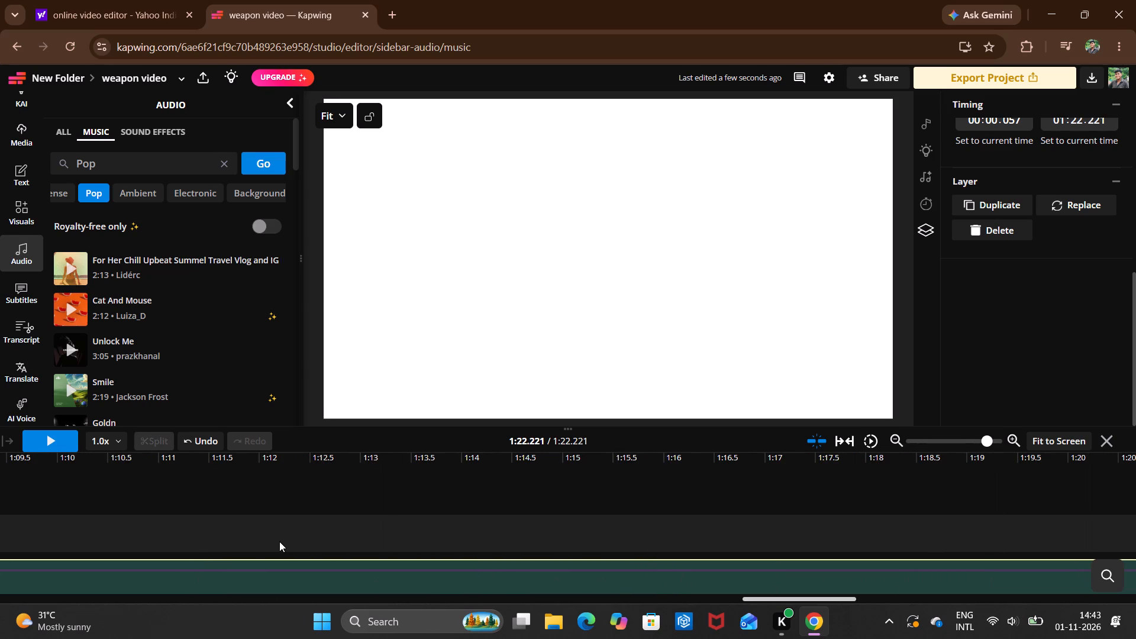
pyautogui.hscroll(-5, 1108, 530)
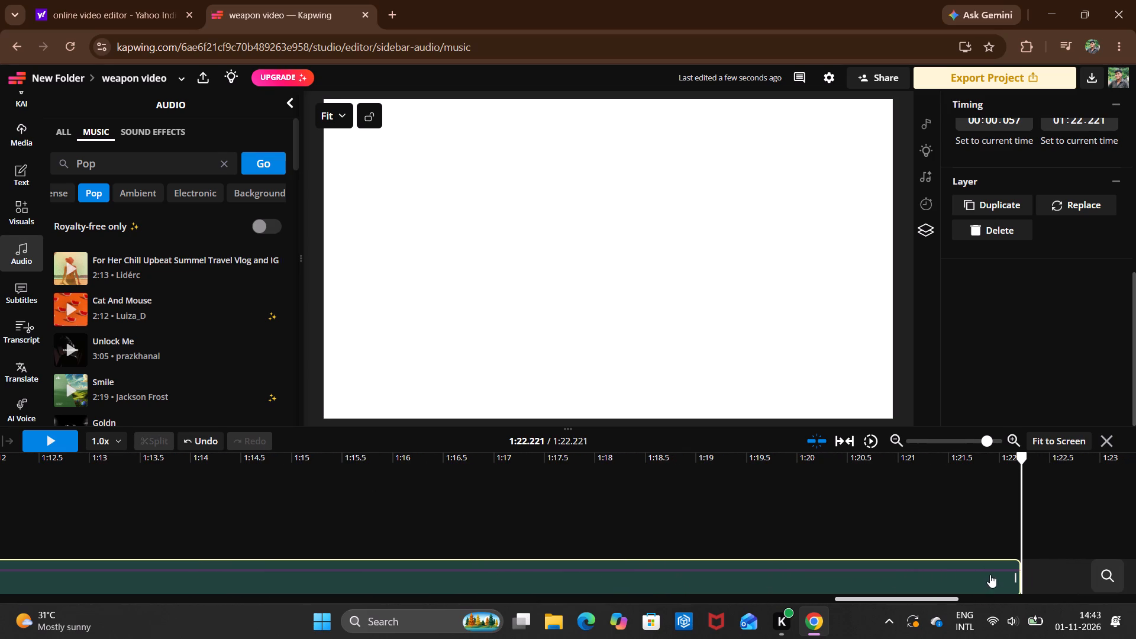
pyautogui.moveTo(1019, 569); pyautogui.dragTo(660, 589)
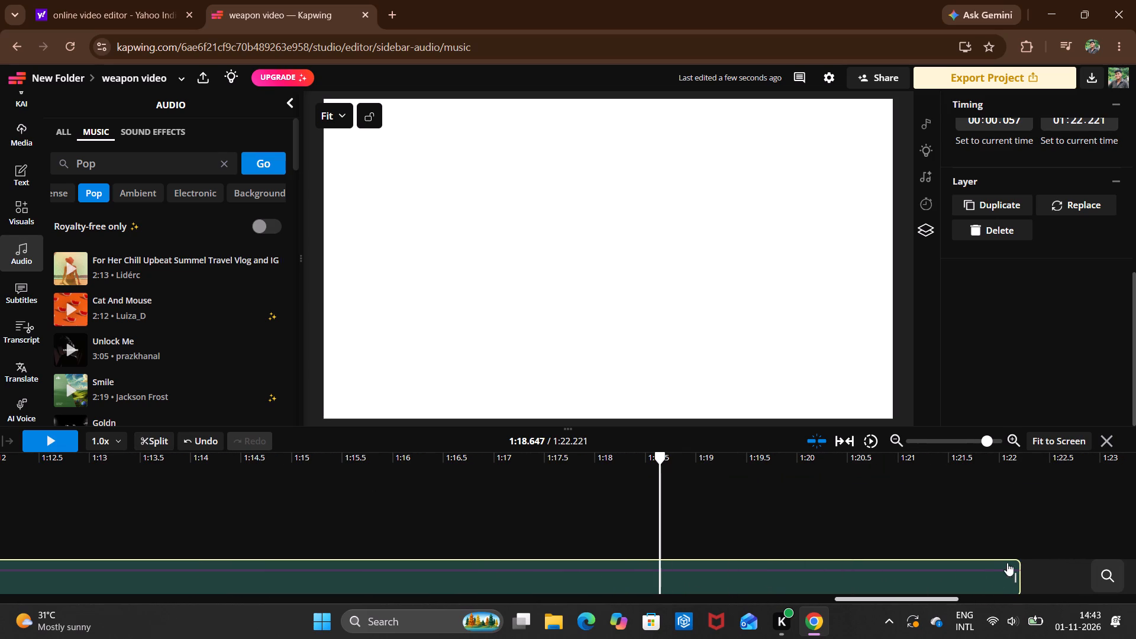
pyautogui.moveTo(1018, 569); pyautogui.dragTo(441, 638)
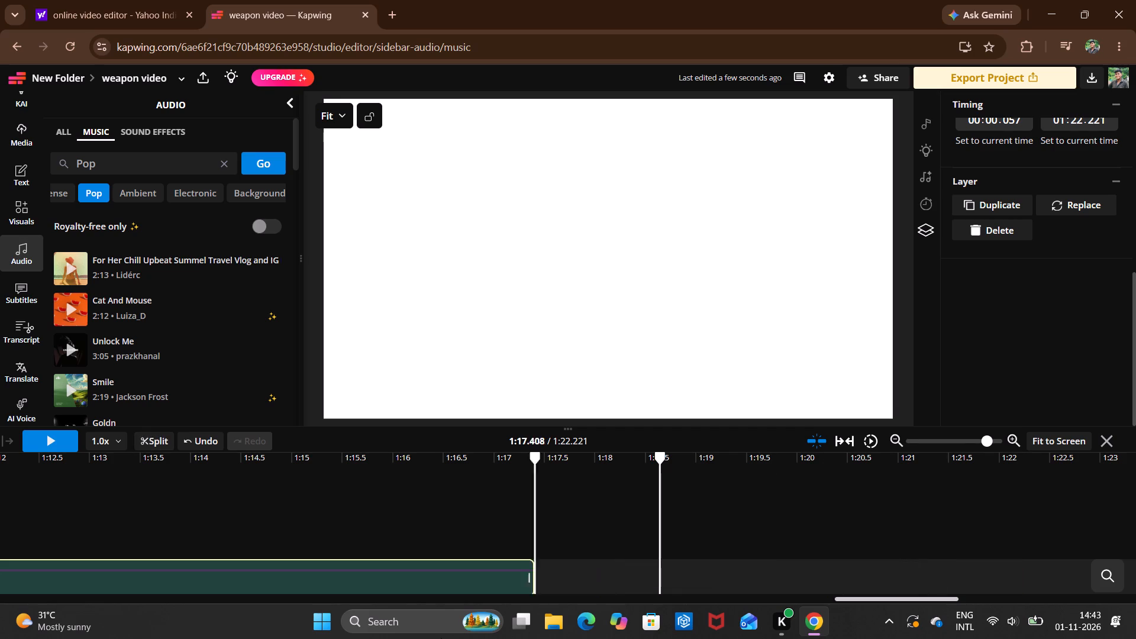
pyautogui.moveTo(441, 638); pyautogui.dragTo(53, 636)
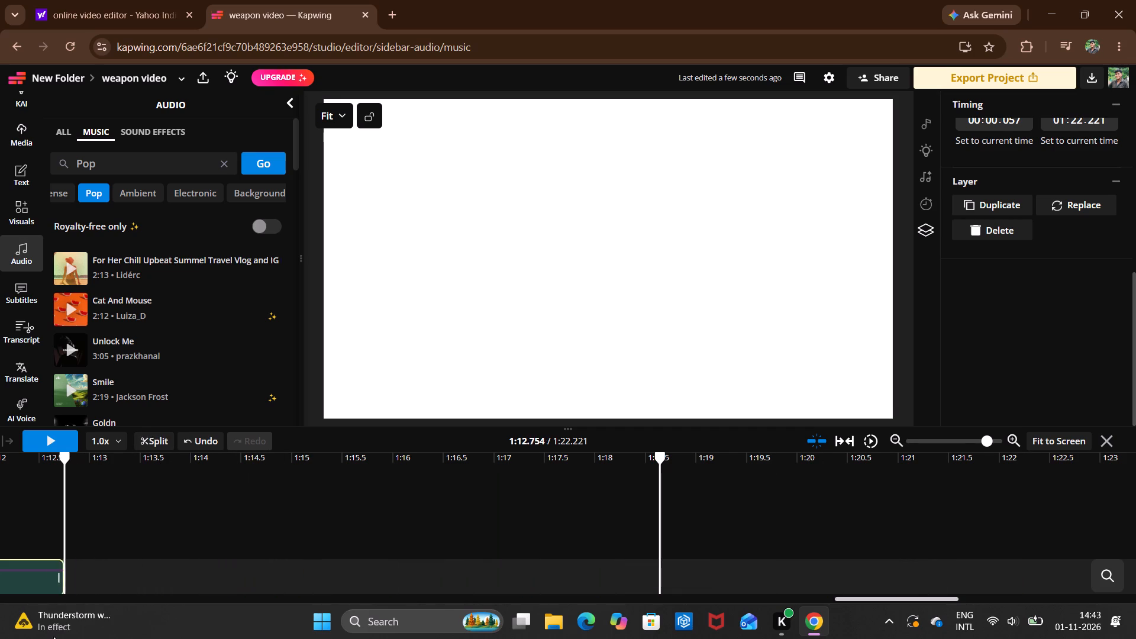
pyautogui.moveTo(53, 636); pyautogui.dragTo(0, 636)
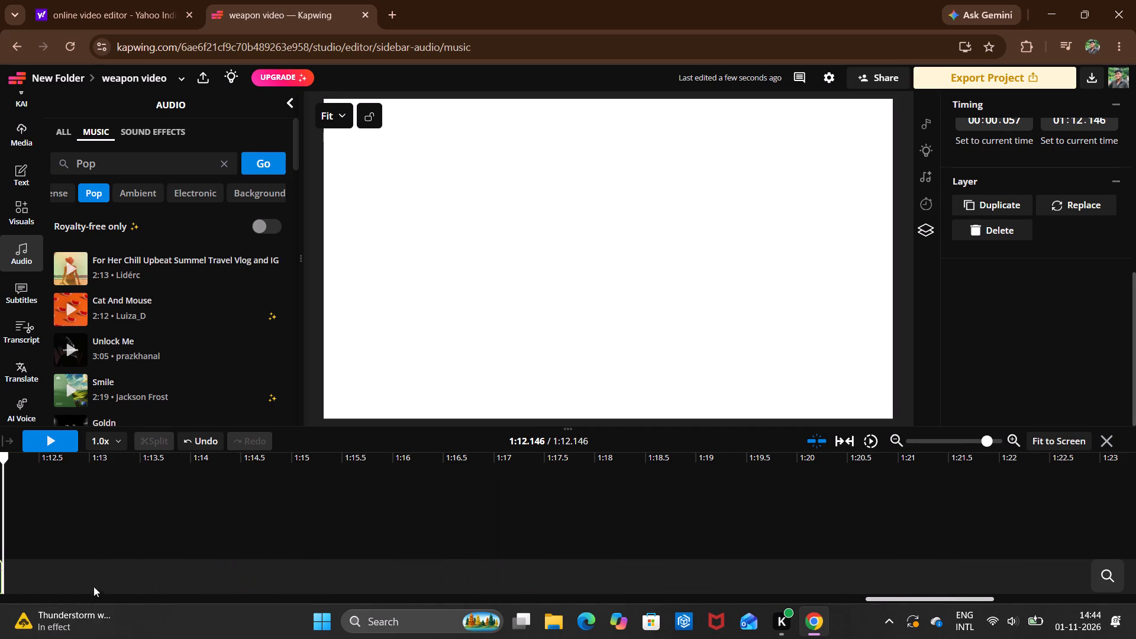
# Trim the end of the Pop music track back to about 1:03.148.
pyautogui.hscroll(8, 148, 546)
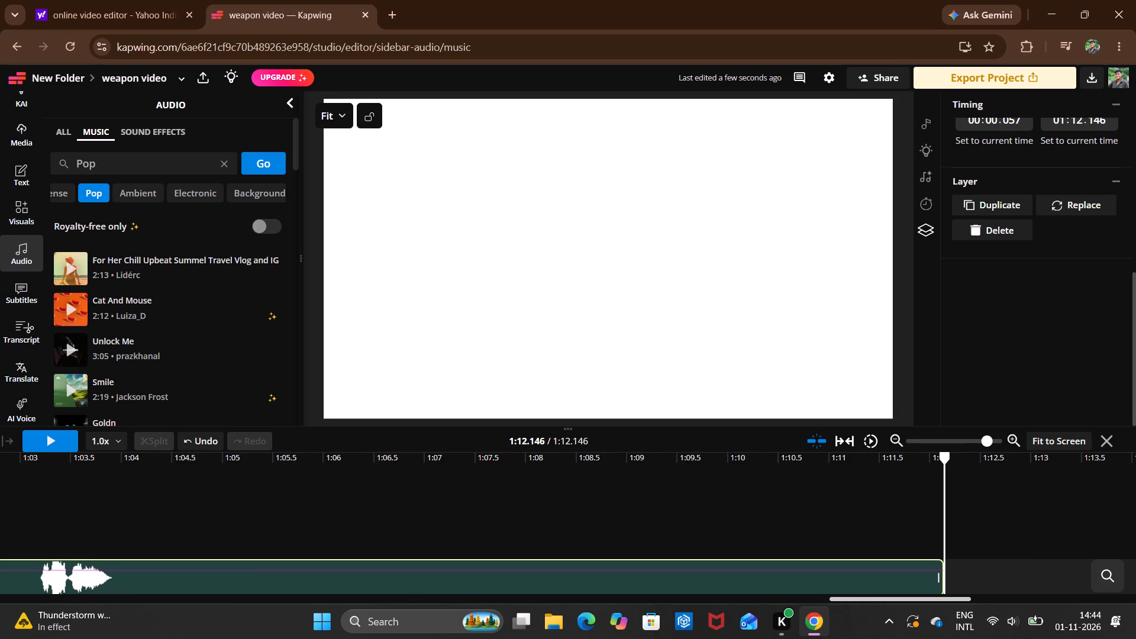
pyautogui.moveTo(946, 579); pyautogui.dragTo(695, 590)
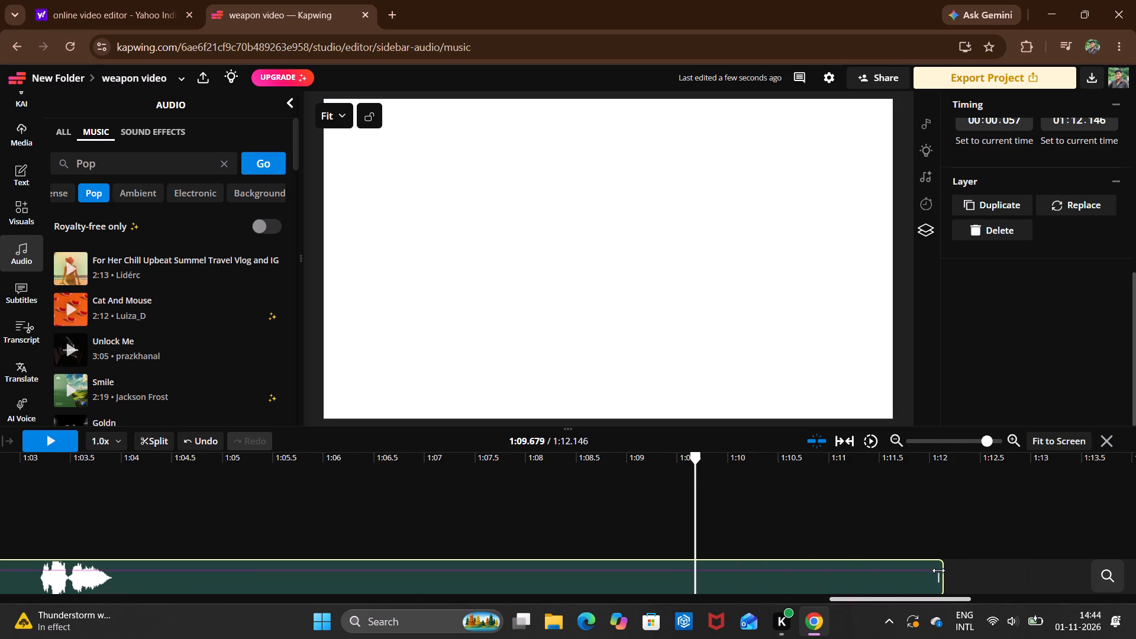
pyautogui.moveTo(940, 571); pyautogui.dragTo(27, 638)
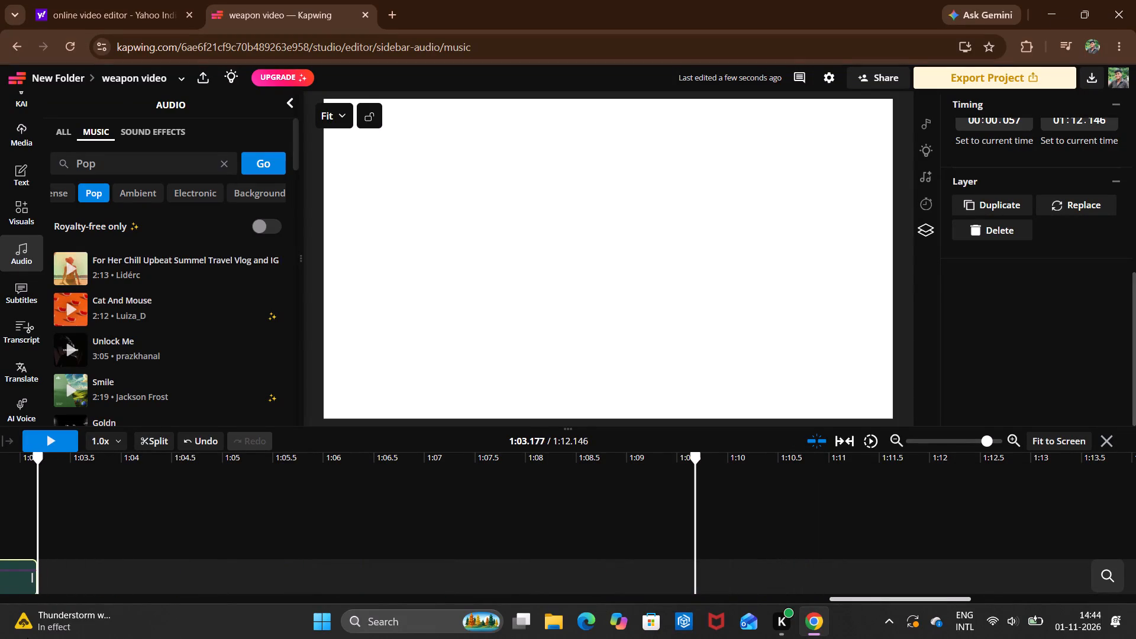
# Pull the end of the Pop music track back to about 0:56.023.
pyautogui.hscroll(9, 134, 519)
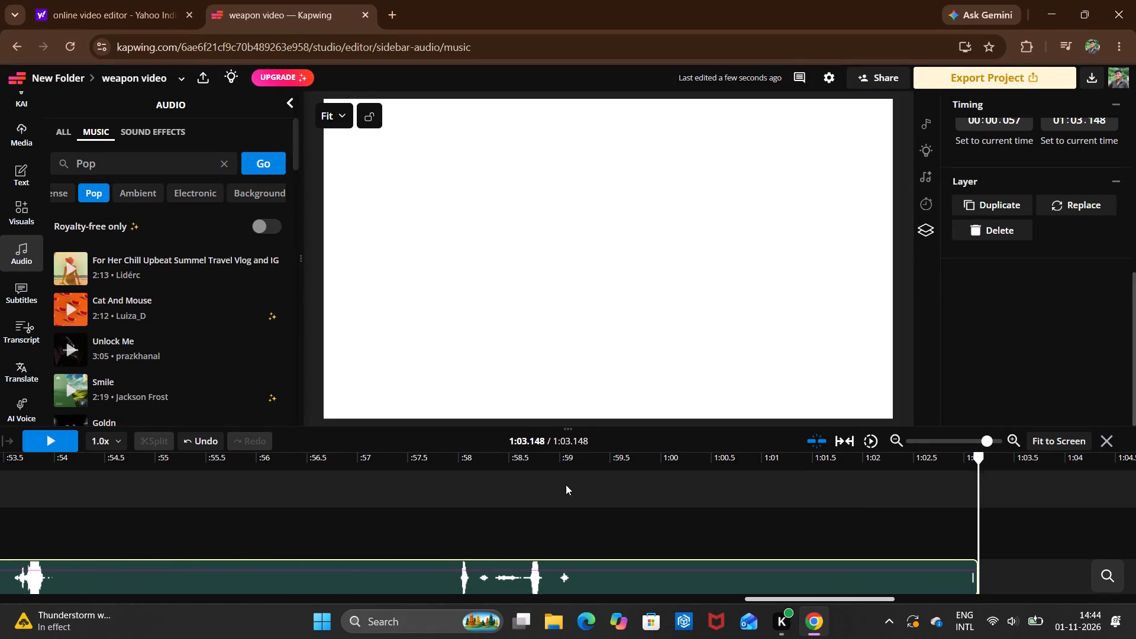
pyautogui.moveTo(974, 579); pyautogui.dragTo(674, 603)
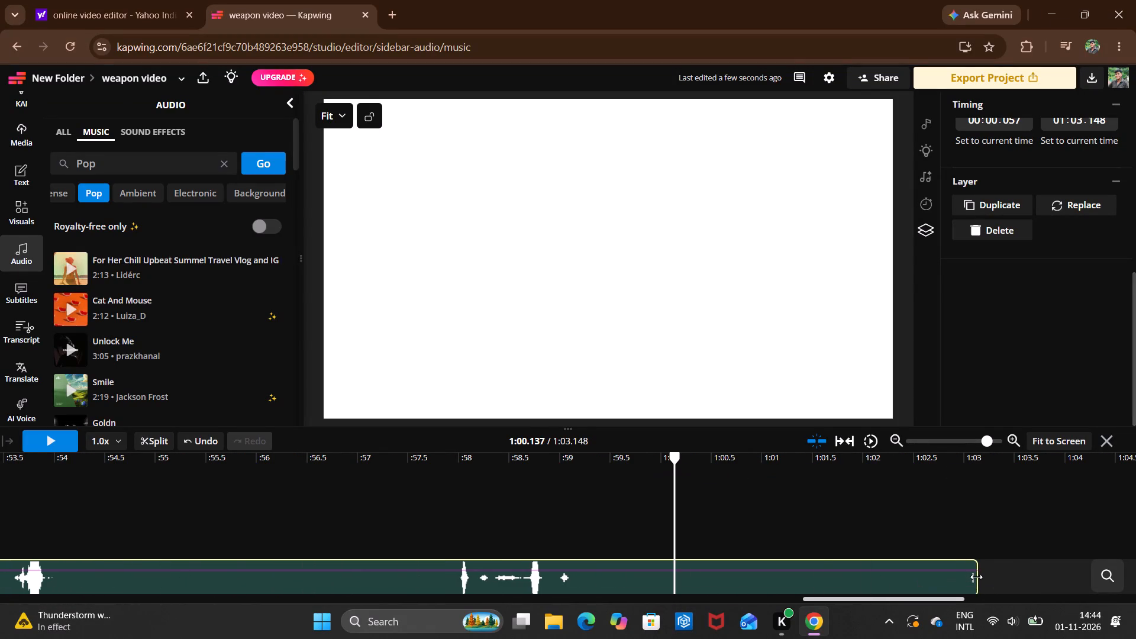
pyautogui.moveTo(976, 577); pyautogui.dragTo(256, 637)
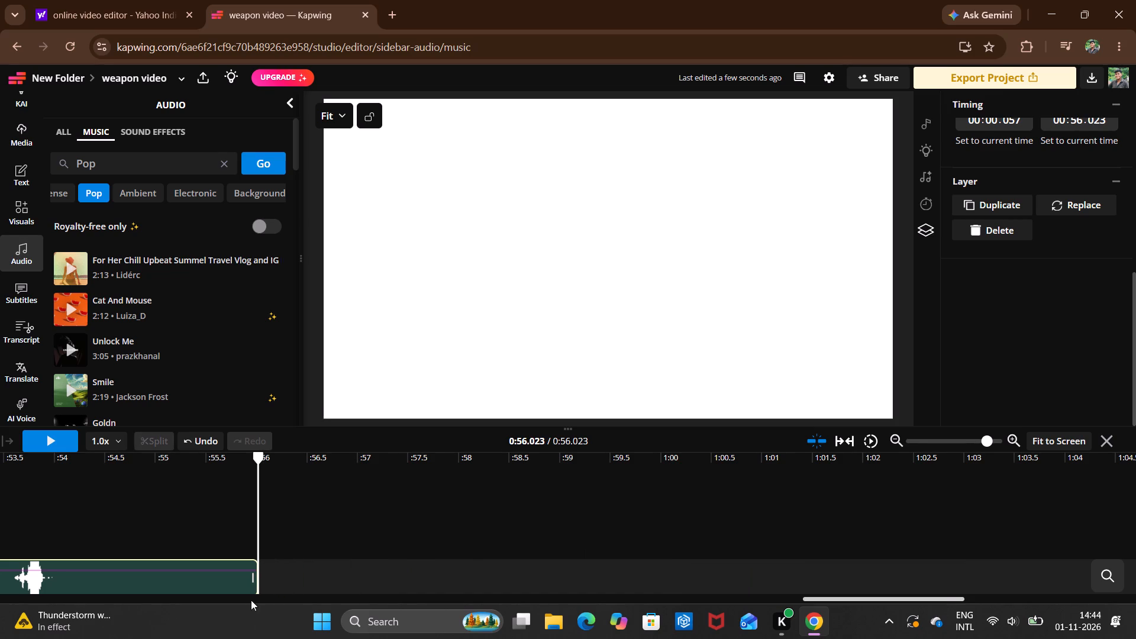
# Trim the end of the Pop music track back to about 0:50.678.
pyautogui.hscroll(4, 279, 545)
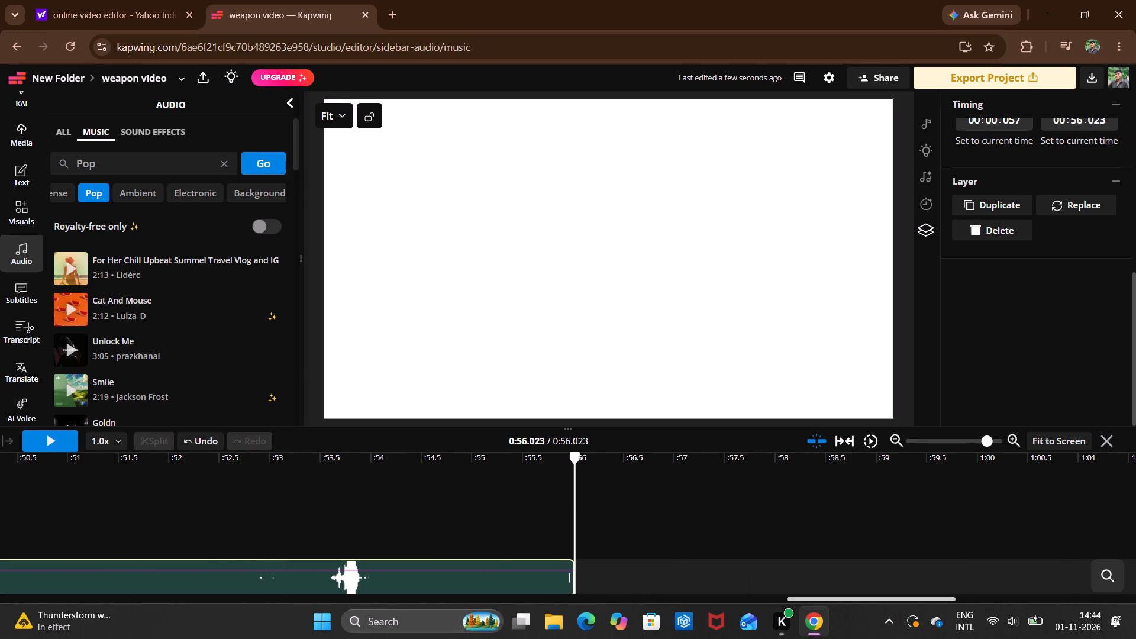
pyautogui.moveTo(573, 577); pyautogui.dragTo(286, 584)
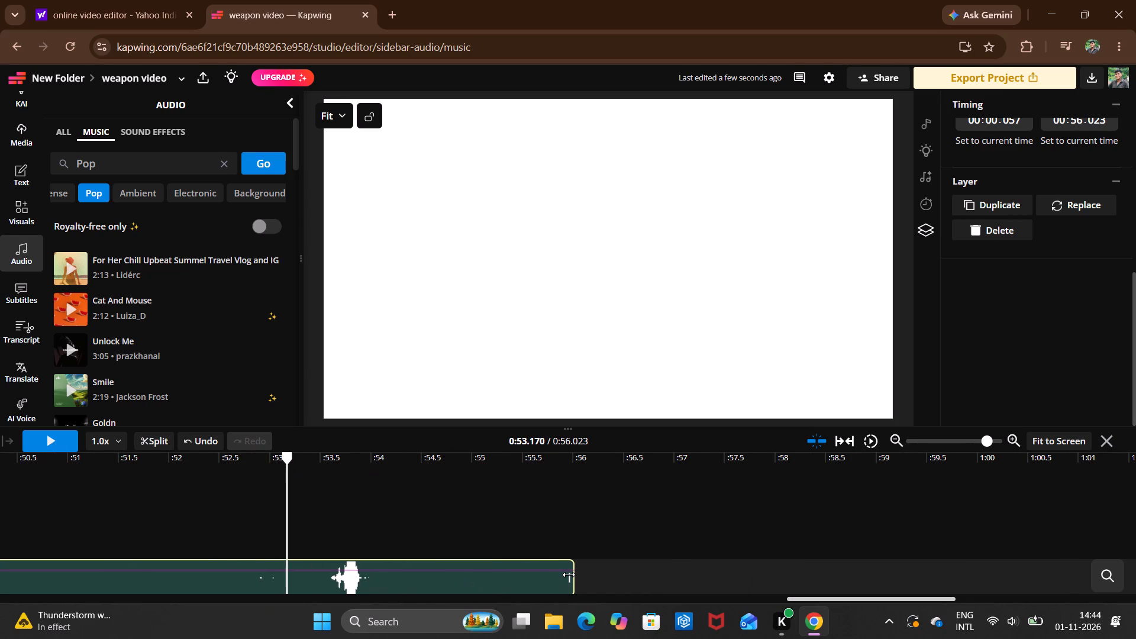
pyautogui.moveTo(572, 575); pyautogui.dragTo(32, 637)
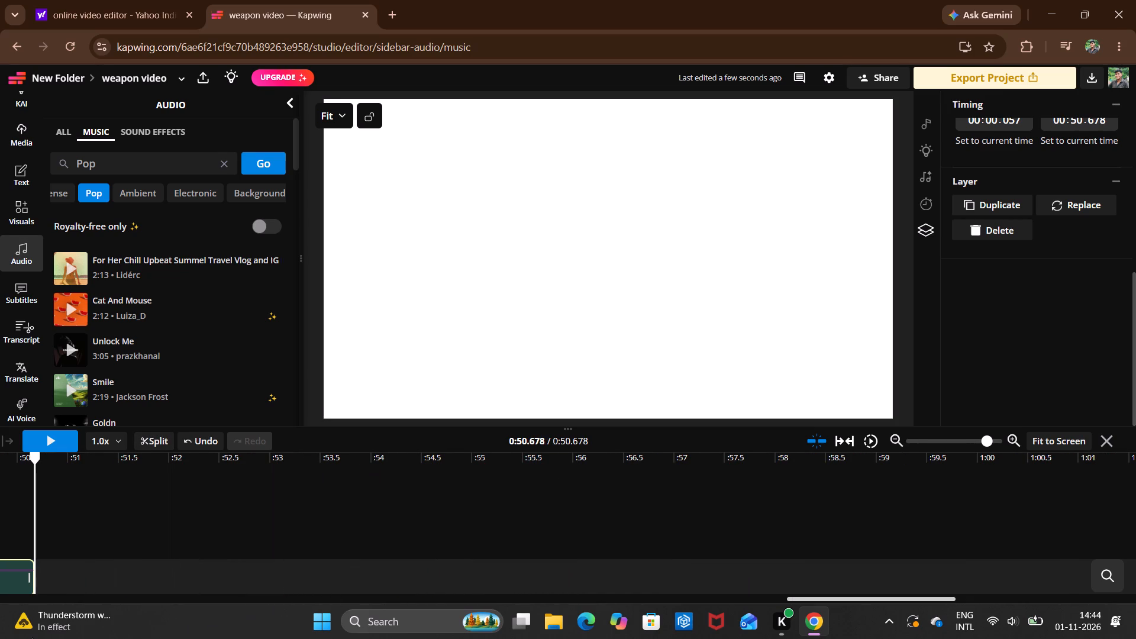
# Trim the end of the Pop music track back to about 0:44.455.
pyautogui.hscroll(8, 106, 558)
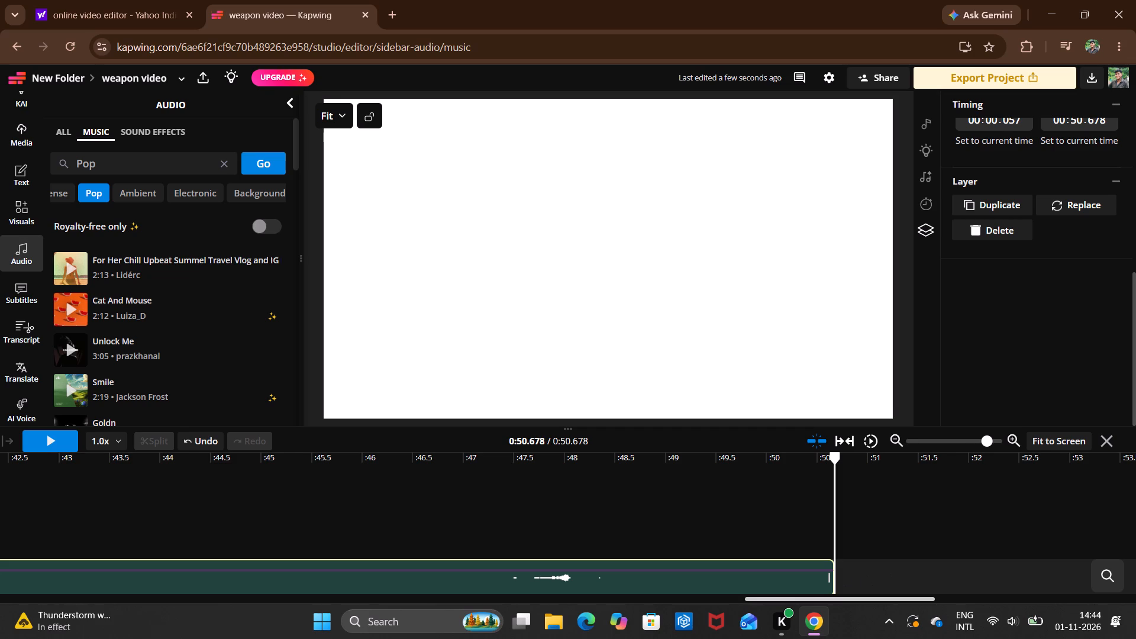
pyautogui.moveTo(835, 576); pyautogui.dragTo(620, 582)
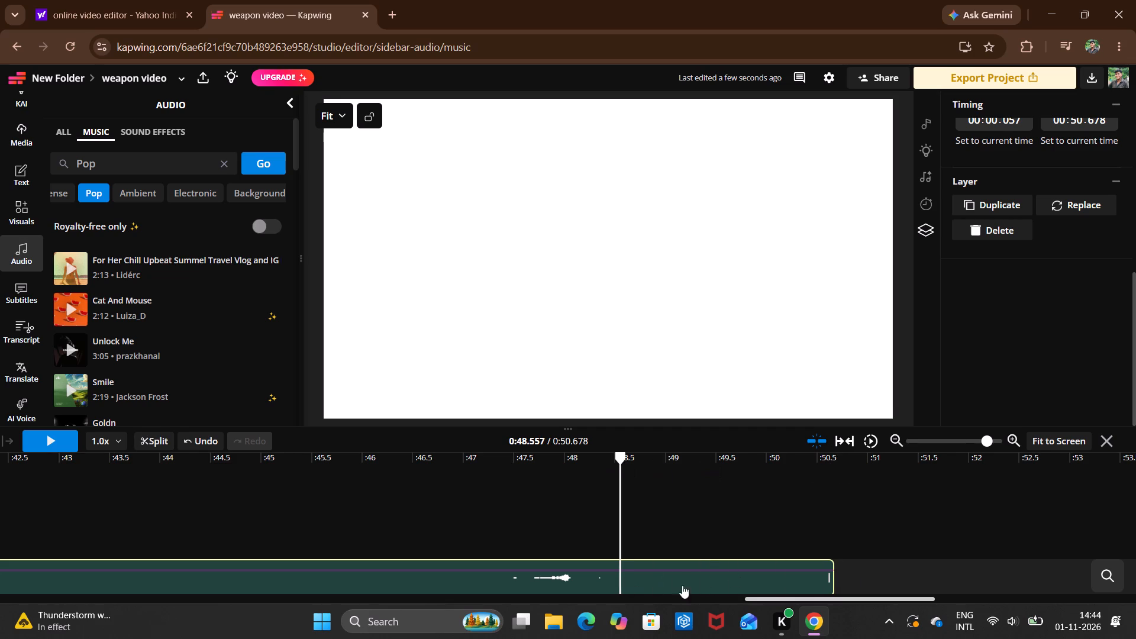
pyautogui.moveTo(833, 583); pyautogui.dragTo(378, 638)
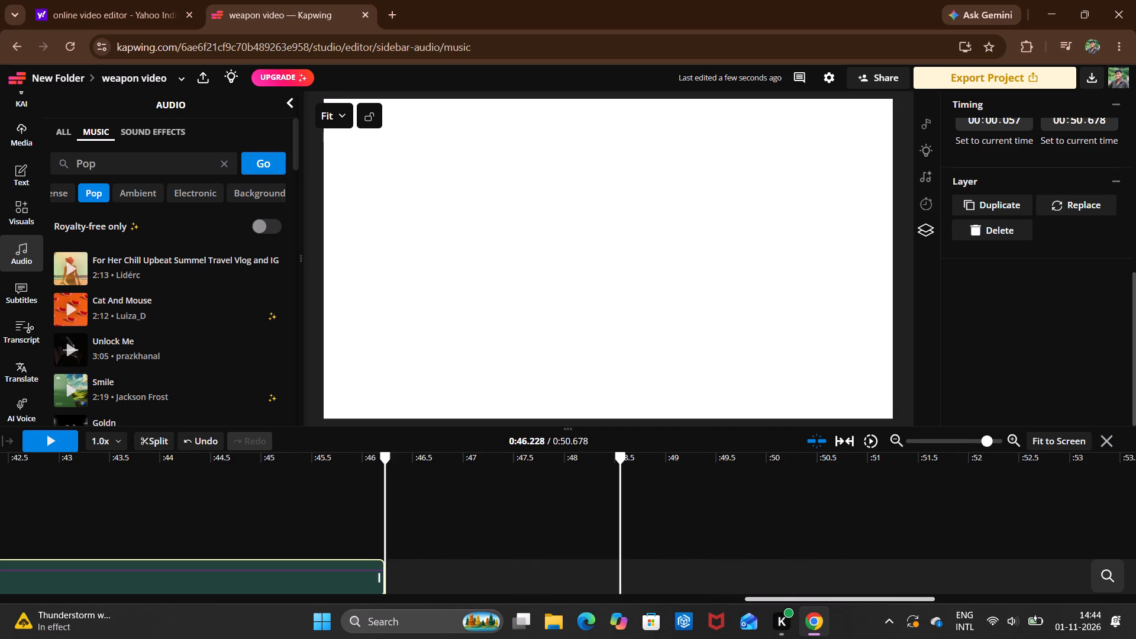
pyautogui.moveTo(378, 638); pyautogui.dragTo(204, 638)
# Shorten the Pop music track by pulling its end back to about 0:38.097.
pyautogui.hscroll(6, 234, 548)
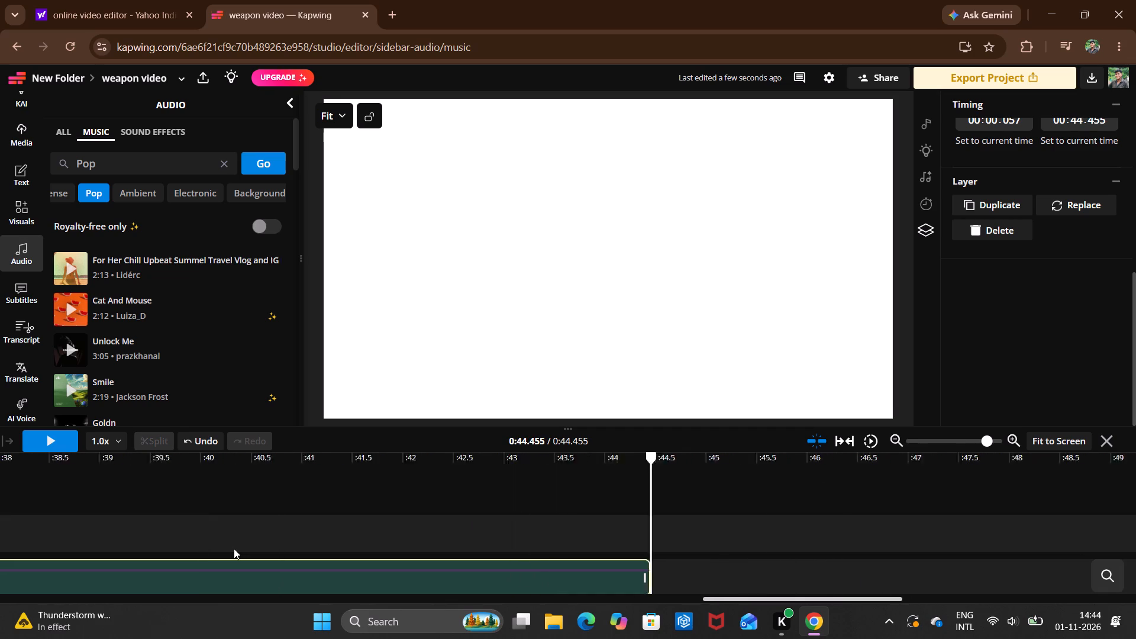
pyautogui.hscroll(3, 234, 548)
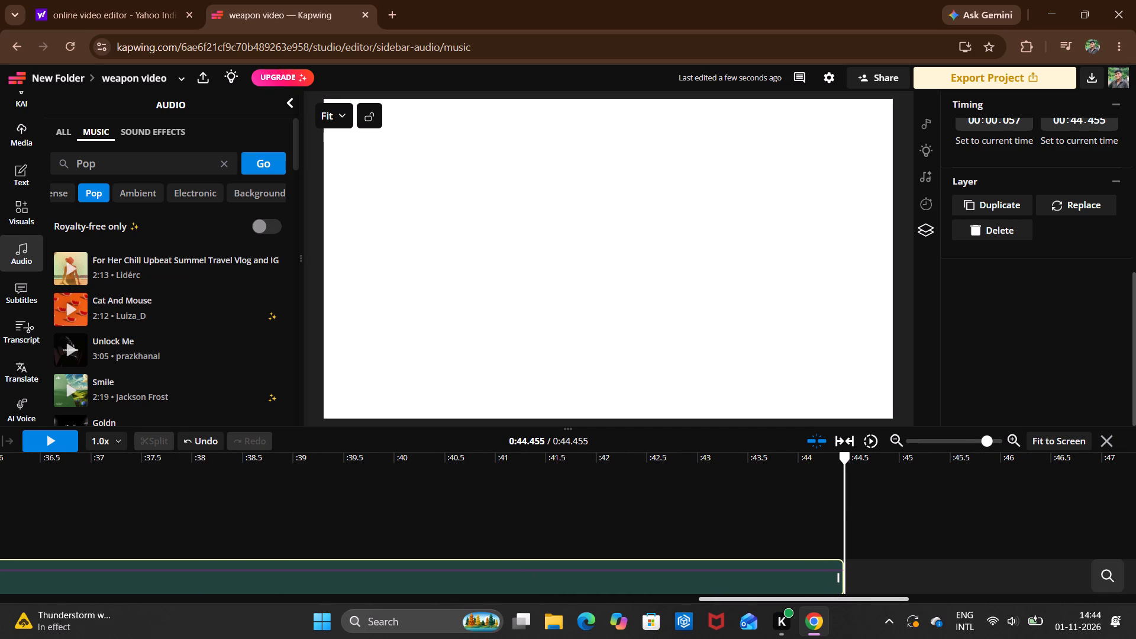
pyautogui.moveTo(841, 583); pyautogui.dragTo(657, 599)
pyautogui.moveTo(843, 575); pyautogui.dragTo(200, 637)
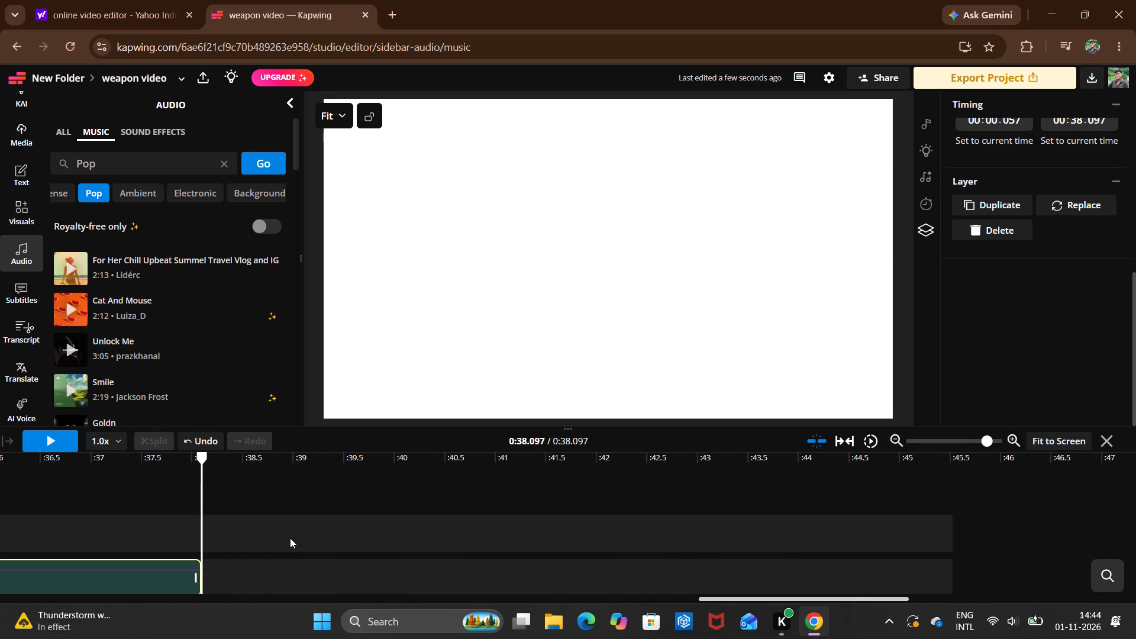
# Trim the end of the Pop music track back to about 0:31.113.
pyautogui.hscroll(7, 290, 538)
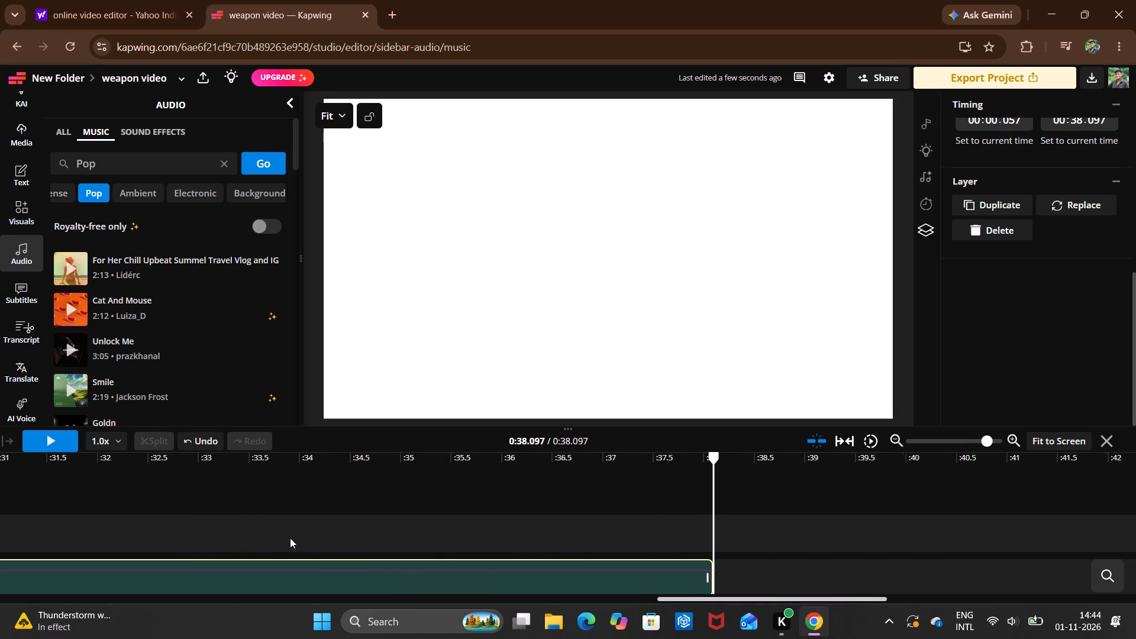
pyautogui.hscroll(2, 290, 538)
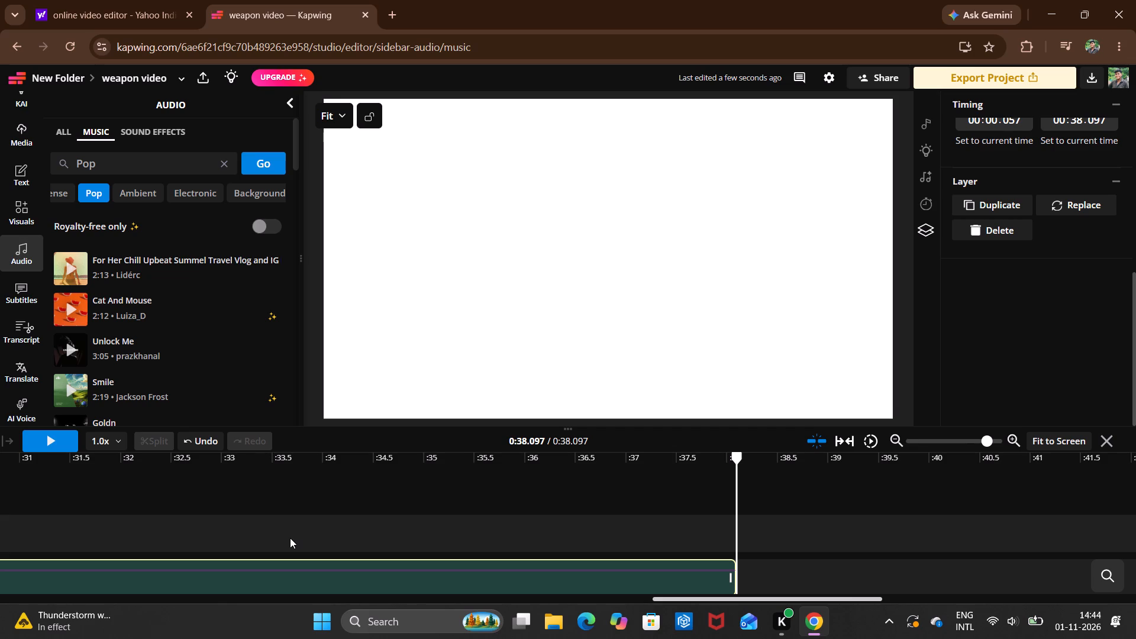
pyautogui.scroll(-3, 290, 538)
pyautogui.moveTo(735, 571); pyautogui.dragTo(489, 589)
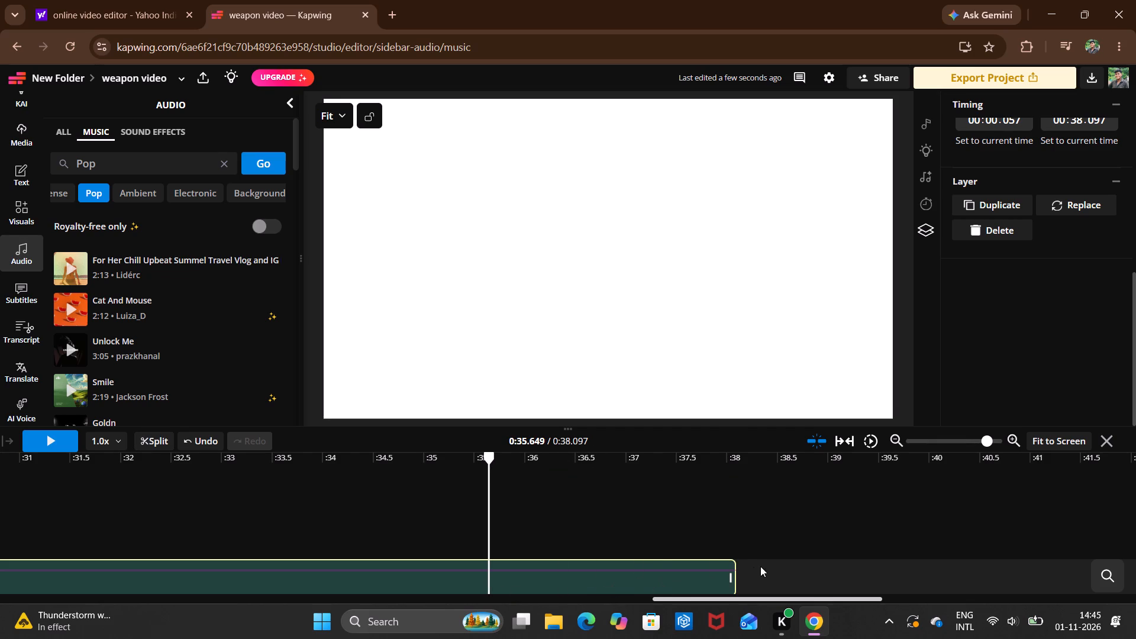
pyautogui.moveTo(731, 571); pyautogui.dragTo(64, 638)
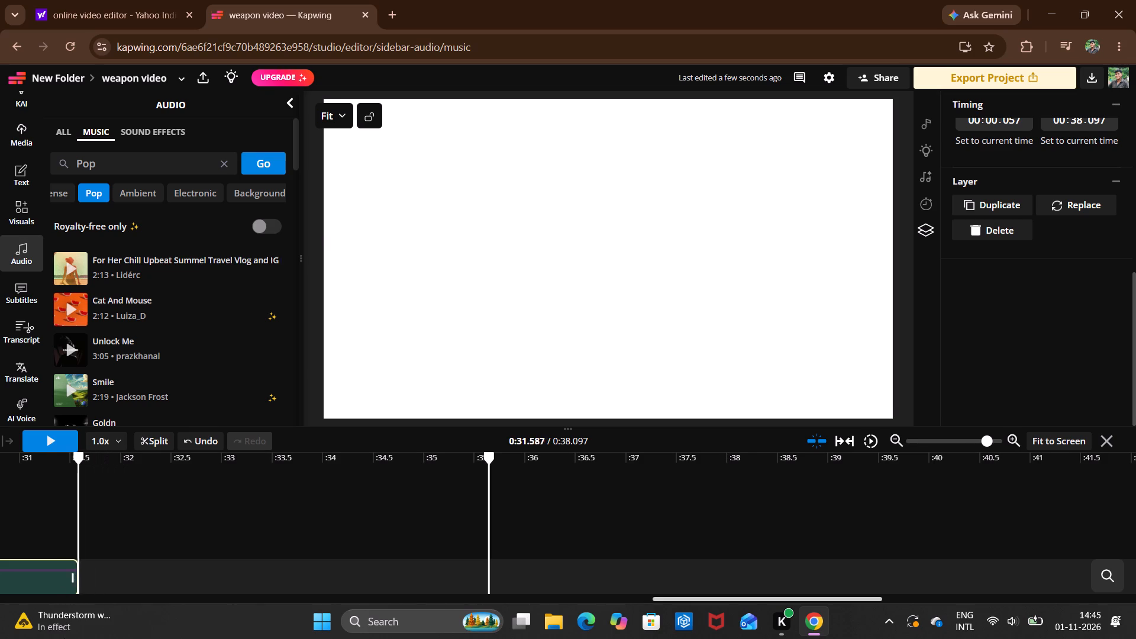
pyautogui.moveTo(64, 638); pyautogui.dragTo(25, 638)
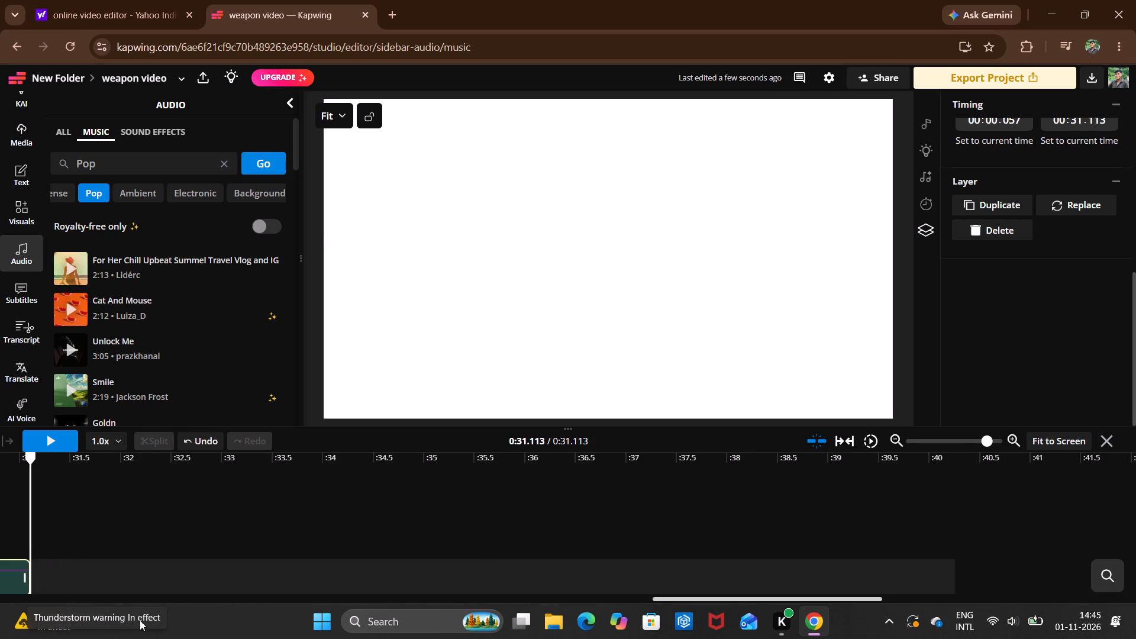
# Pull the end of the Pop music track back to about 0:23.666.
pyautogui.hscroll(7, 241, 493)
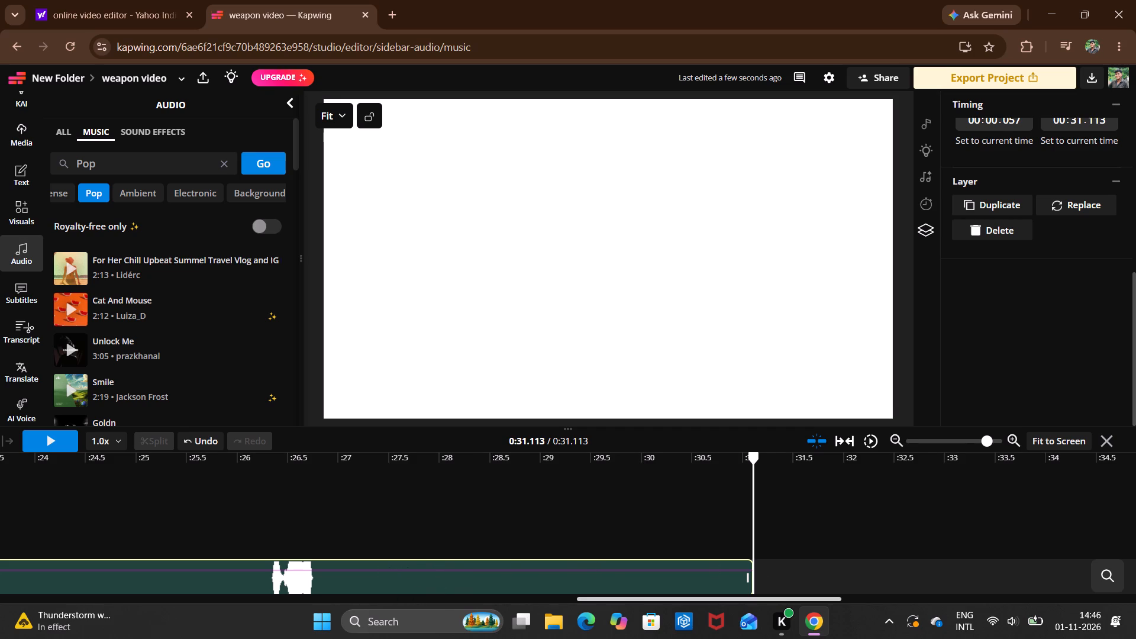
pyautogui.moveTo(751, 567); pyautogui.dragTo(330, 603)
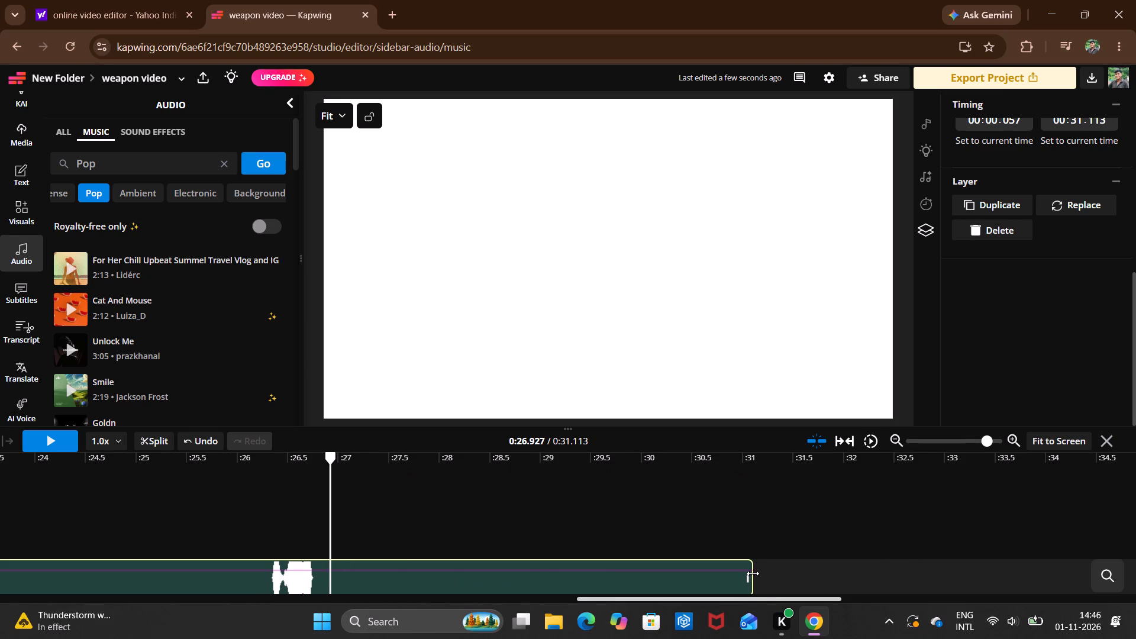
pyautogui.moveTo(753, 573); pyautogui.dragTo(201, 614)
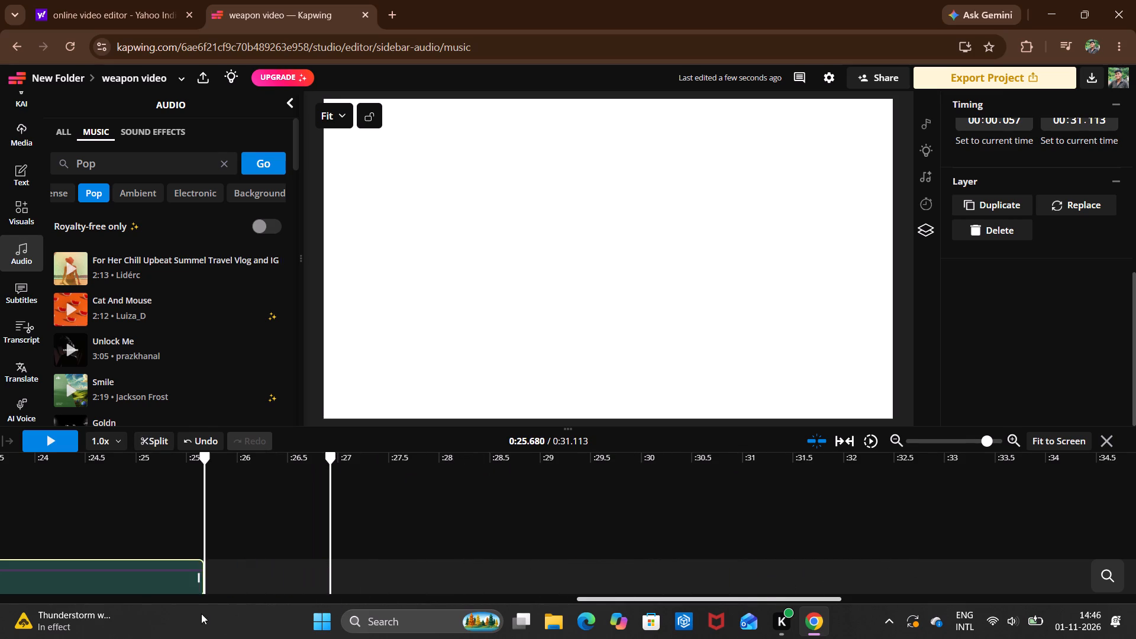
pyautogui.moveTo(201, 614); pyautogui.dragTo(0, 625)
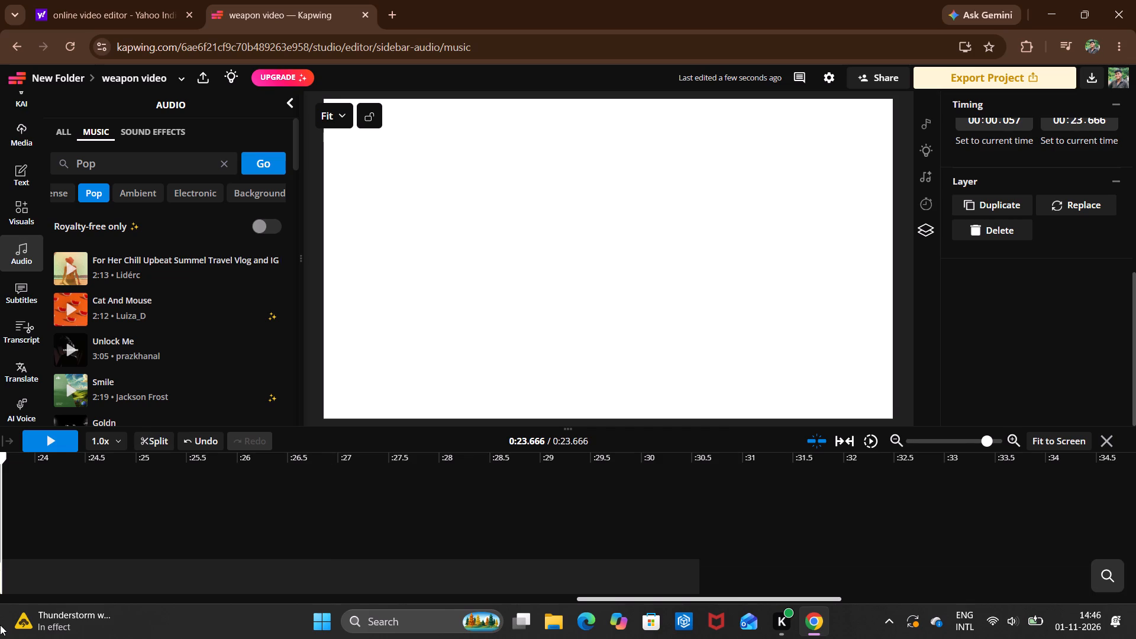
# Trim the end of the Pop music track back to about 0:19.357.
pyautogui.hscroll(5, 154, 549)
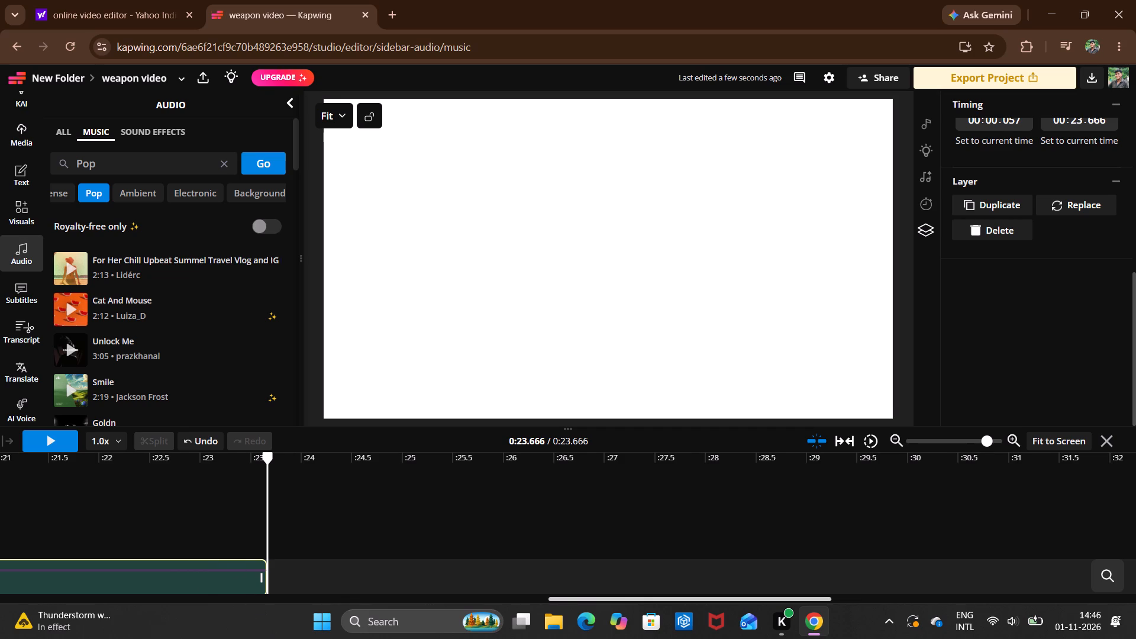
pyautogui.moveTo(266, 566); pyautogui.dragTo(97, 556)
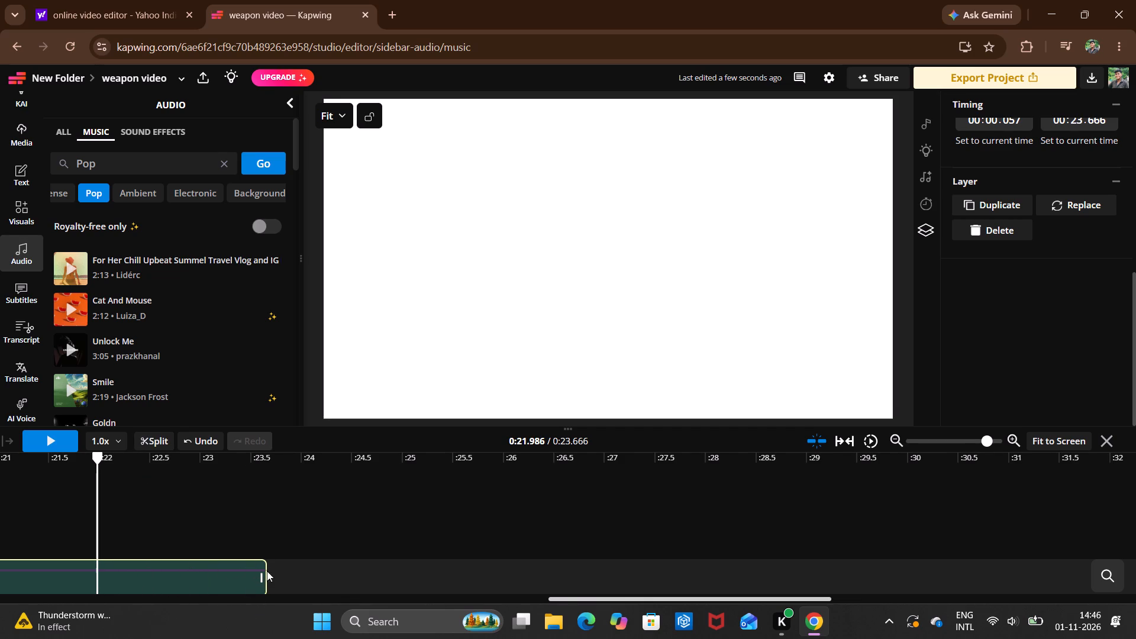
pyautogui.moveTo(264, 571); pyautogui.dragTo(6, 576)
# Shorten the Pop music track by trimming its end back to about 0:12.086.
pyautogui.hscroll(7, 242, 582)
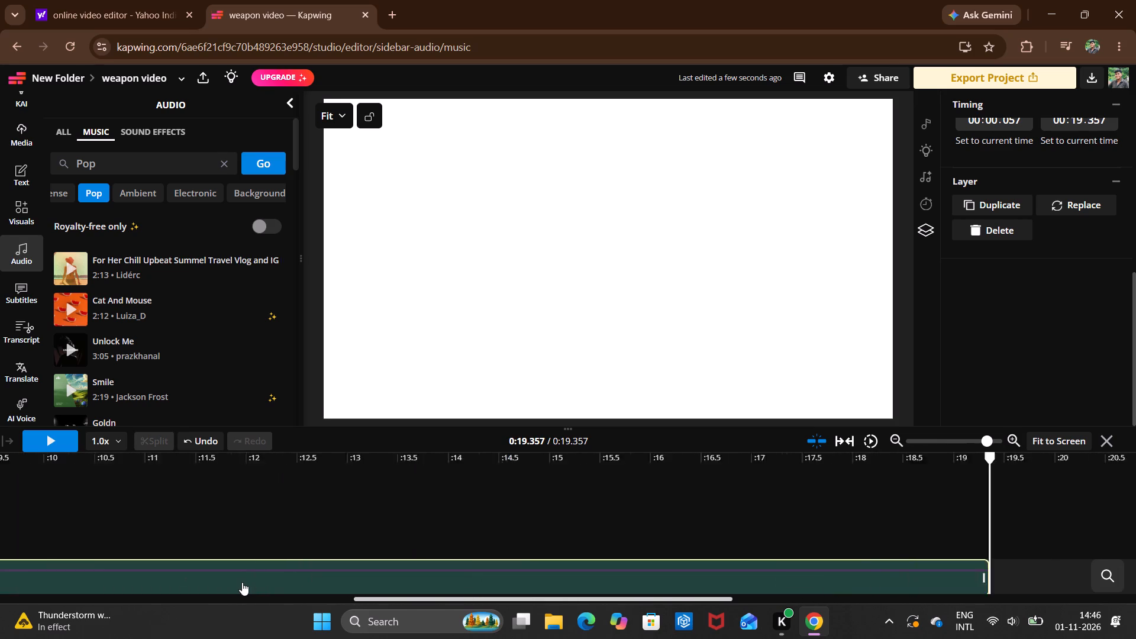
pyautogui.hscroll(2, 242, 582)
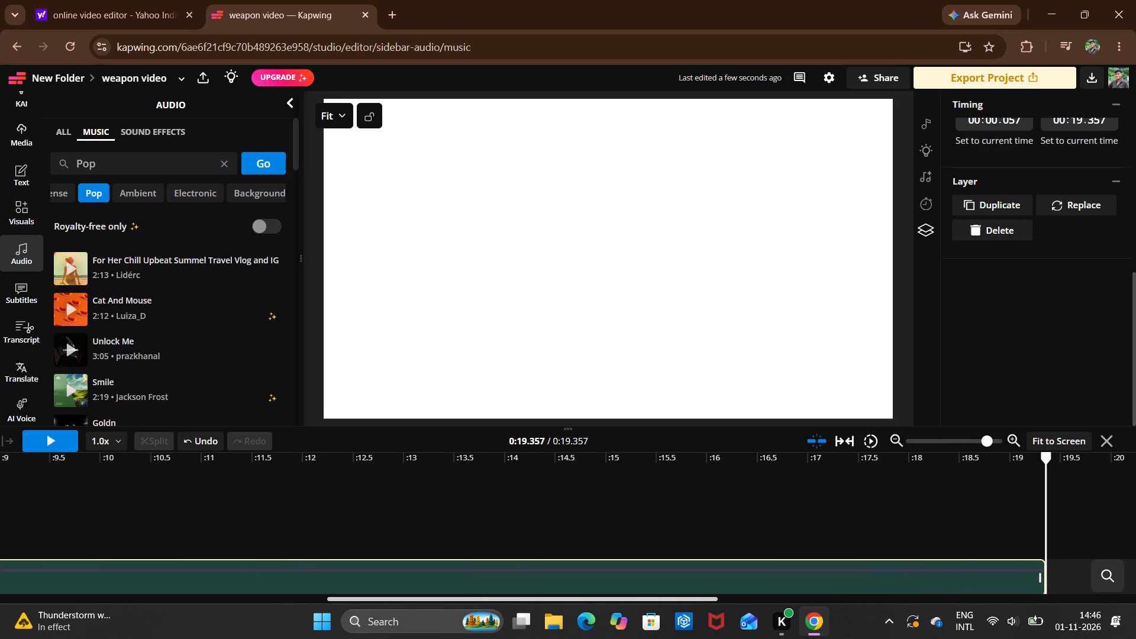
pyautogui.moveTo(1048, 573); pyautogui.dragTo(945, 572)
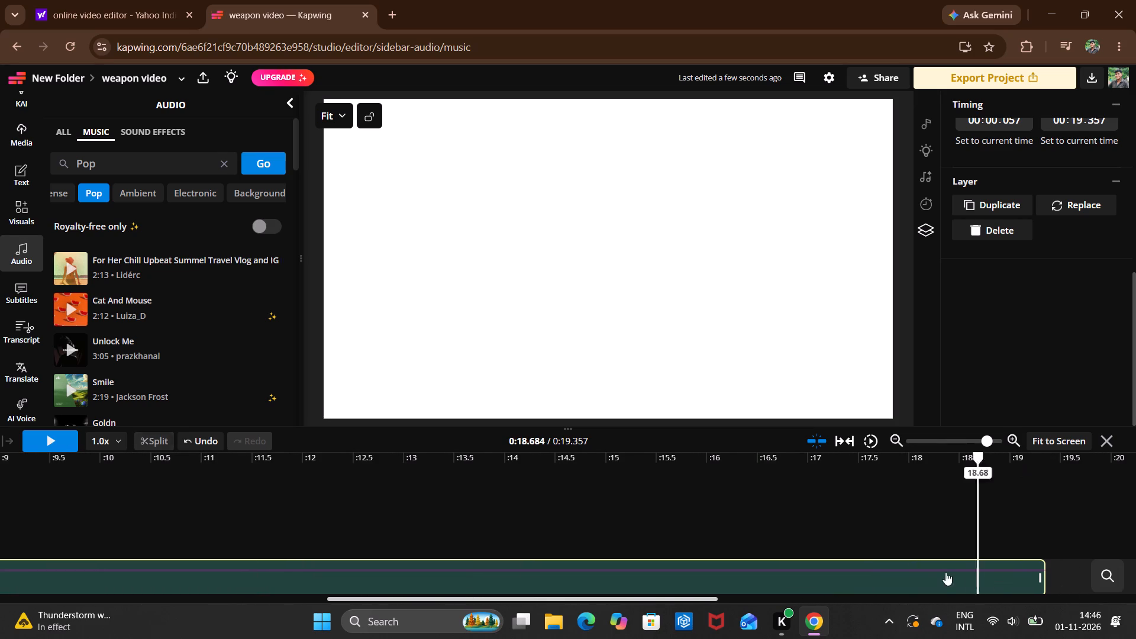
pyautogui.moveTo(945, 572); pyautogui.dragTo(750, 591)
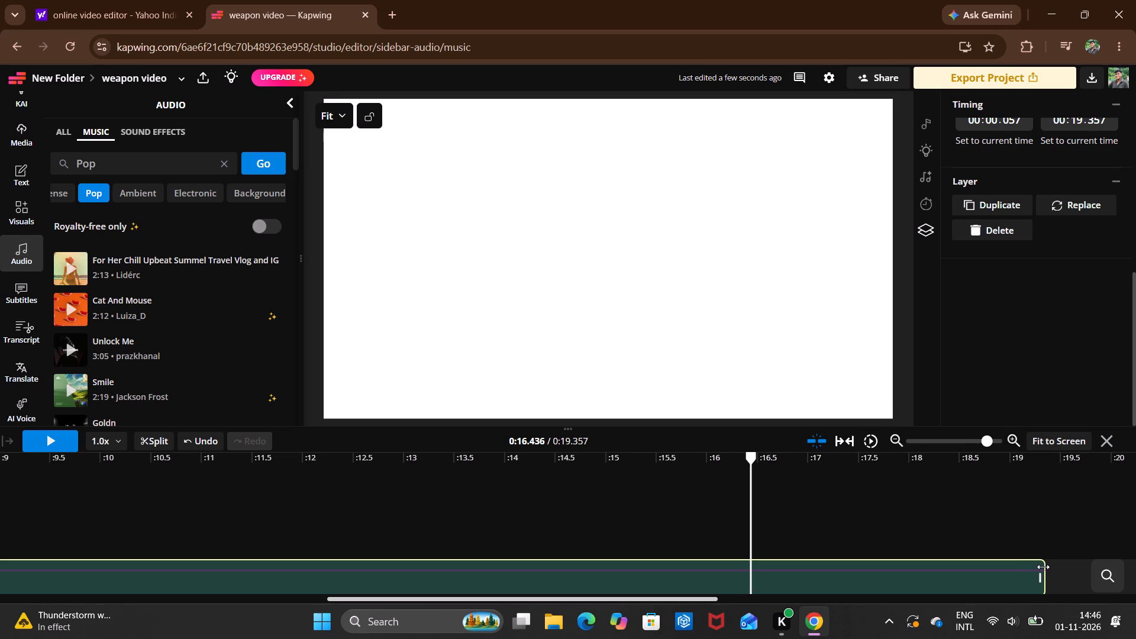
pyautogui.moveTo(1043, 567); pyautogui.dragTo(308, 637)
# Trim the Pop music track's end back to about 0:08.254, level with the end of the last video clip.
pyautogui.hscroll(2, 391, 504)
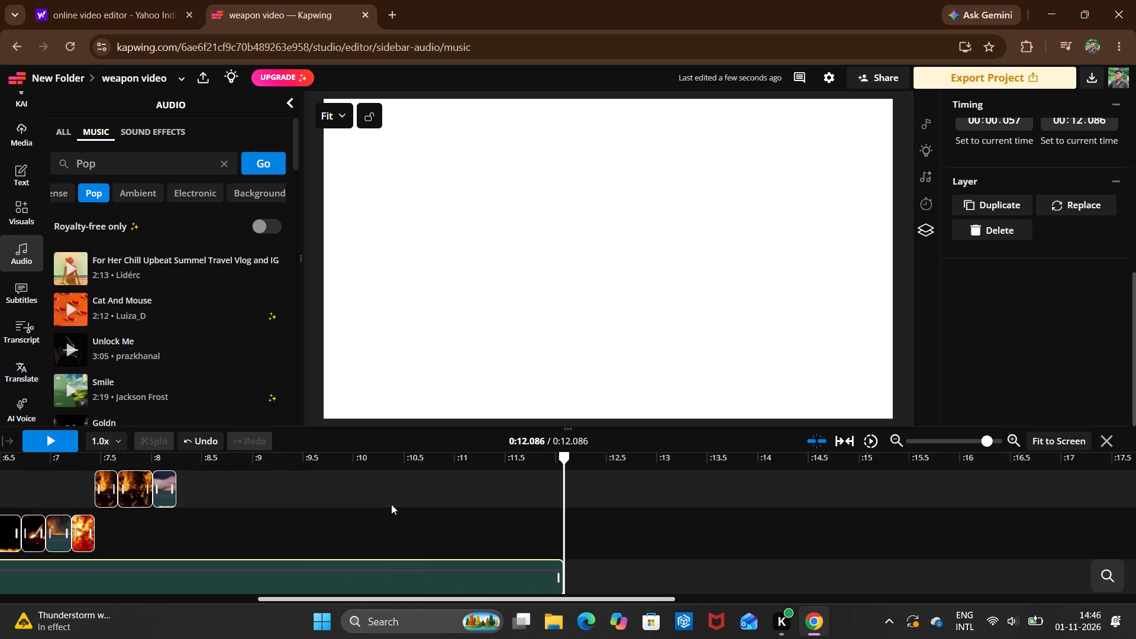
pyautogui.hscroll(1, 391, 504)
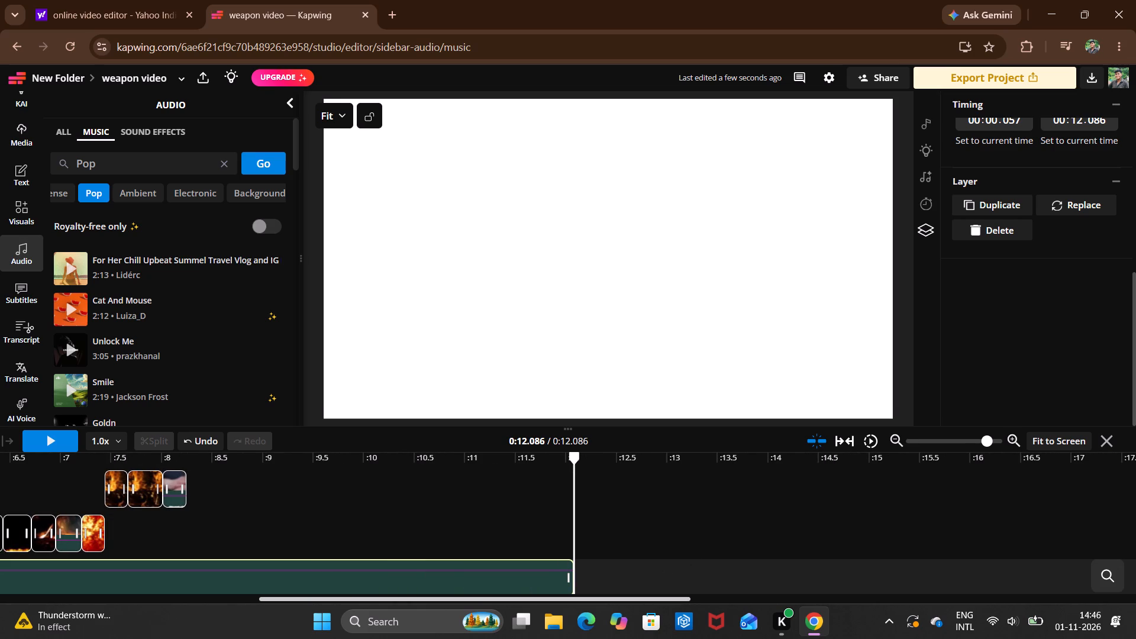
pyautogui.moveTo(574, 566); pyautogui.dragTo(388, 573)
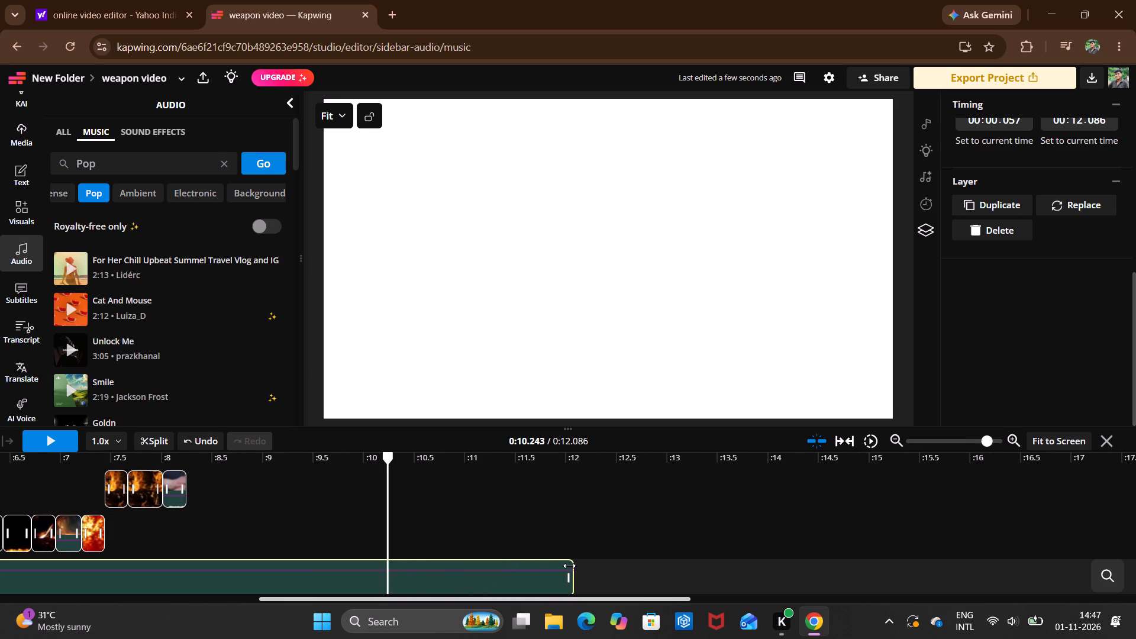
pyautogui.moveTo(569, 566); pyautogui.dragTo(196, 599)
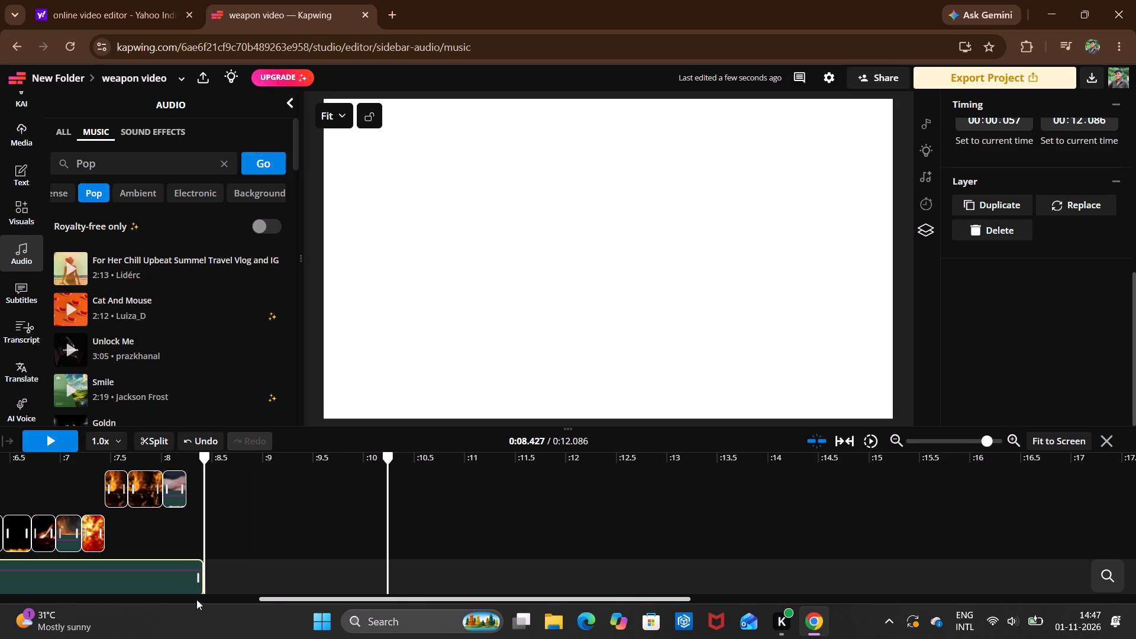
pyautogui.moveTo(196, 599); pyautogui.dragTo(189, 599)
pyautogui.hscroll(11, 280, 532)
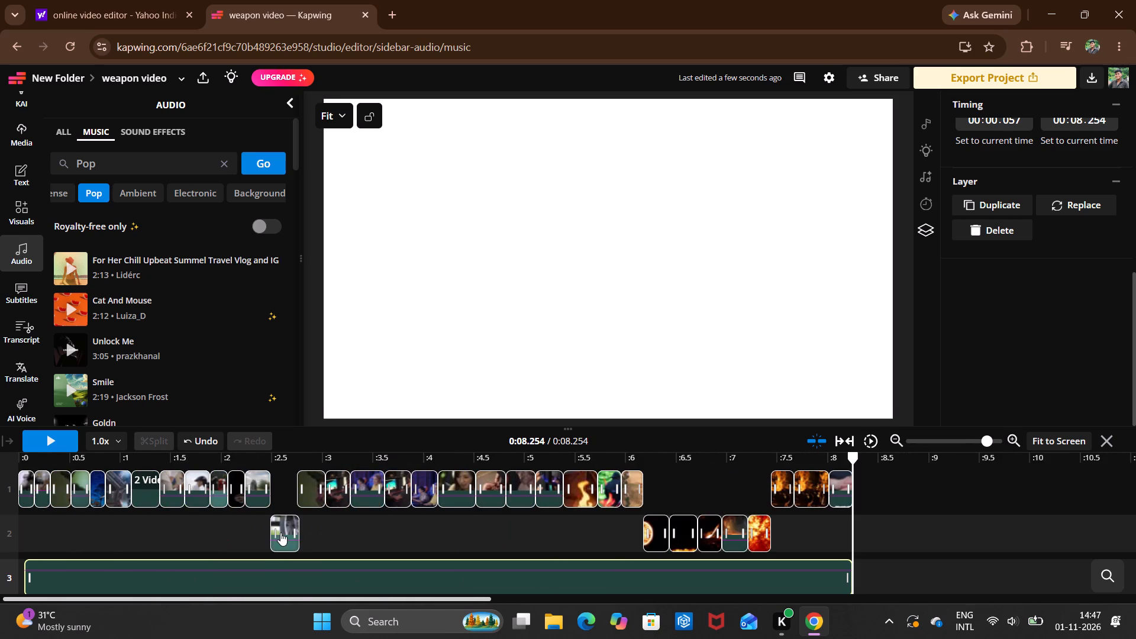
pyautogui.hscroll(1, 280, 532)
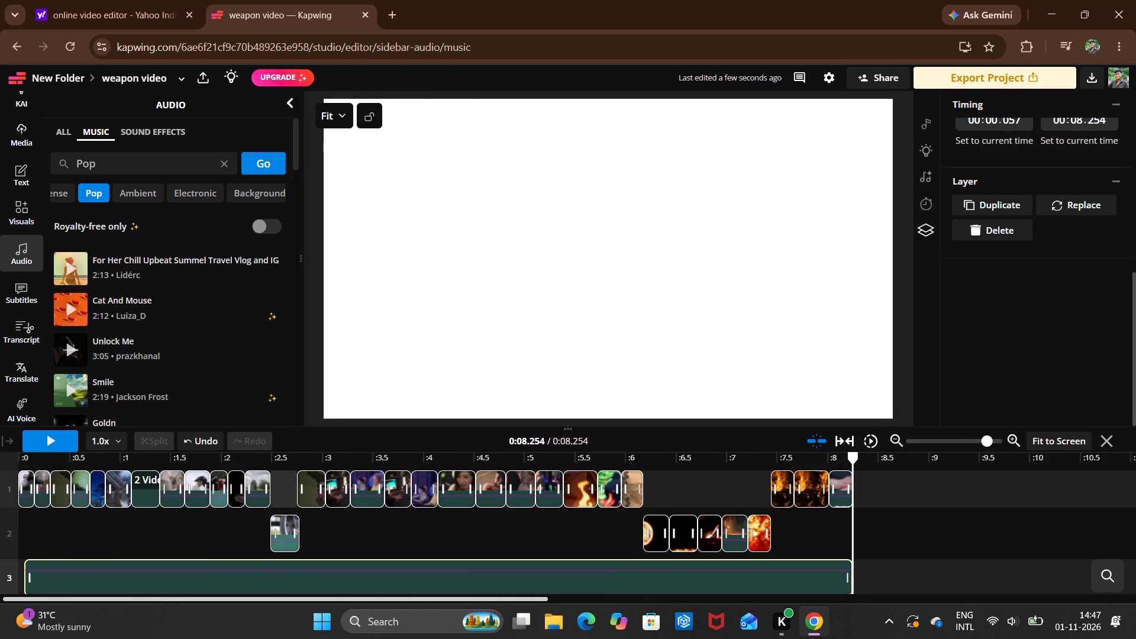
# Clear the Pop search term from the music library search.
pyautogui.click(135, 162)
pyautogui.press('BackSpace')
pyautogui.press('BackSpace')
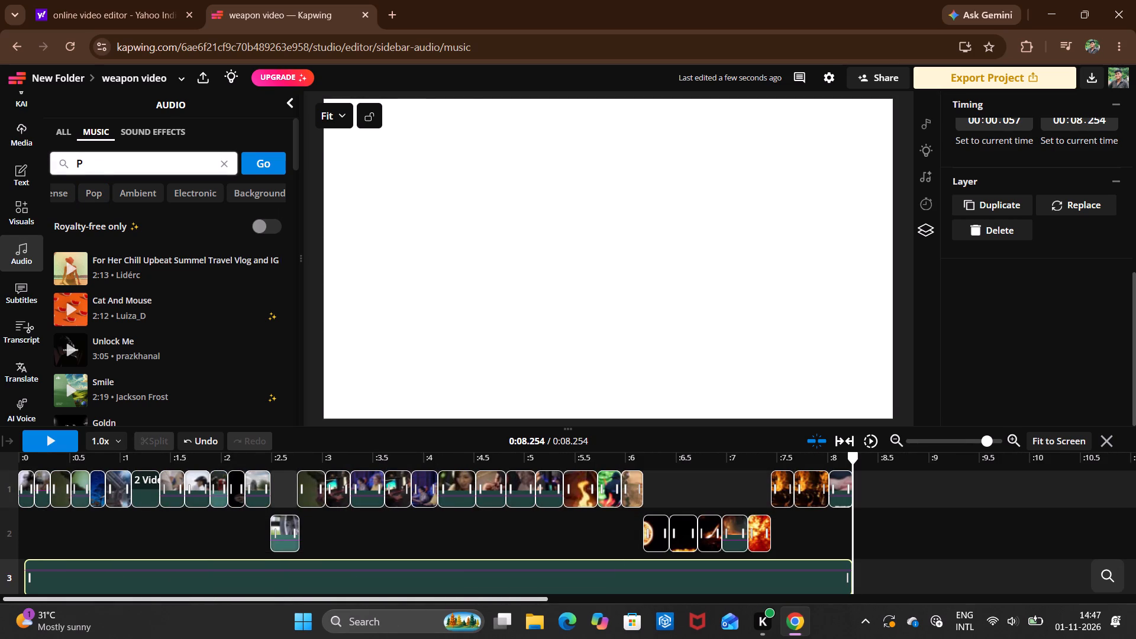
pyautogui.press('BackSpace')
# Open the visuals library and start a new search there.
pyautogui.click(15, 221)
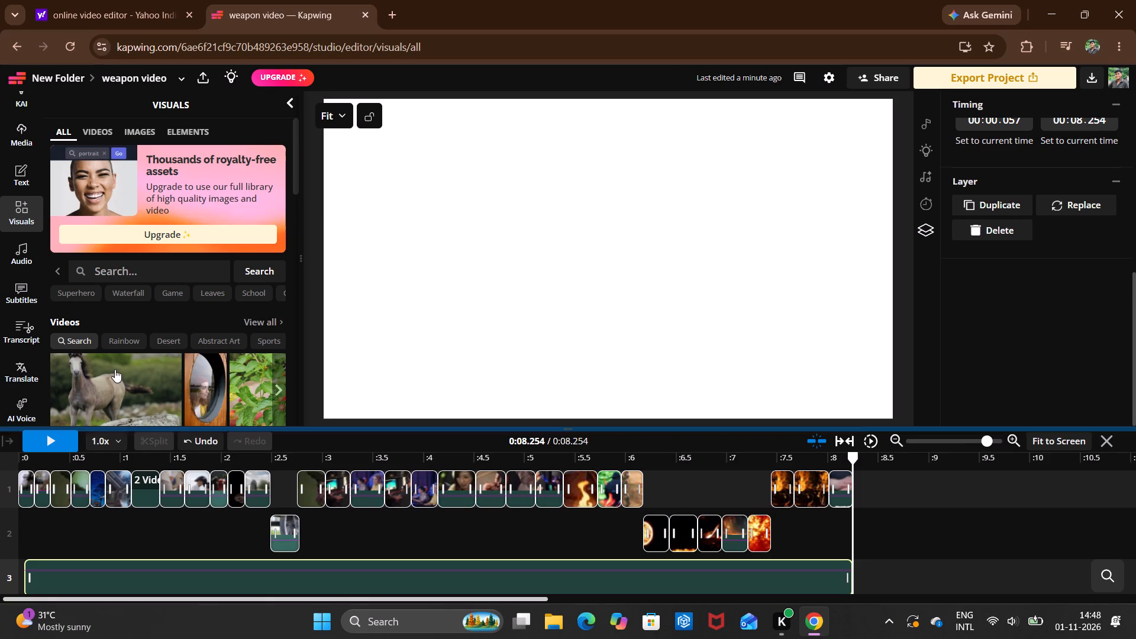
pyautogui.click(168, 263)
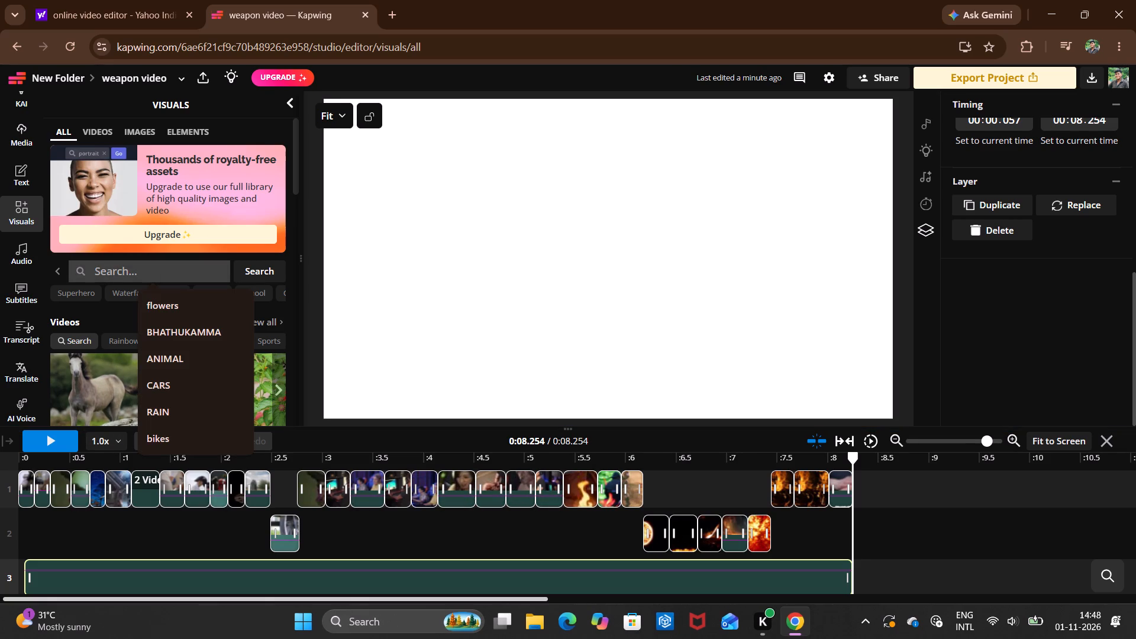
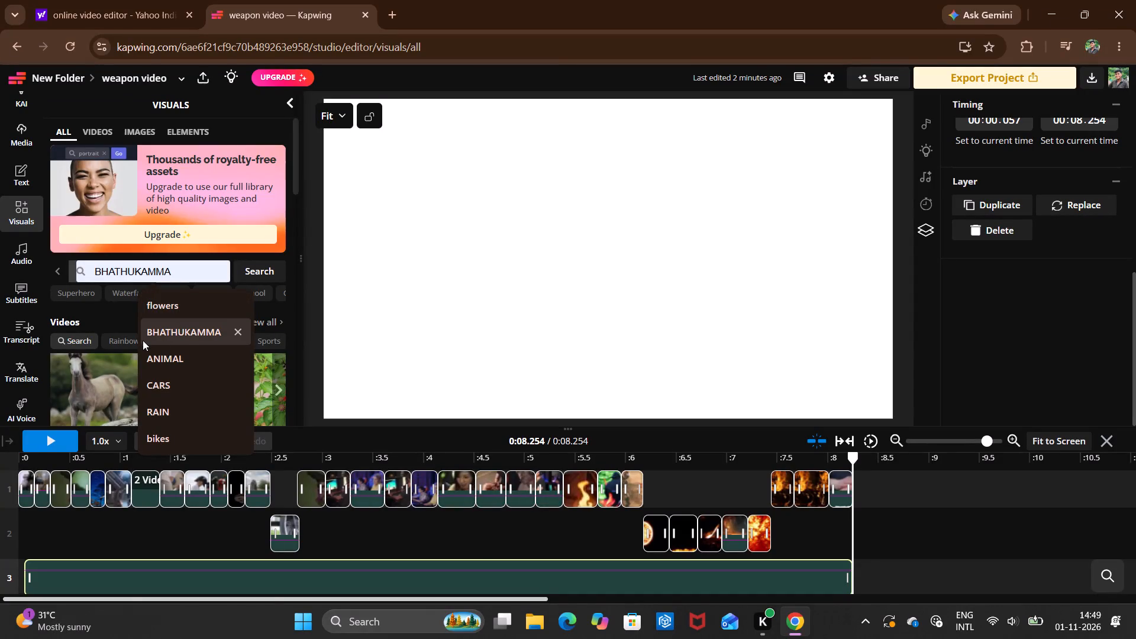
# Search the visuals library for "akm" and open the full list of video results.
pyautogui.click(138, 272)
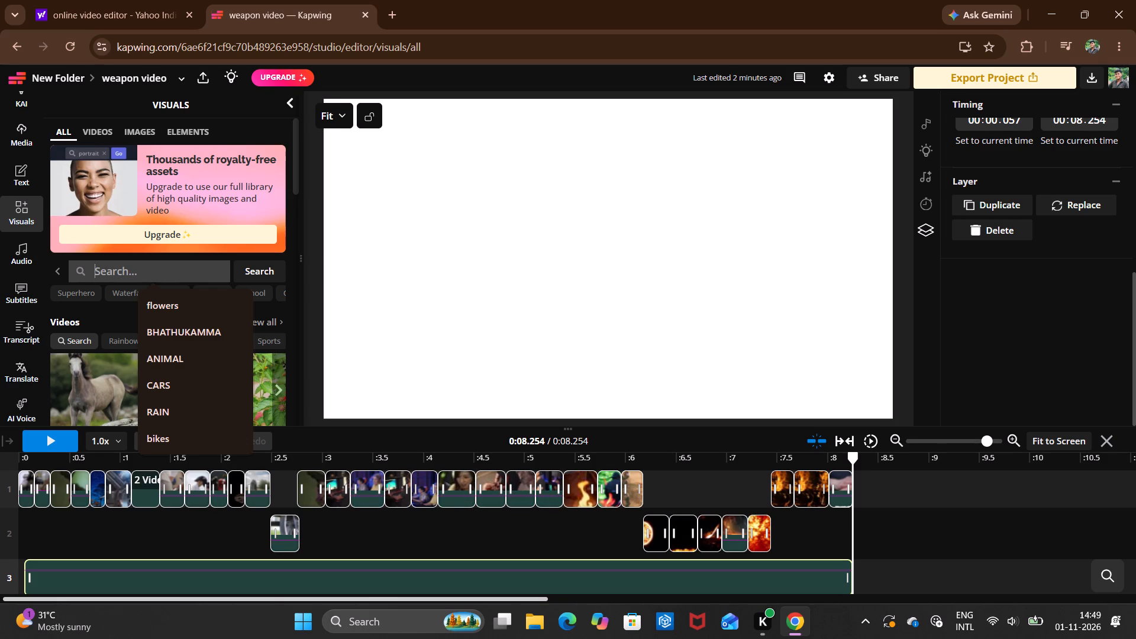
pyautogui.write('akm')
pyautogui.press('Return')
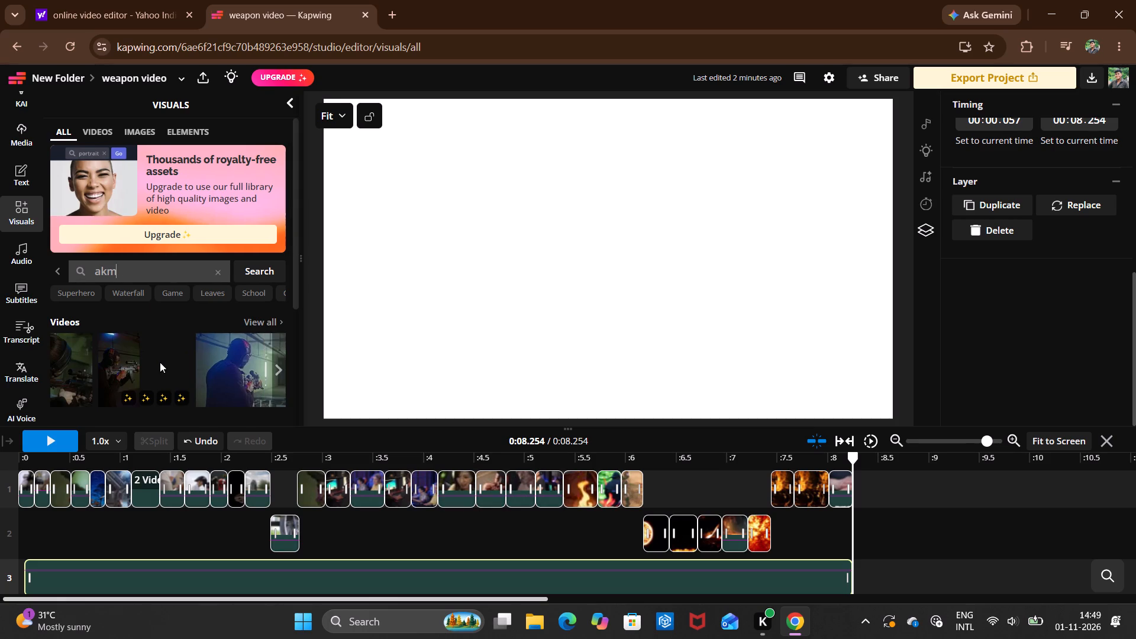
pyautogui.scroll(-1, 160, 362)
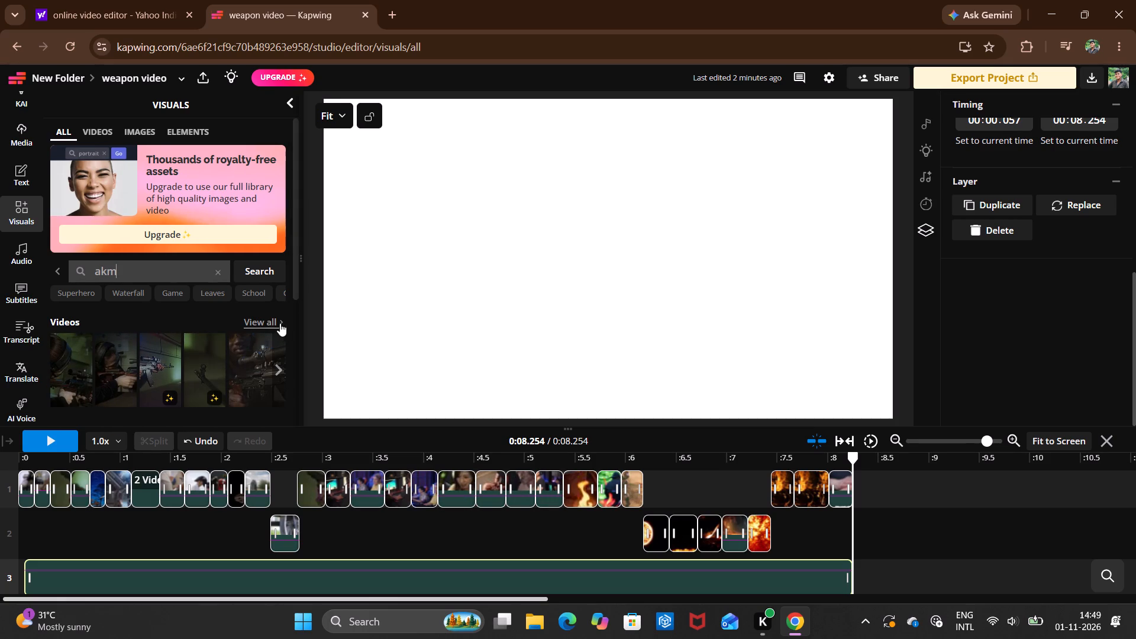
pyautogui.click(263, 315)
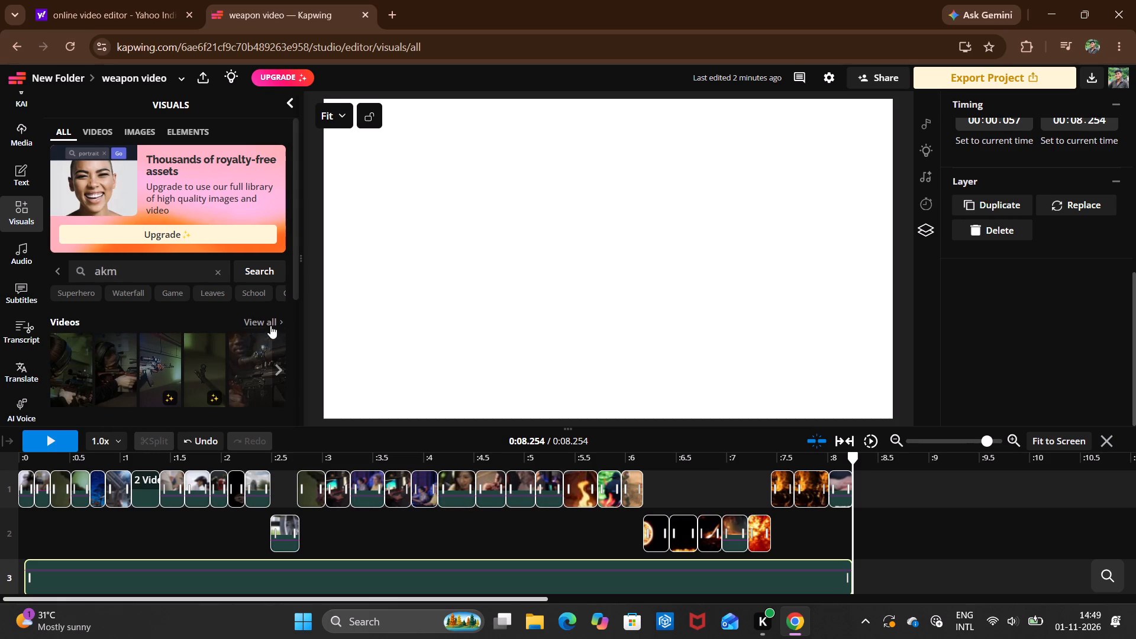
pyautogui.click(268, 314)
pyautogui.click(268, 314)
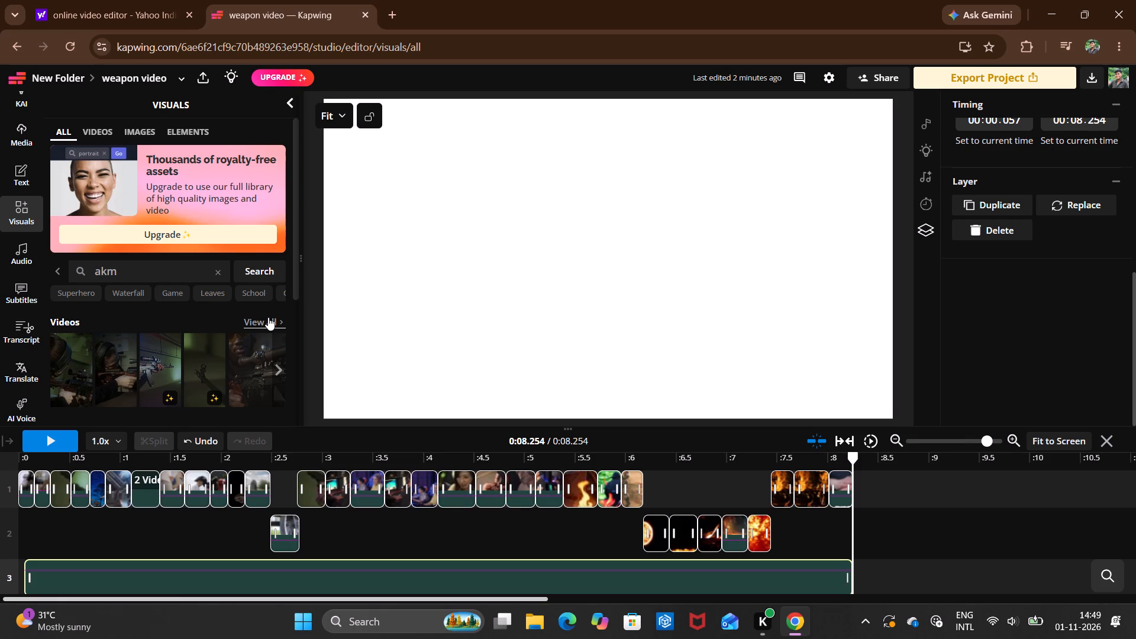
pyautogui.click(268, 317)
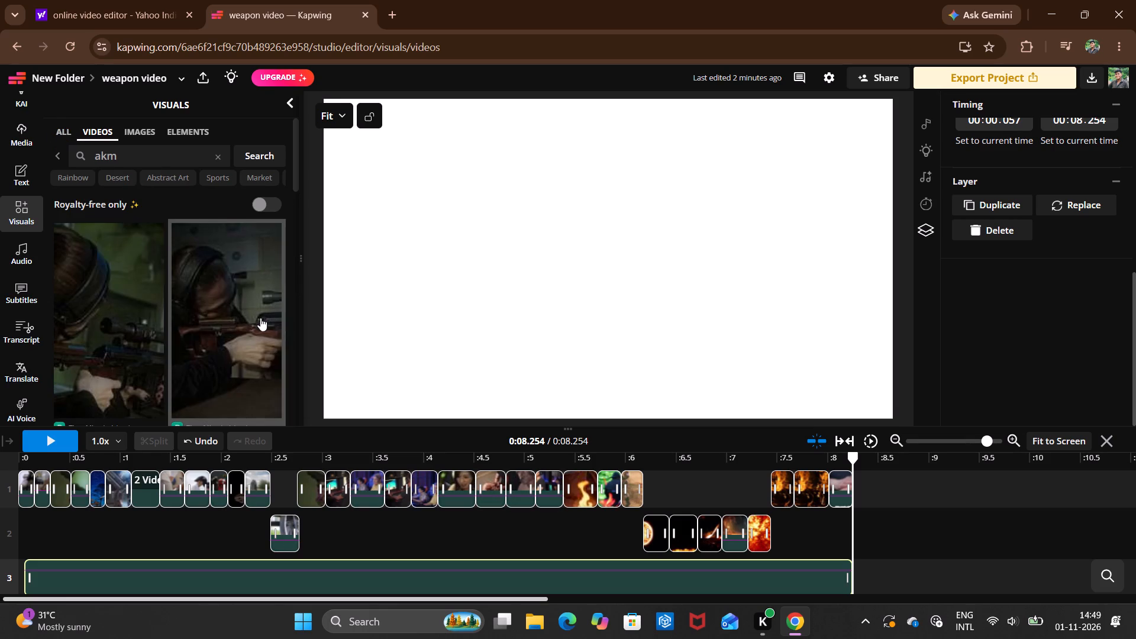
# Add the green-lit scoped rifle clip at 0:08.254 and move it up to track 1, directly after the last video clip.
pyautogui.scroll(-2, 163, 324)
pyautogui.click(125, 271)
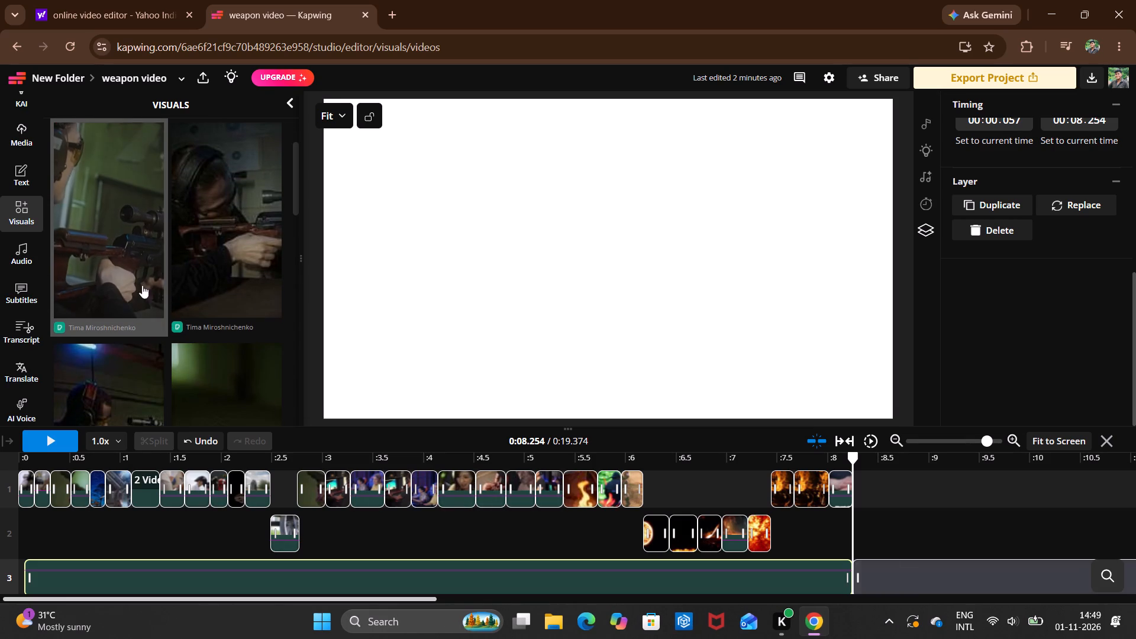
pyautogui.click(883, 589)
pyautogui.moveTo(889, 582); pyautogui.dragTo(884, 553)
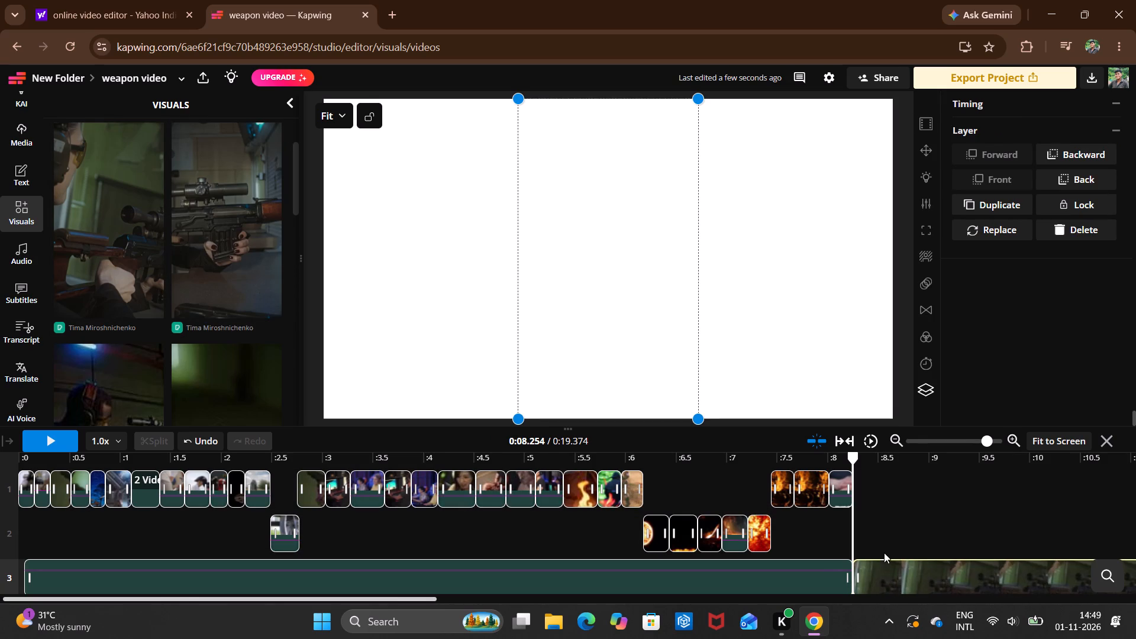
pyautogui.moveTo(884, 553); pyautogui.dragTo(883, 547)
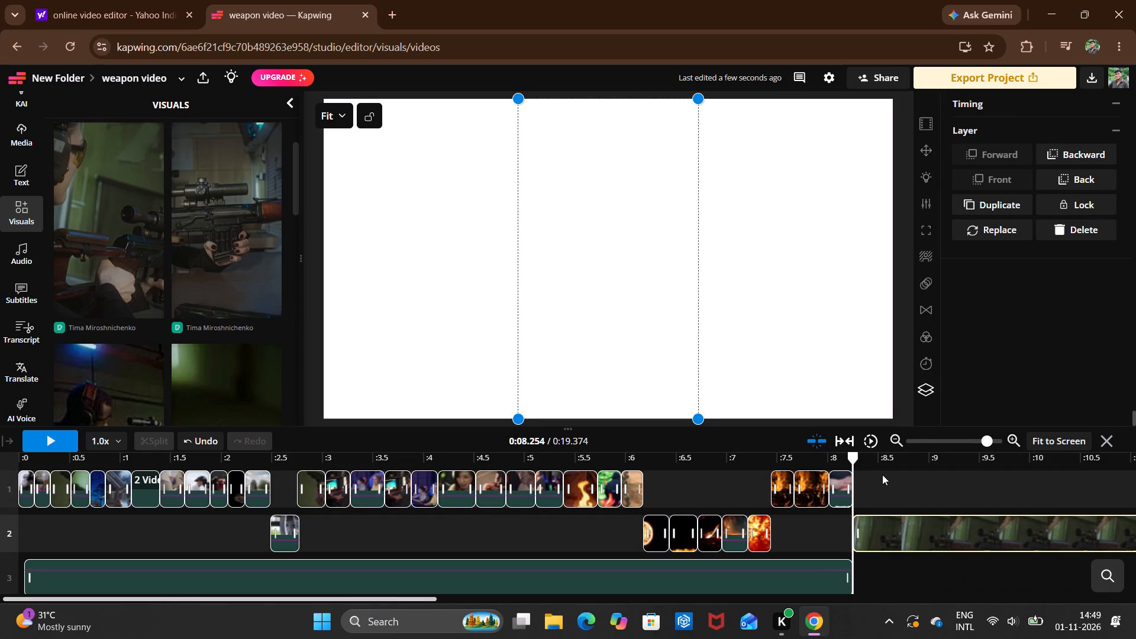
pyautogui.moveTo(887, 526); pyautogui.dragTo(890, 487)
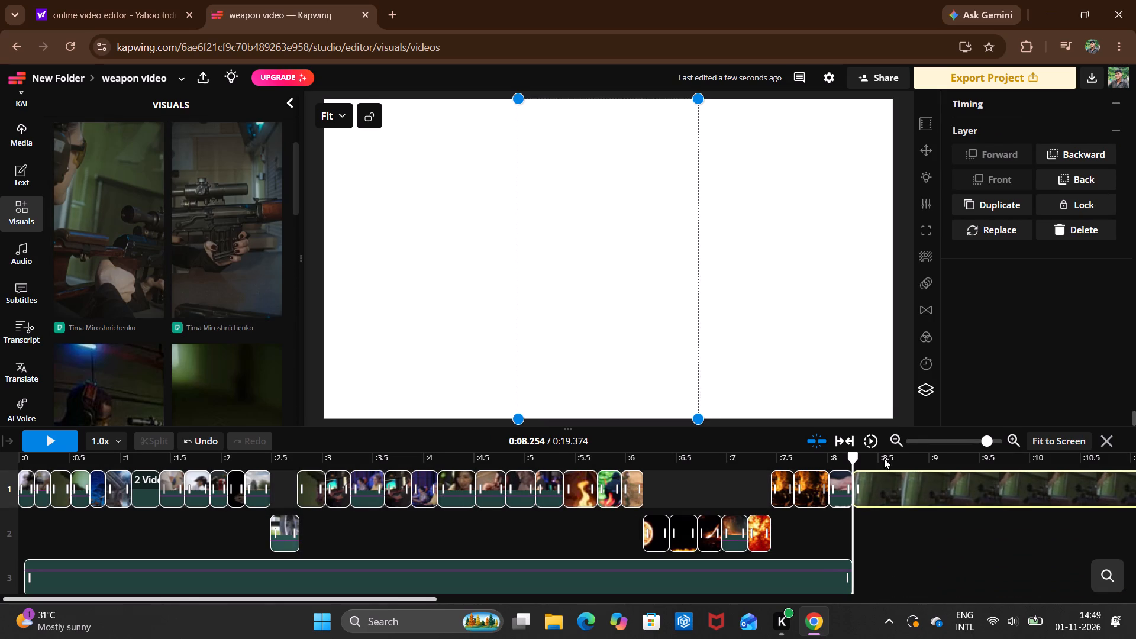
# Split the new rifle clip at 0:08.466 and delete the part after the split.
pyautogui.doubleClick(874, 498)
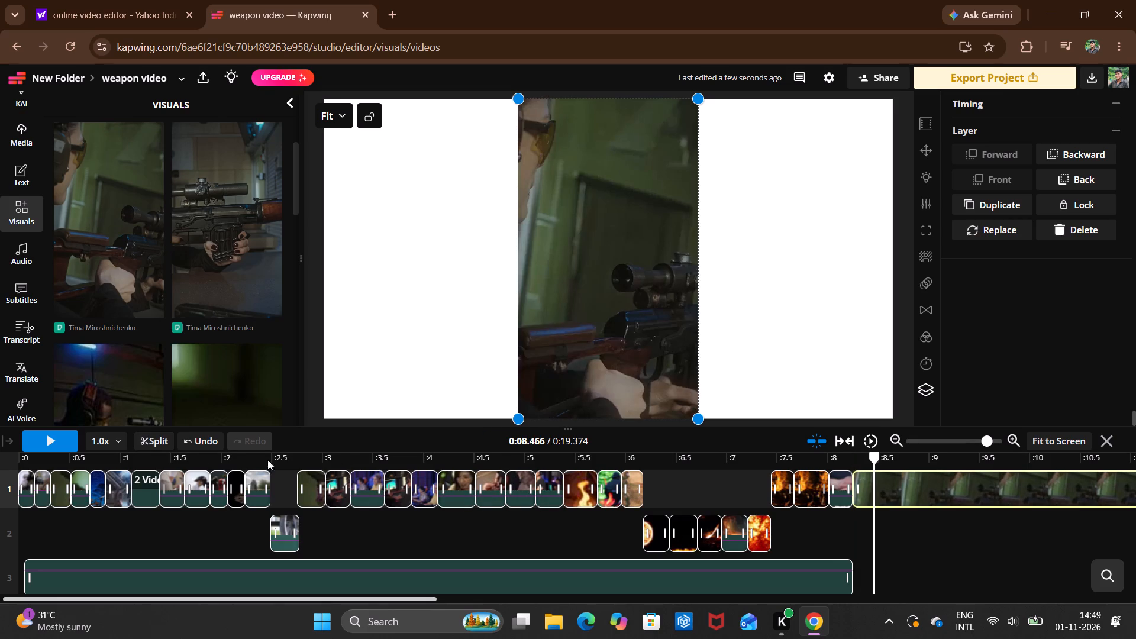
pyautogui.click(151, 436)
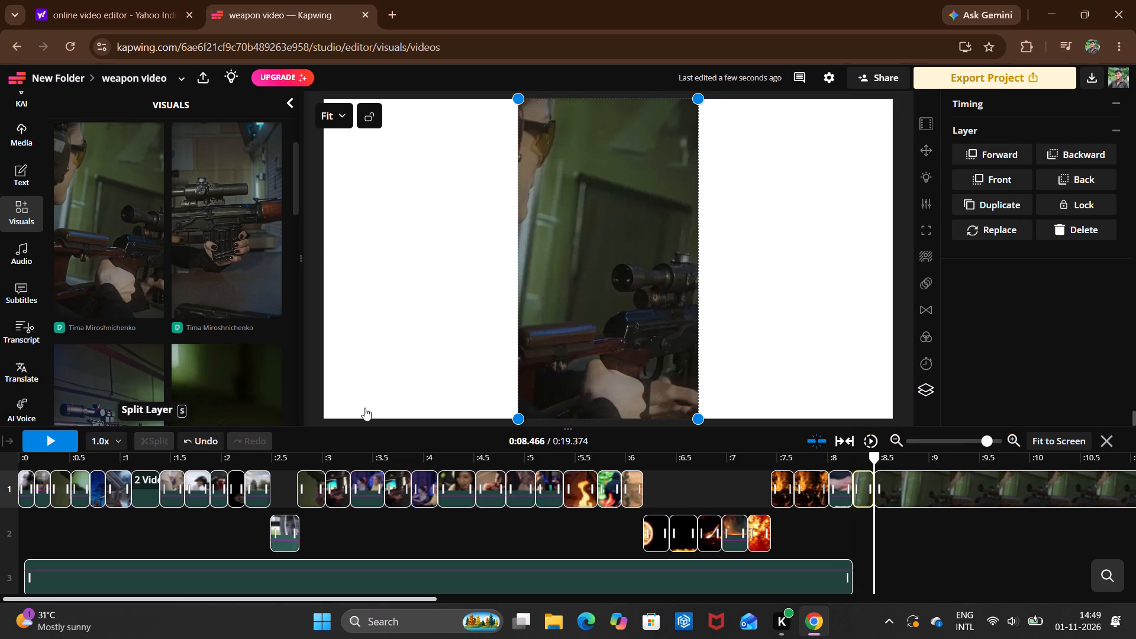
pyautogui.click(919, 474)
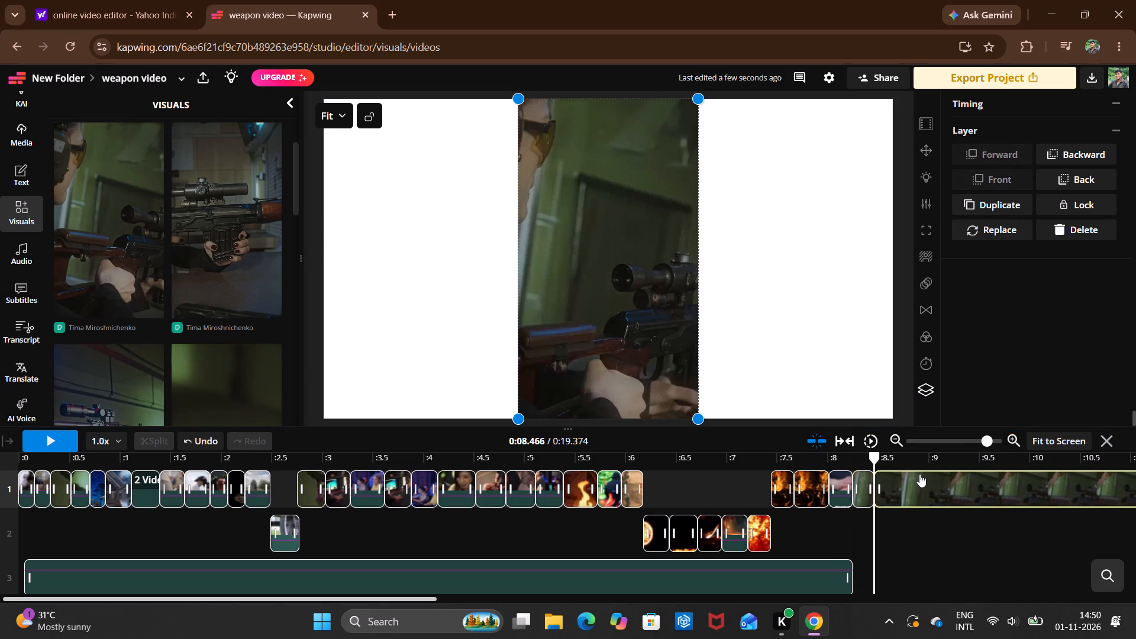
pyautogui.click(1081, 238)
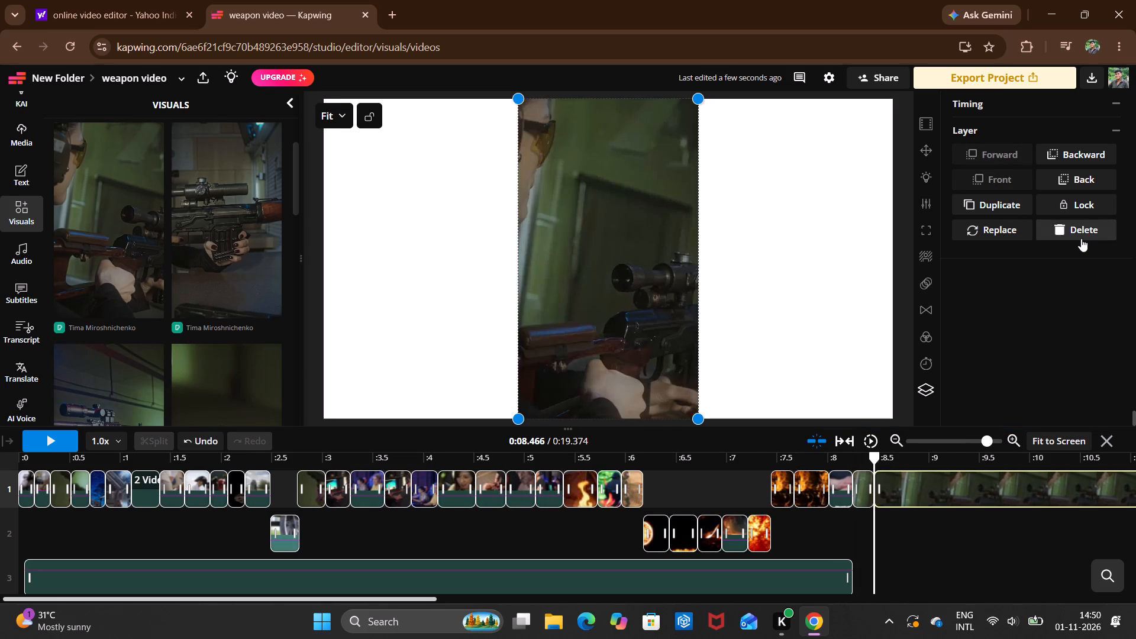
# Add the clip of hands holding a scoped rifle at 0:08.466, split it at 0:08.715 and delete the remainder.
pyautogui.click(194, 231)
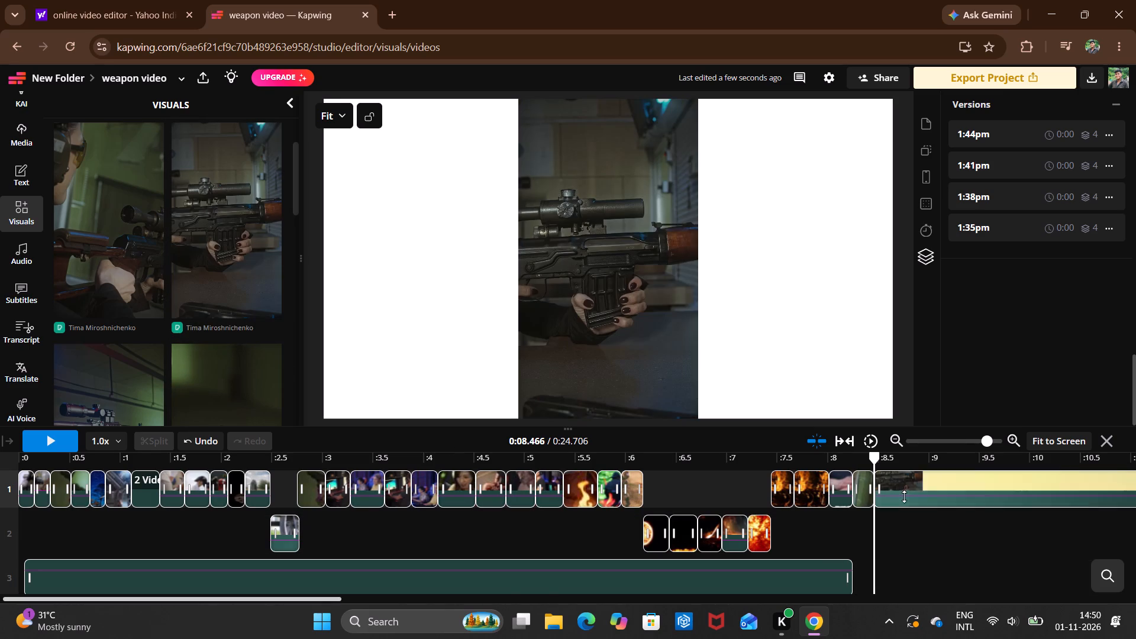
pyautogui.doubleClick(900, 496)
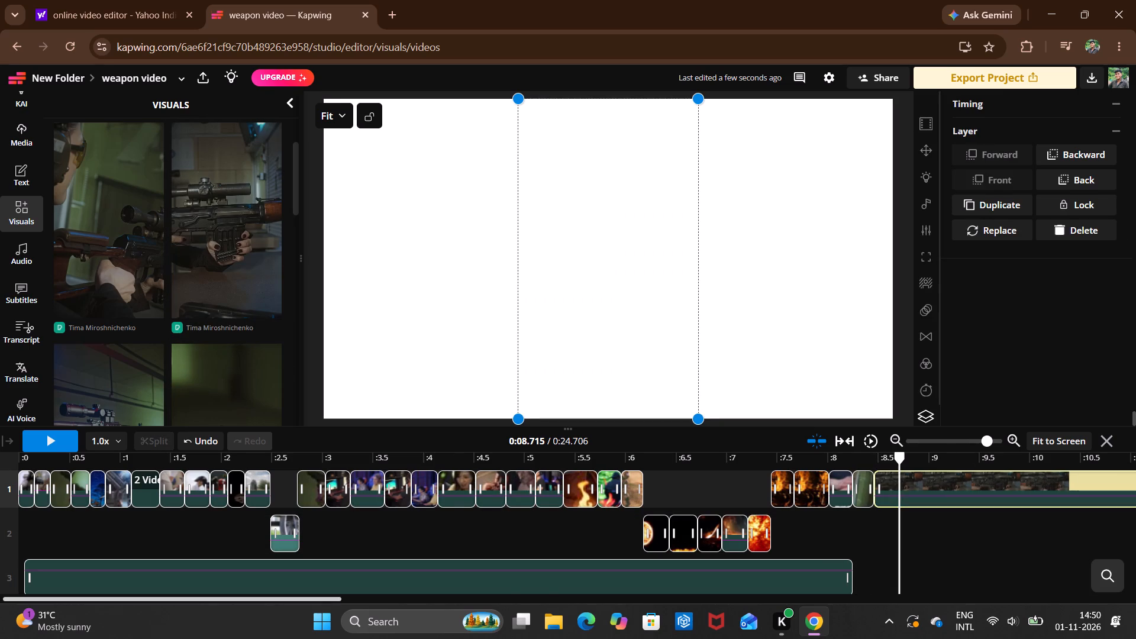
pyautogui.click(151, 439)
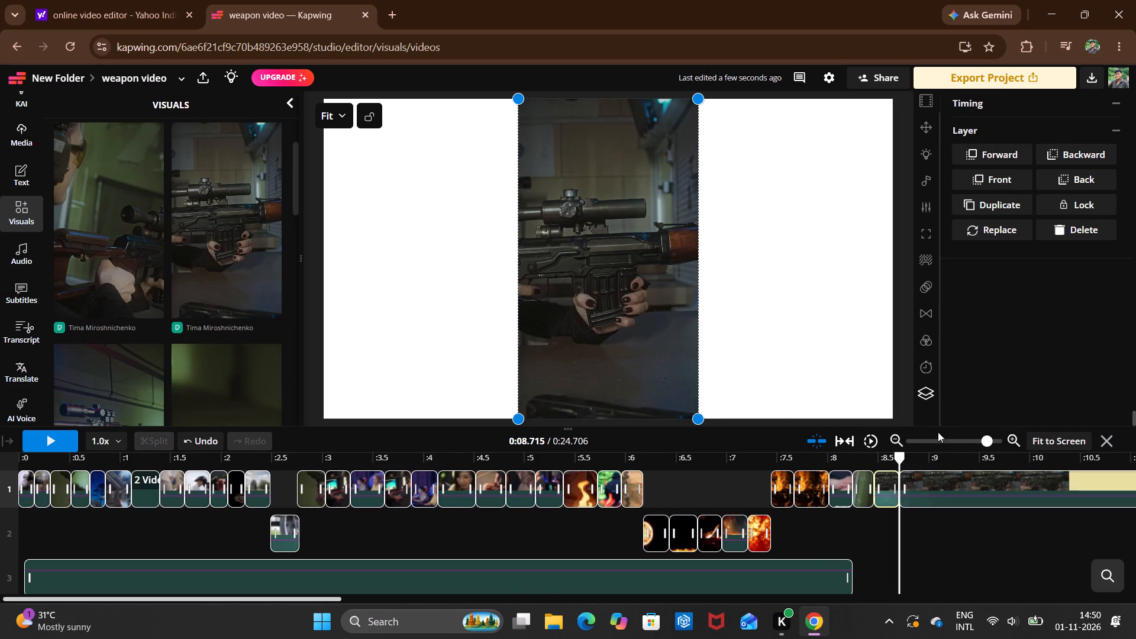
pyautogui.click(956, 484)
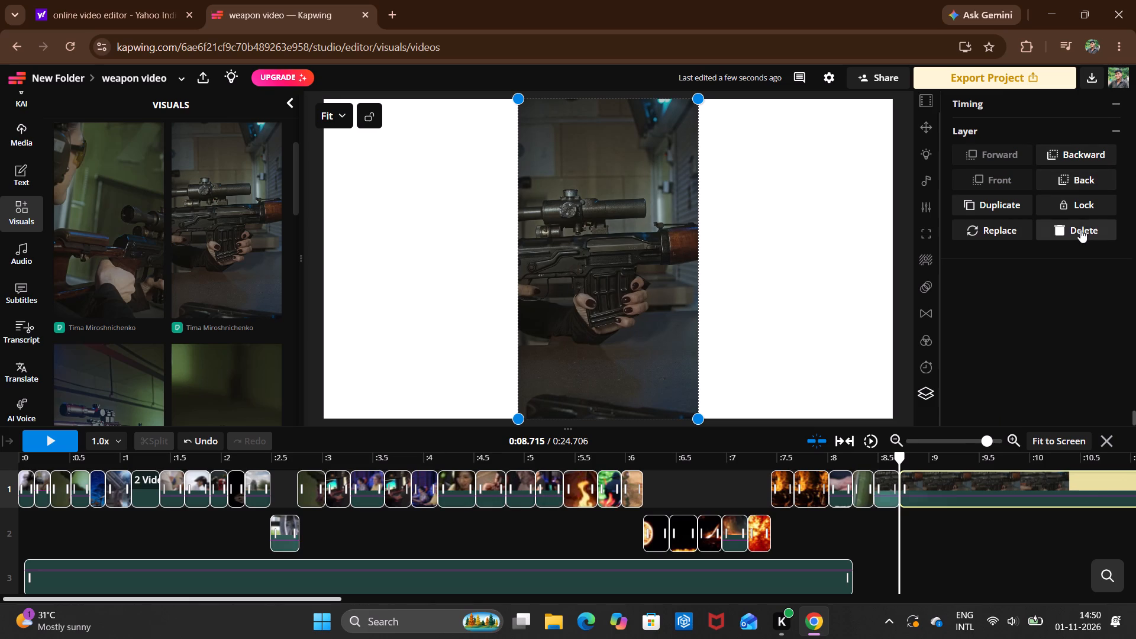
pyautogui.click(1080, 230)
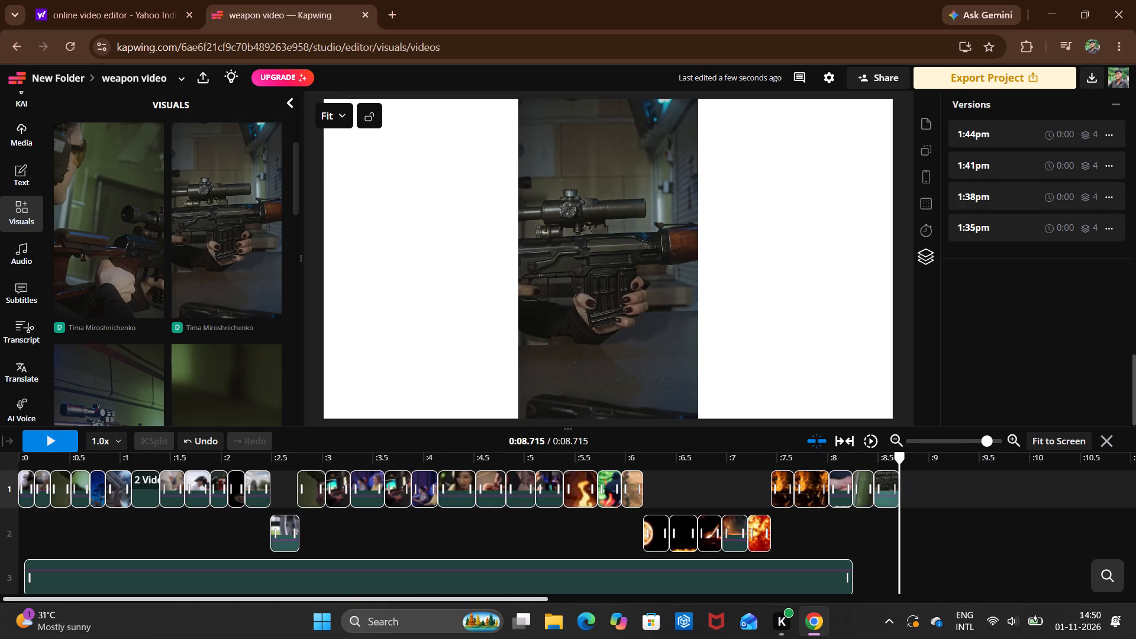
# Find another vertical clip of hands holding a scoped rifle in the akm results and add it at 0:08.715.
pyautogui.scroll(-5, 163, 359)
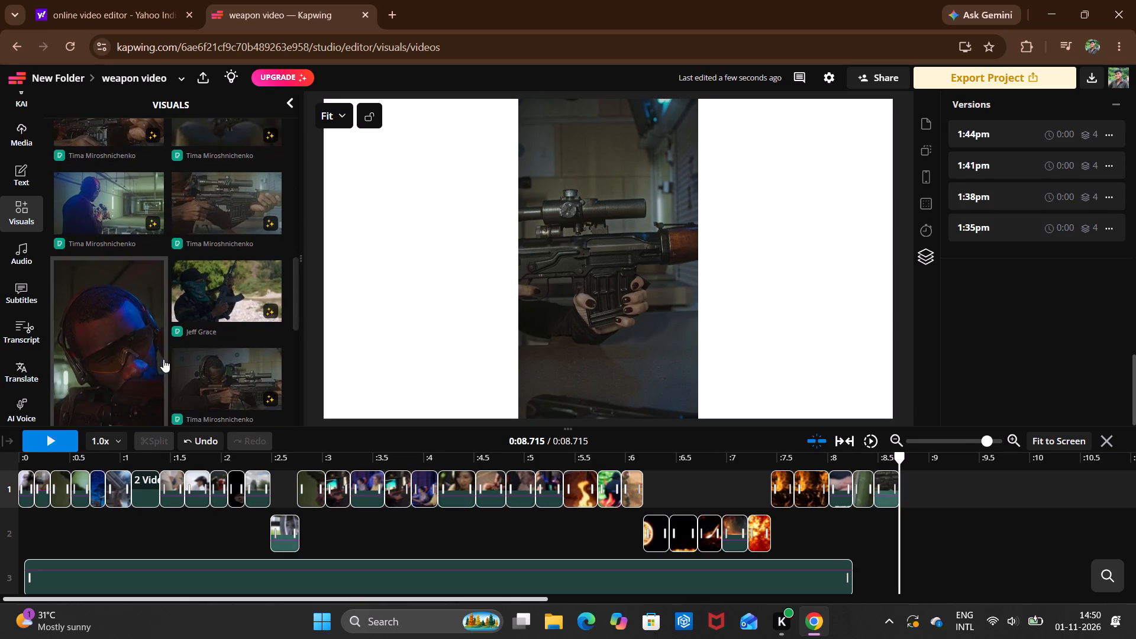
pyautogui.scroll(-1, 188, 325)
pyautogui.scroll(-1, 133, 340)
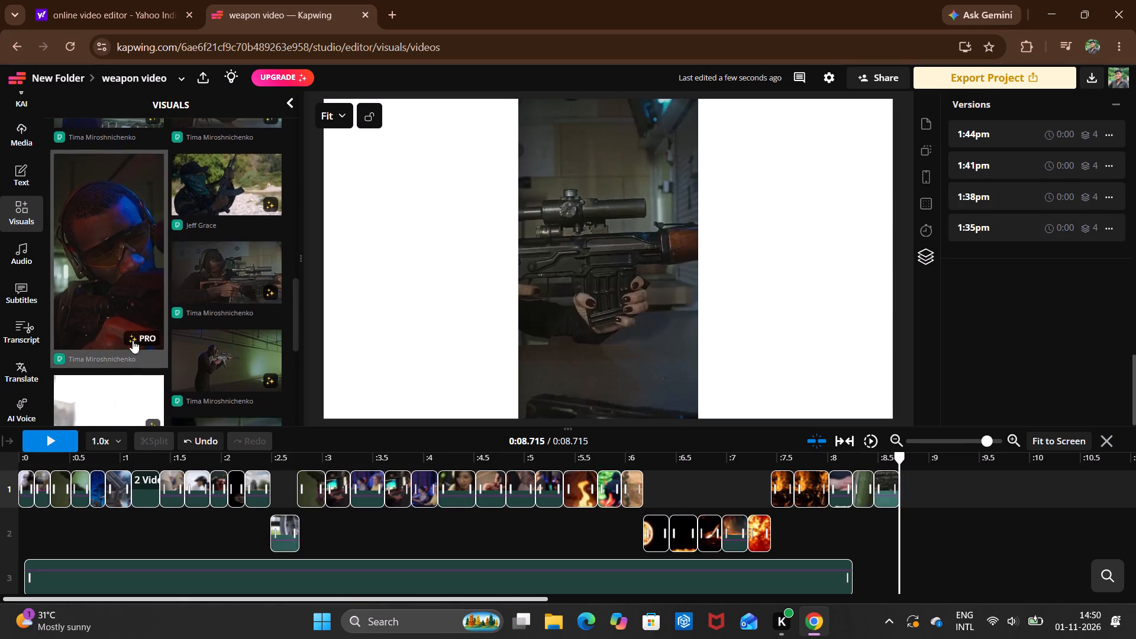
pyautogui.scroll(-4, 133, 340)
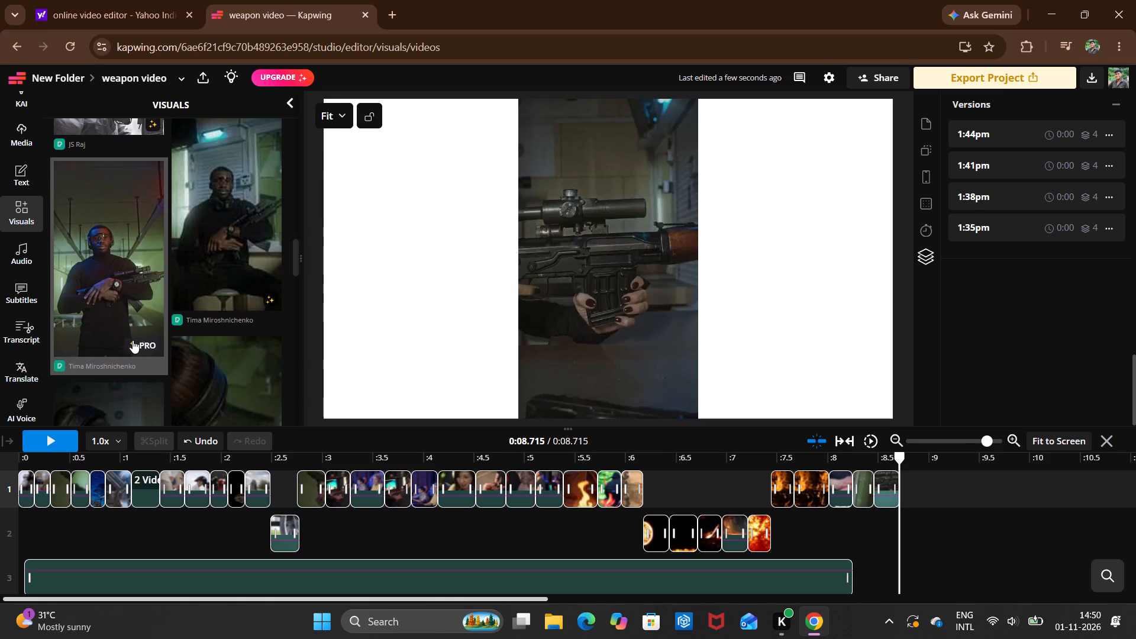
pyautogui.scroll(-3, 133, 340)
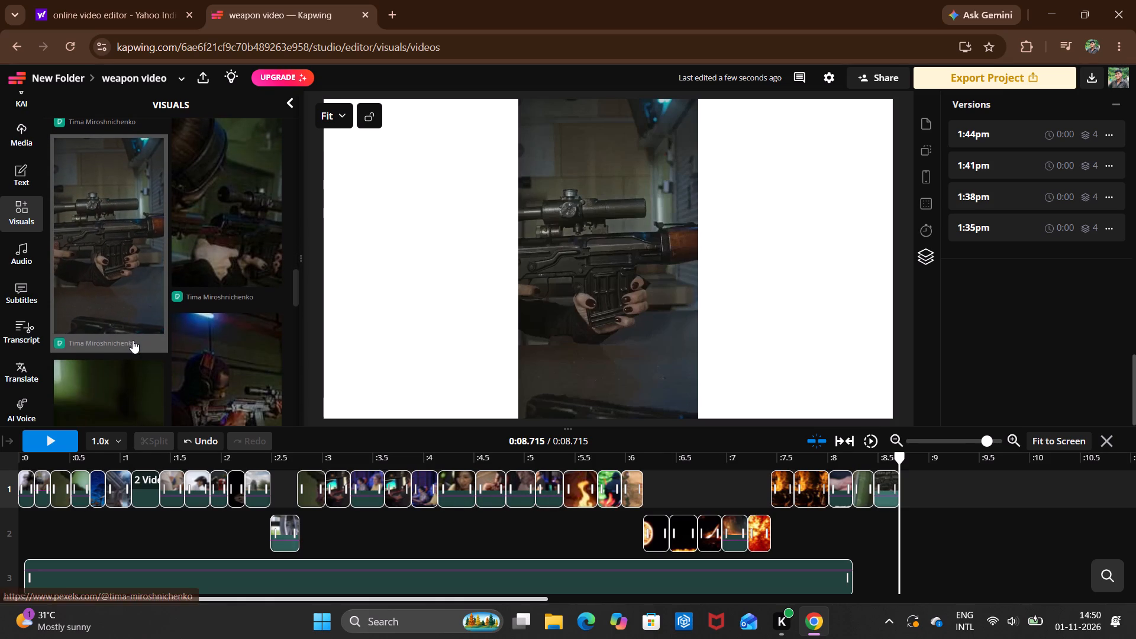
pyautogui.click(125, 280)
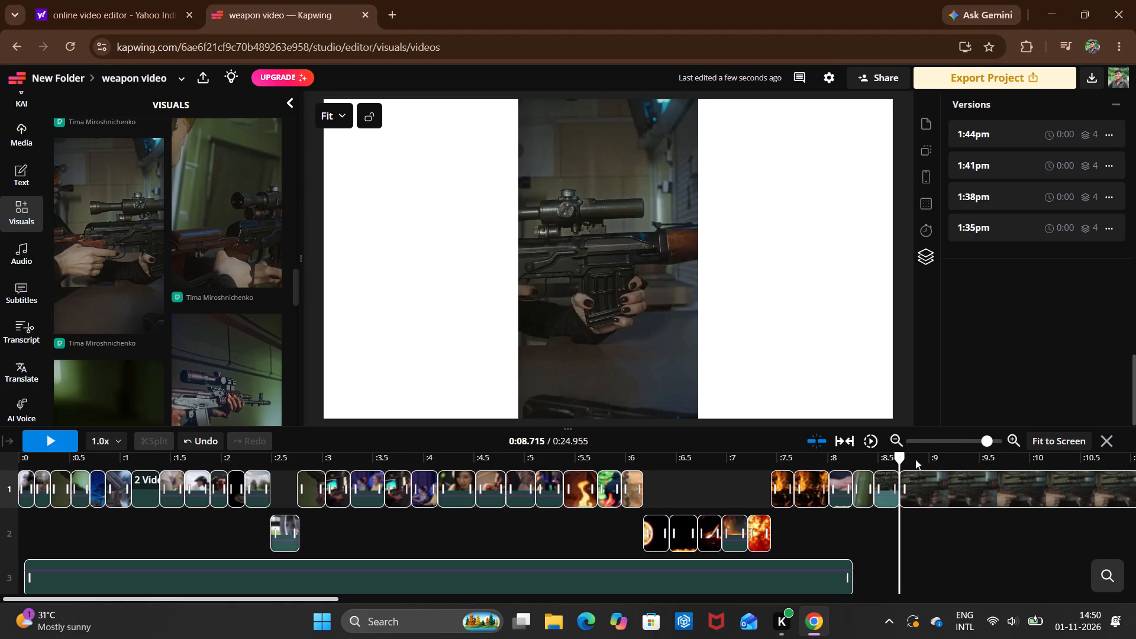
# Split the newly added rifle clip at 0:08.956 and delete the part after the split.
pyautogui.doubleClick(924, 486)
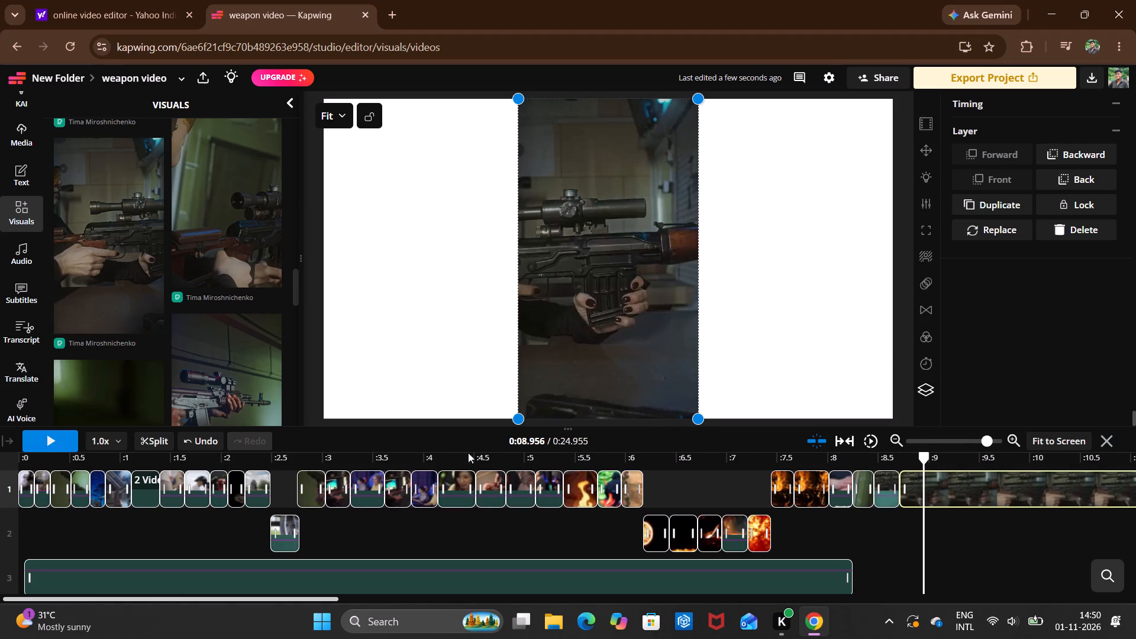
pyautogui.moveTo(162, 441); pyautogui.dragTo(554, 463)
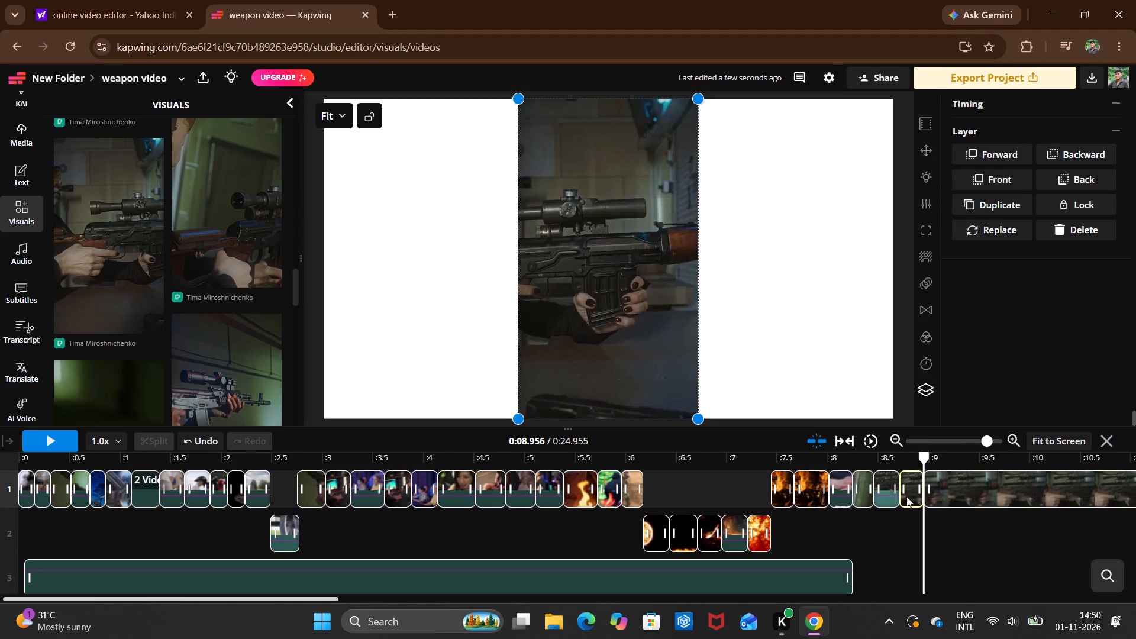
pyautogui.click(987, 491)
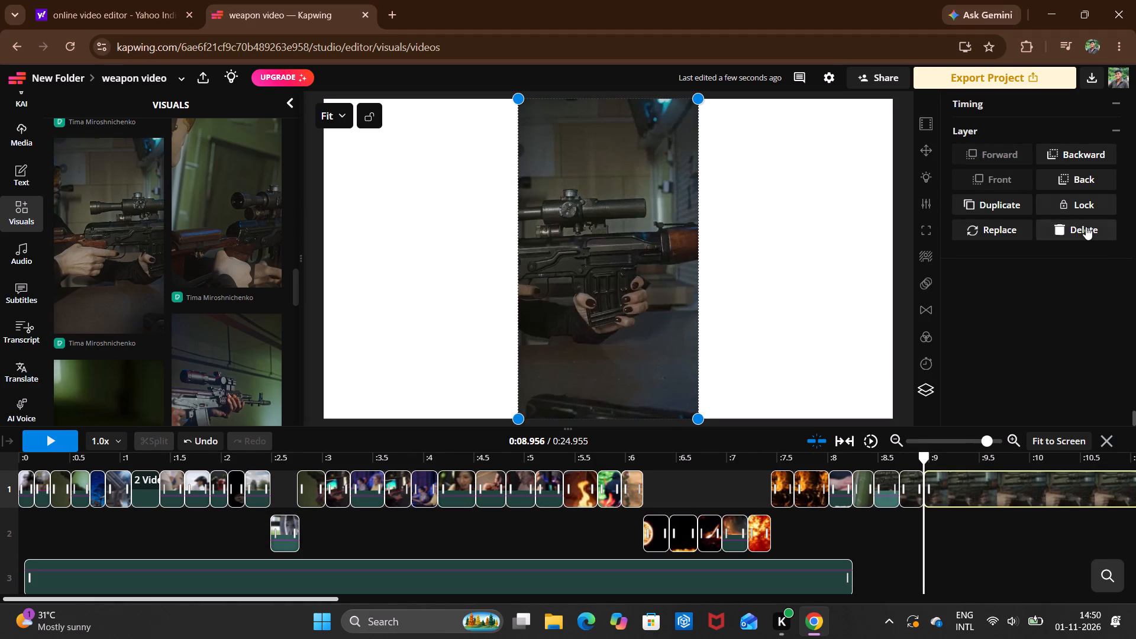
pyautogui.click(1086, 227)
# Find the vertical clip of a person in safety glasses aiming a scoped rifle in the akm results and add it at 0:08.956.
pyautogui.hscroll(1, 149, 301)
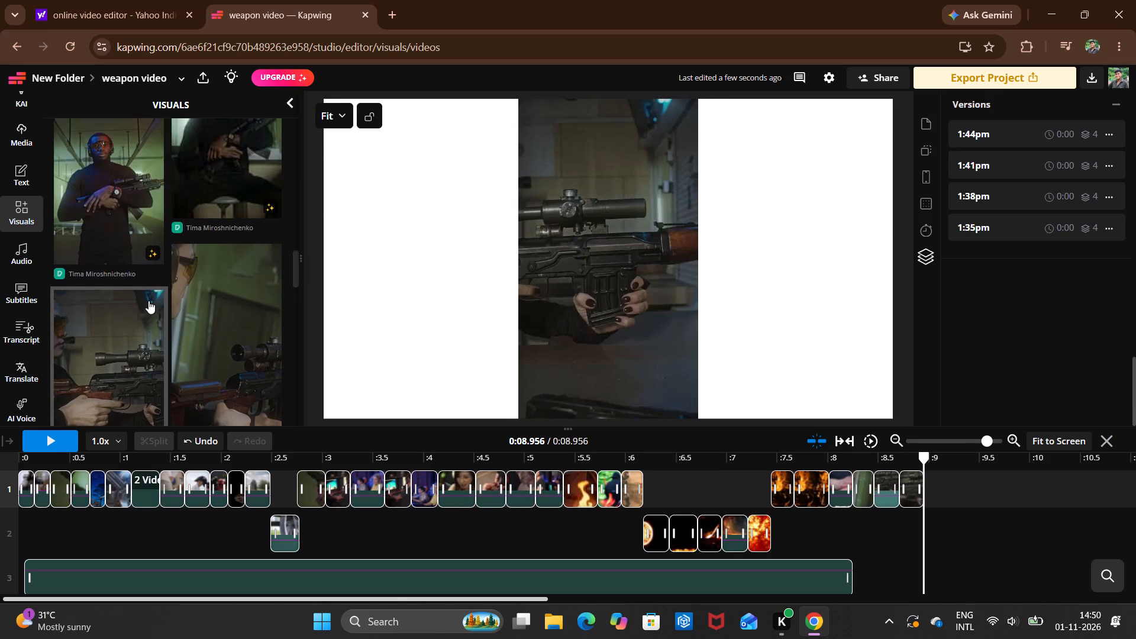
pyautogui.hscroll(1, 149, 301)
pyautogui.scroll(3, 149, 301)
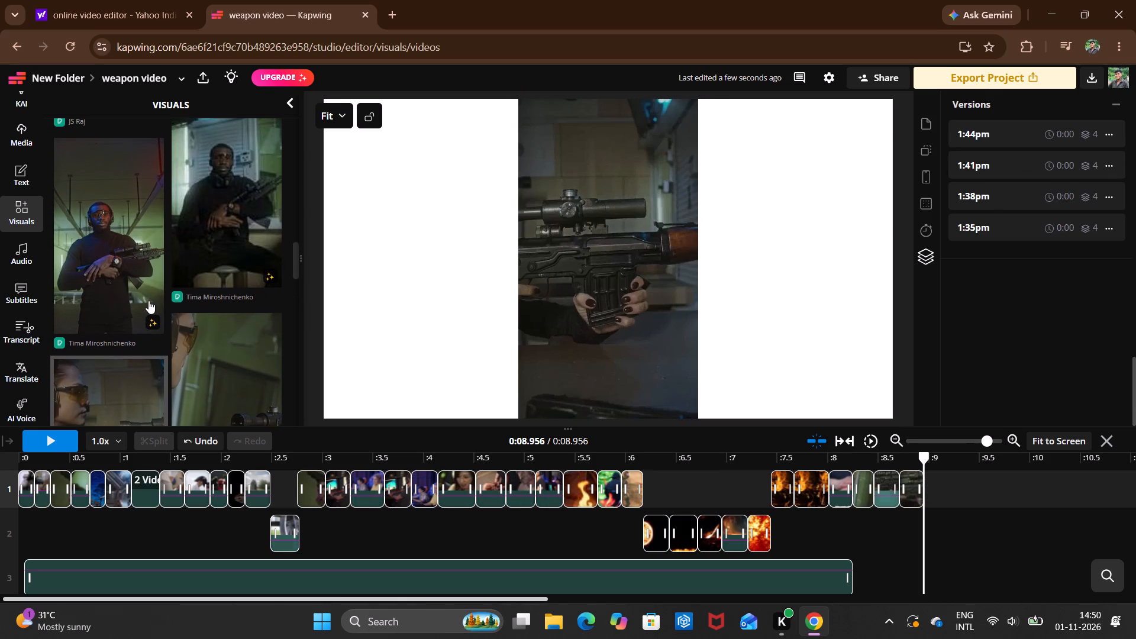
pyautogui.scroll(6, 149, 301)
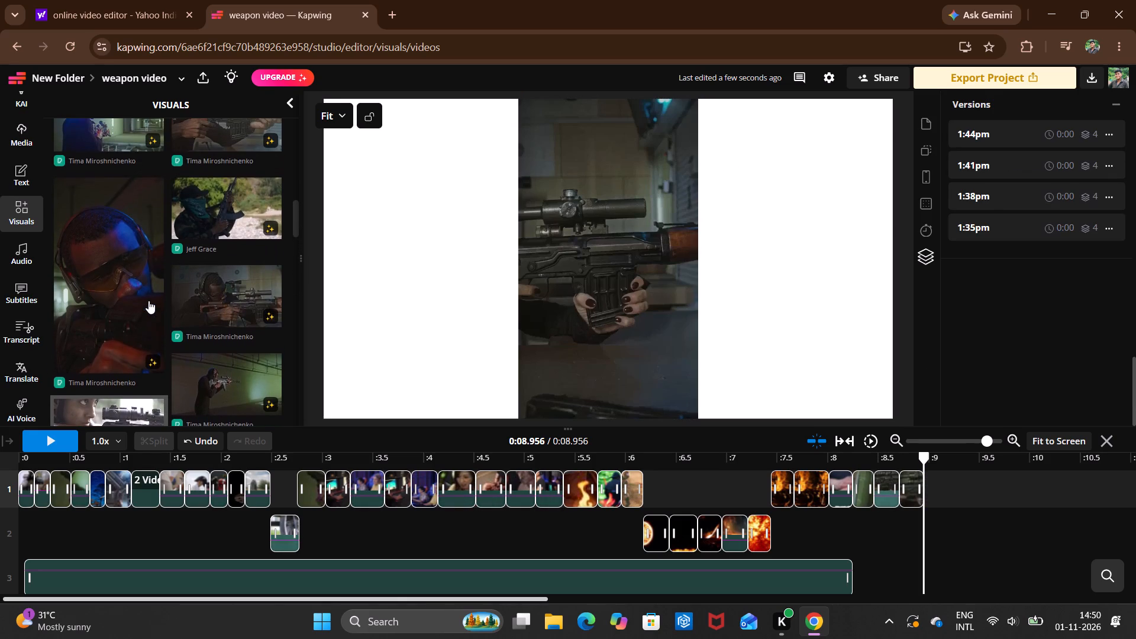
pyautogui.scroll(7, 149, 301)
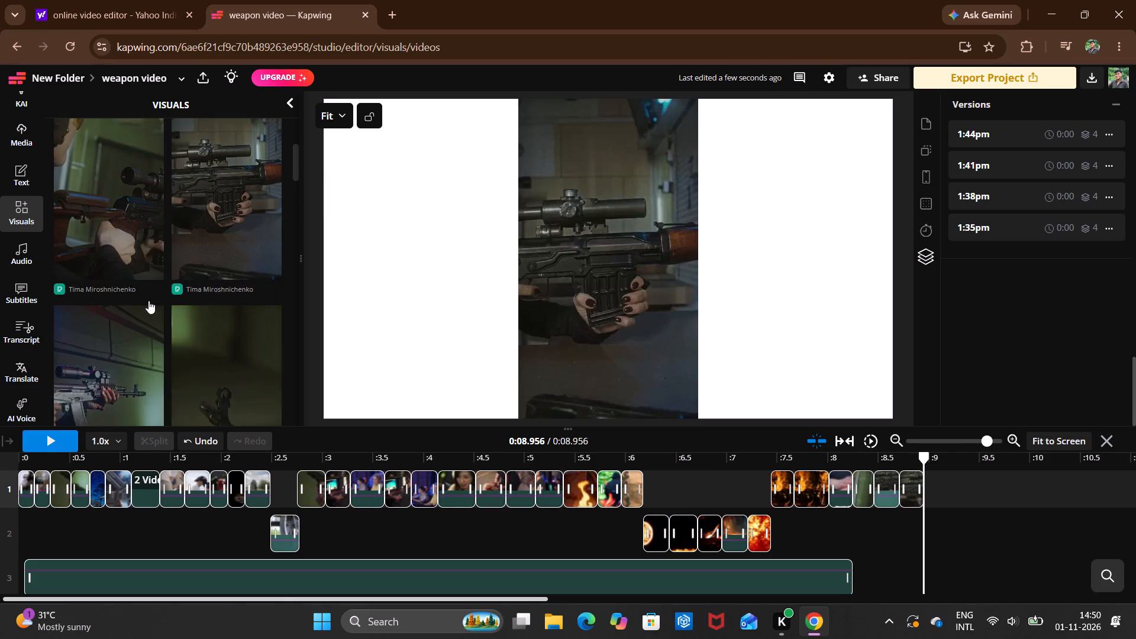
pyautogui.scroll(1, 149, 301)
pyautogui.scroll(-3, 149, 301)
pyautogui.scroll(1, 149, 301)
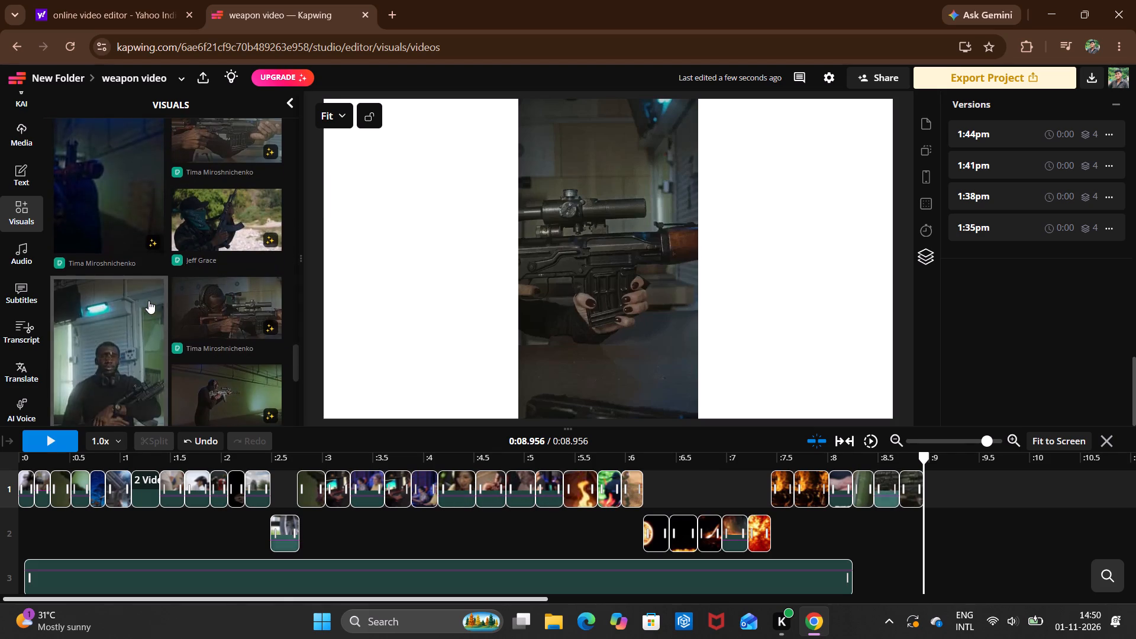
pyautogui.scroll(2, 149, 301)
pyautogui.scroll(-2, 149, 301)
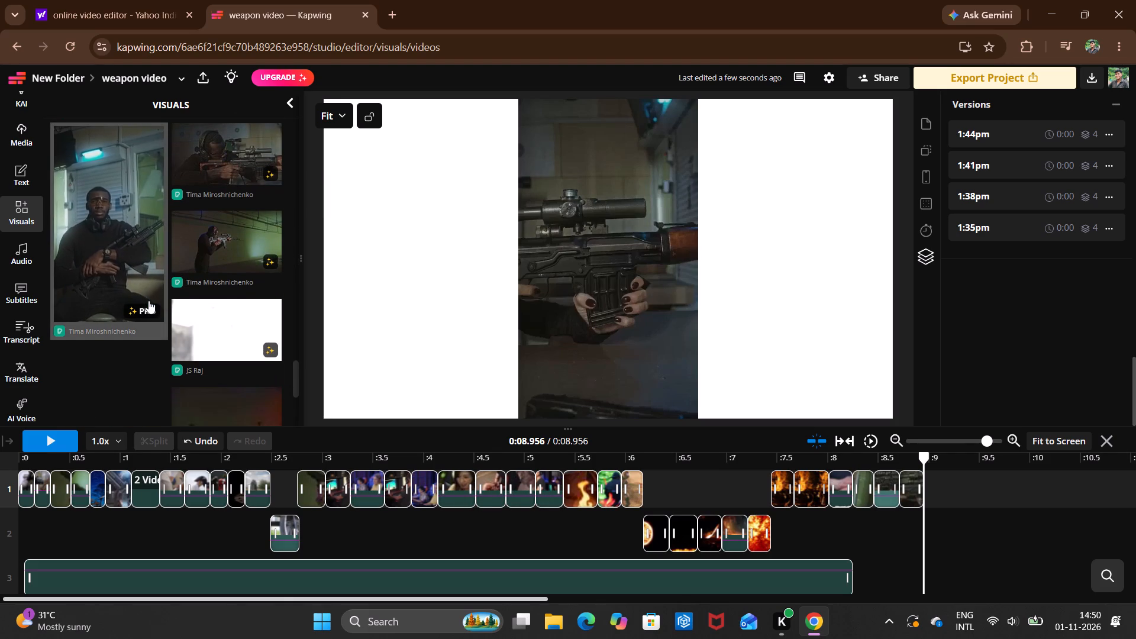
pyautogui.scroll(-2, 149, 301)
pyautogui.scroll(3, 149, 301)
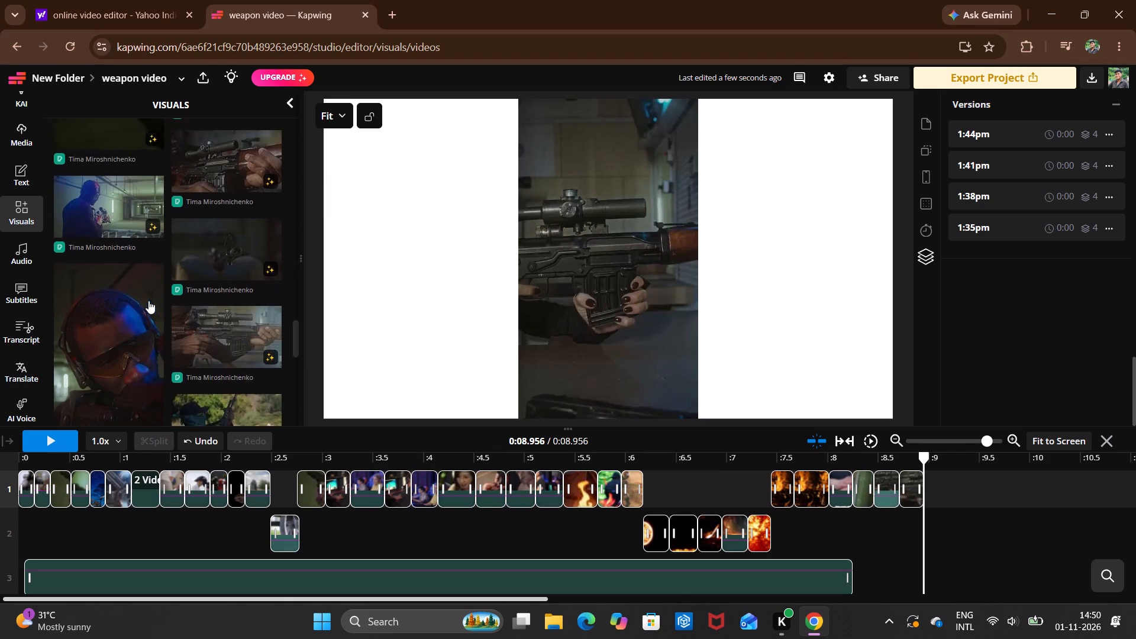
pyautogui.scroll(5, 149, 301)
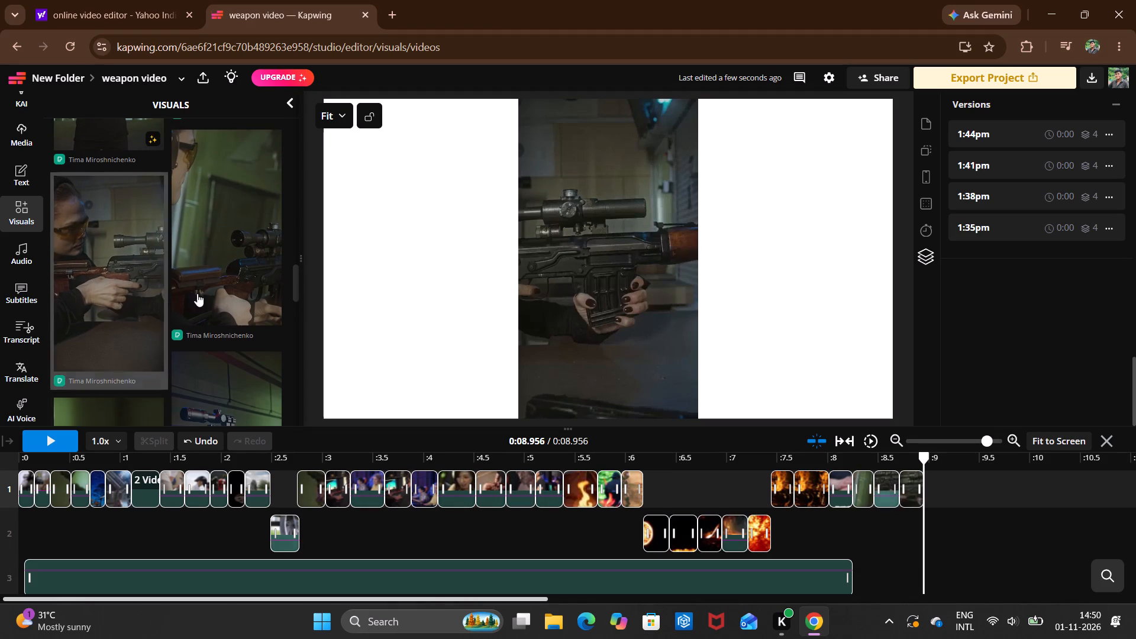
pyautogui.click(227, 279)
# Look through the akm video results for further rifle clips.
pyautogui.scroll(3, 215, 282)
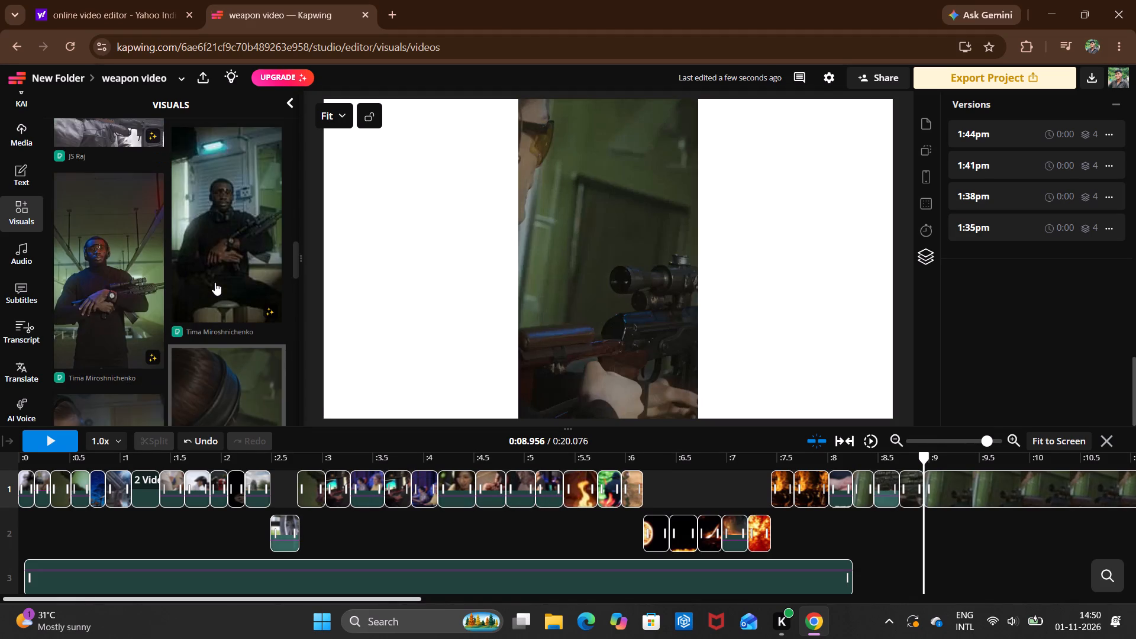
pyautogui.scroll(9, 215, 282)
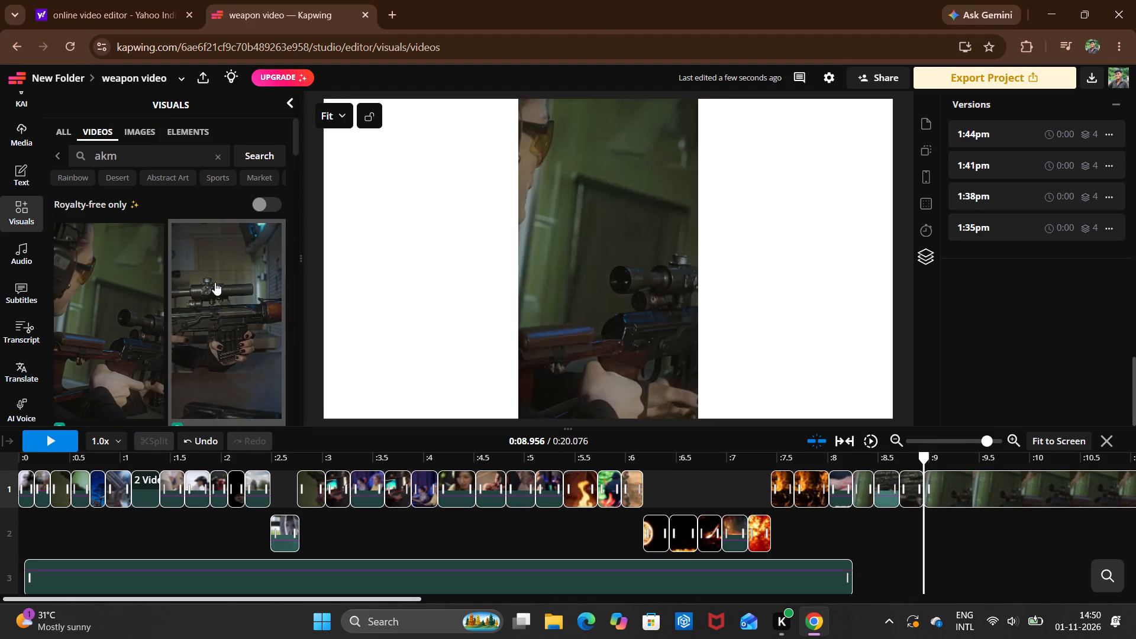
pyautogui.scroll(-3, 215, 282)
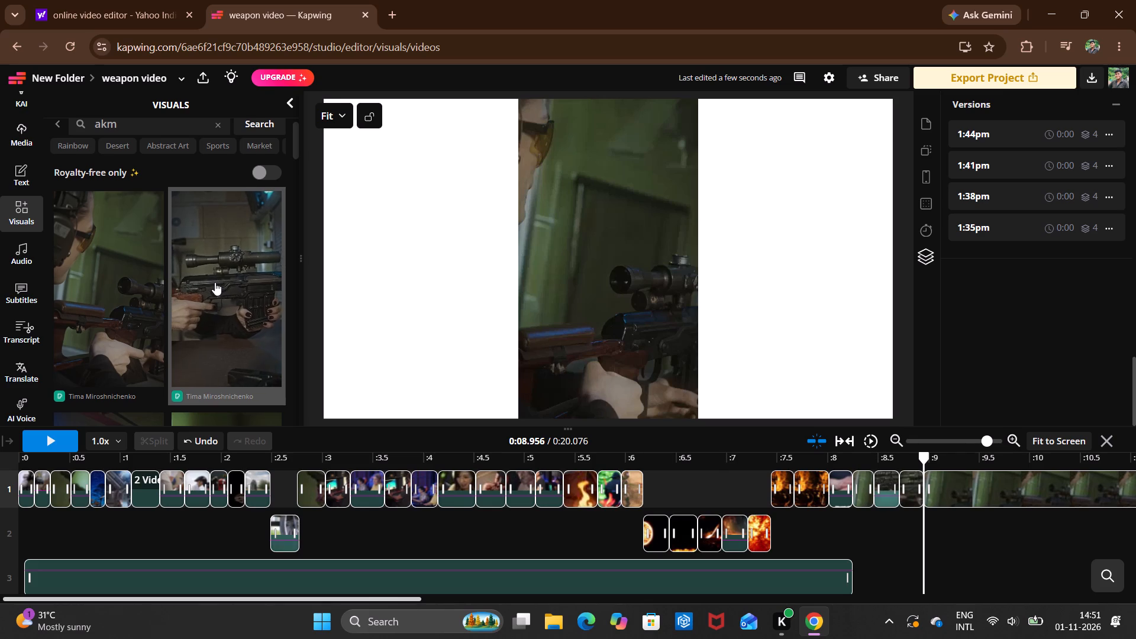
pyautogui.scroll(-5, 215, 282)
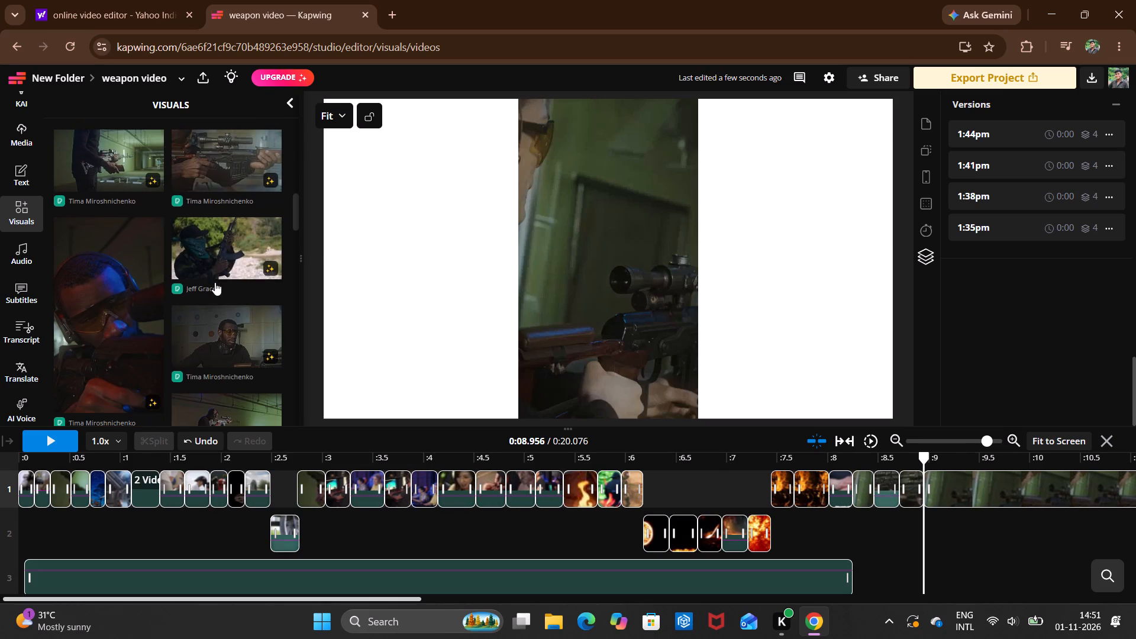
pyautogui.scroll(-2, 215, 282)
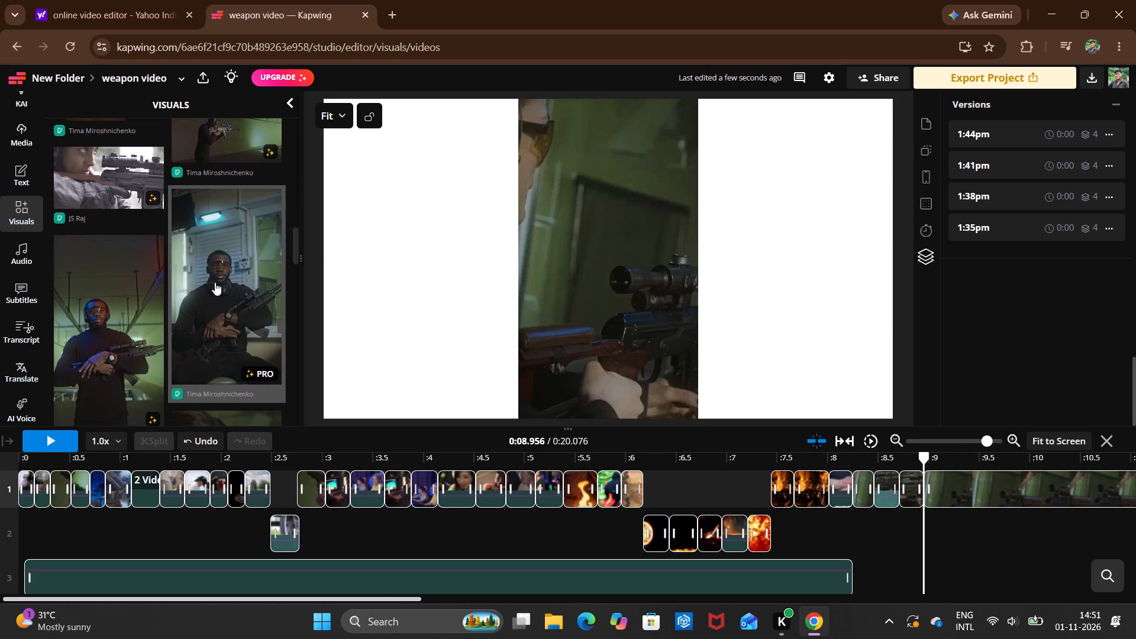
pyautogui.scroll(-3, 215, 282)
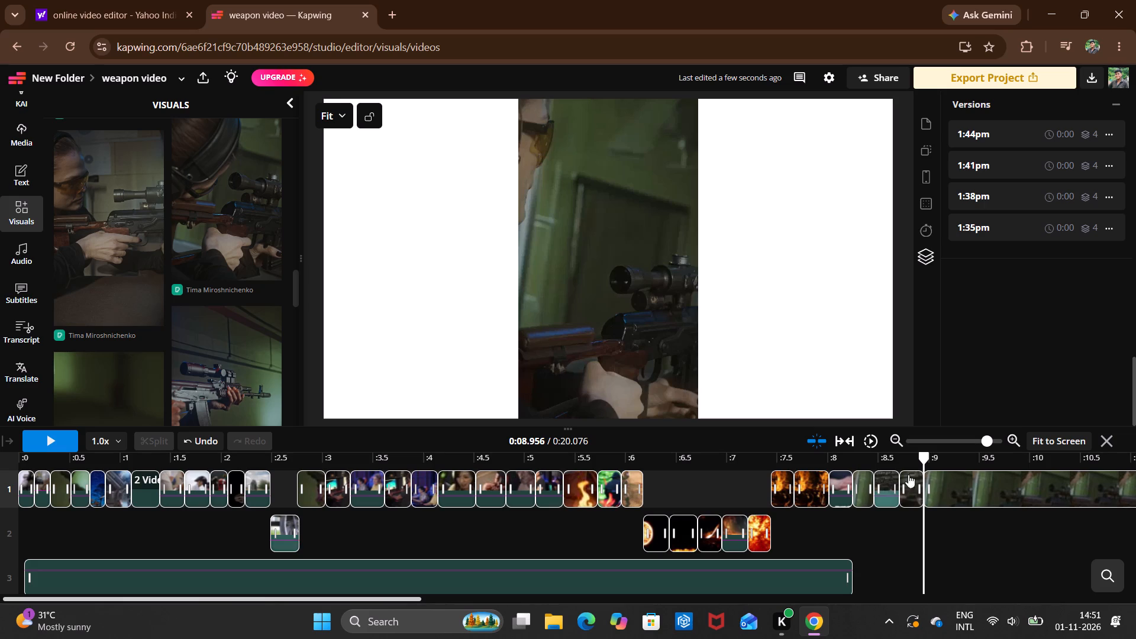
# Split the newly added rifle clip at 0:09.183 and delete the part after the split.
pyautogui.doubleClick(947, 482)
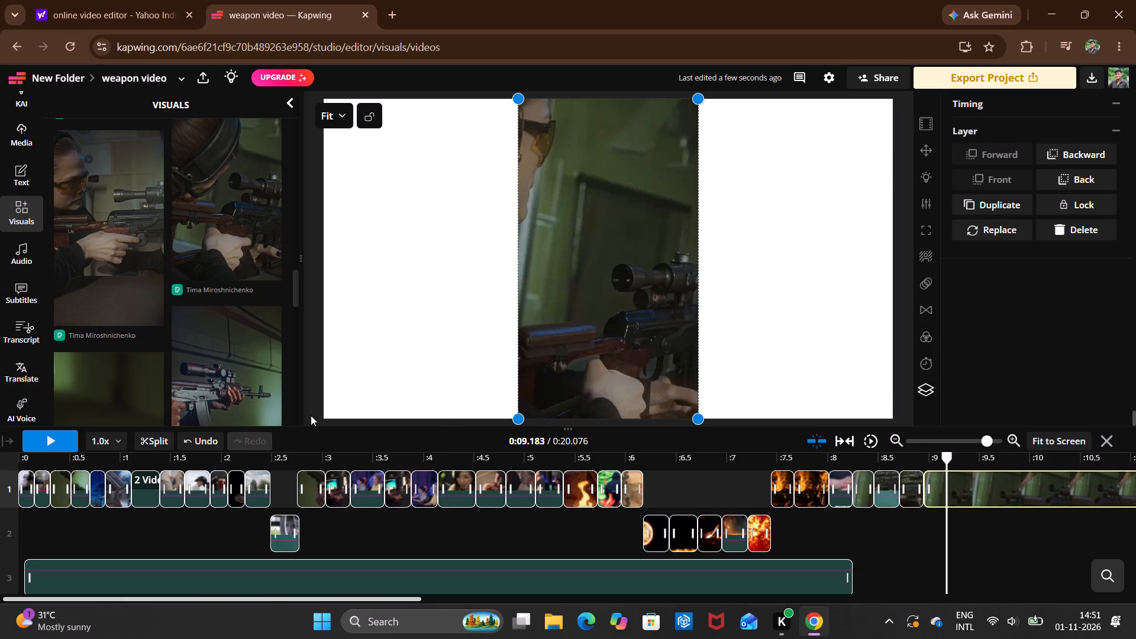
pyautogui.moveTo(164, 442); pyautogui.dragTo(644, 569)
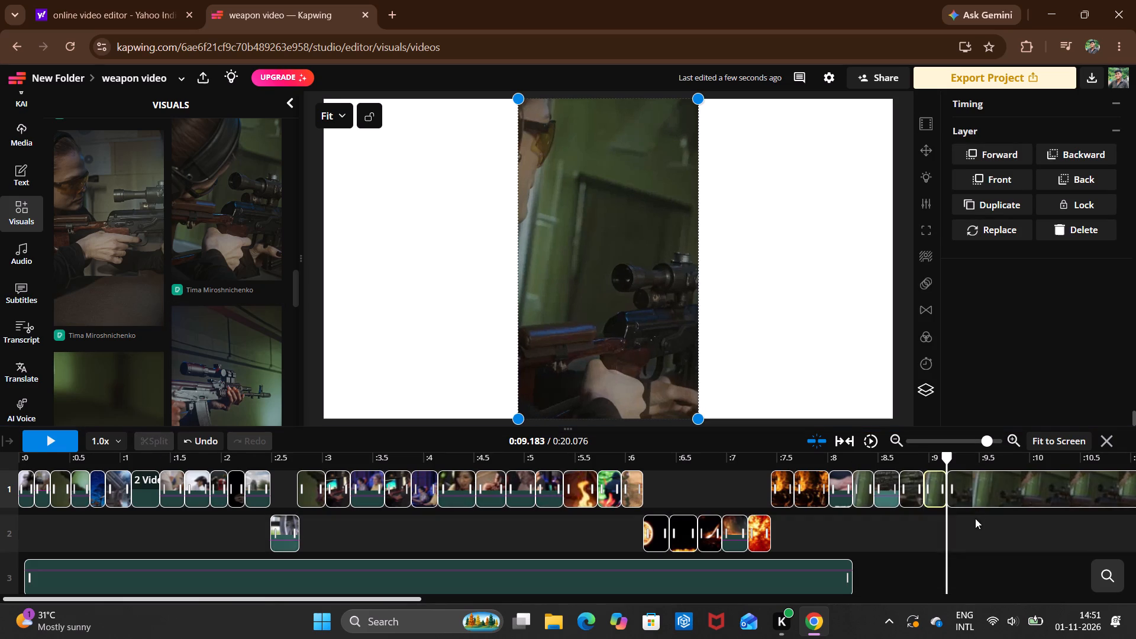
pyautogui.click(982, 503)
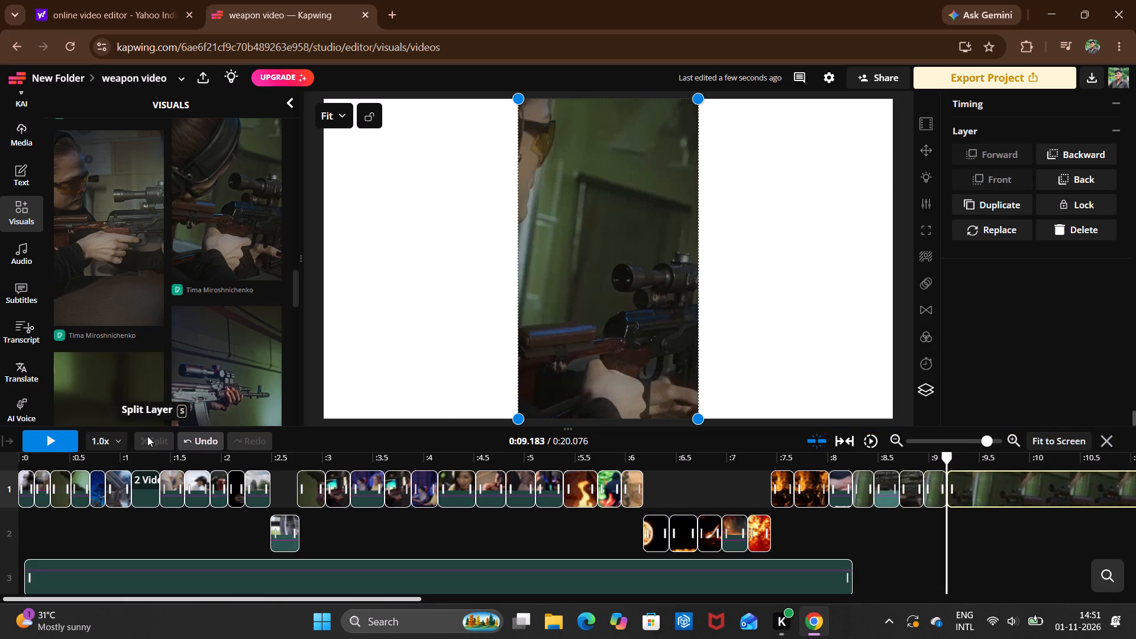
pyautogui.click(1096, 230)
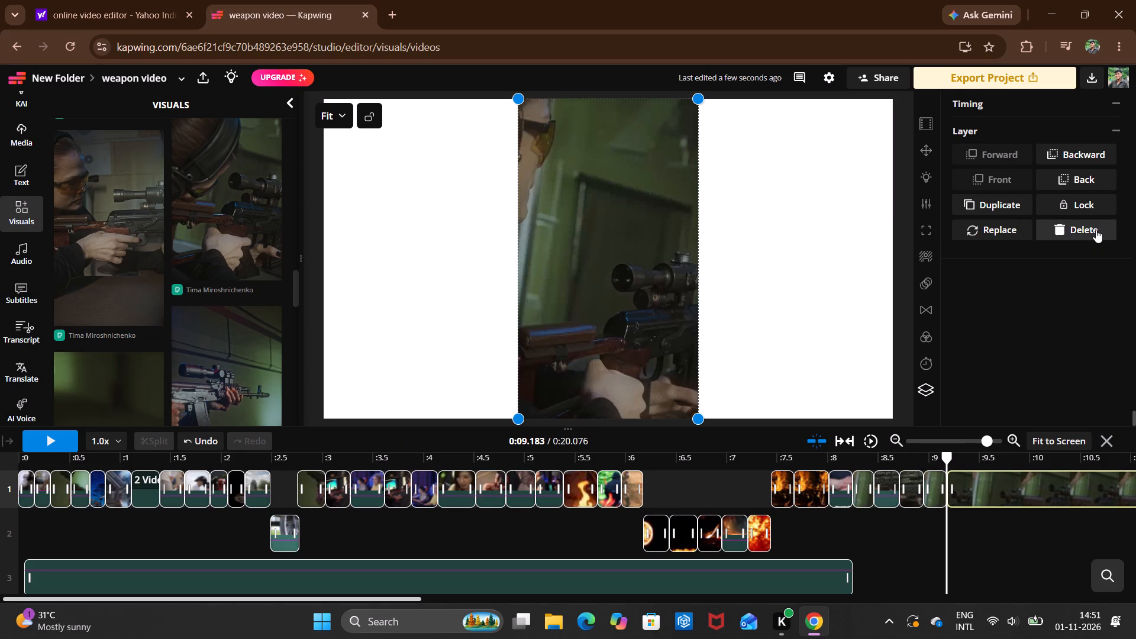
# Browse the akm video results down to the end of the list for another usable rifle clip.
pyautogui.scroll(-1, 128, 340)
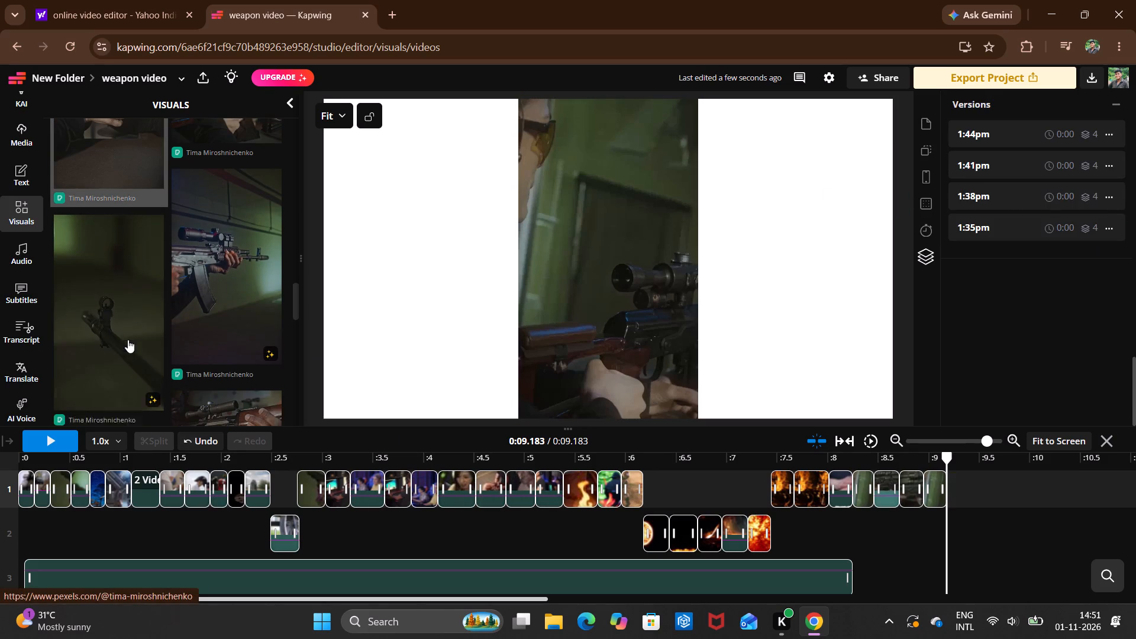
pyautogui.scroll(-4, 128, 340)
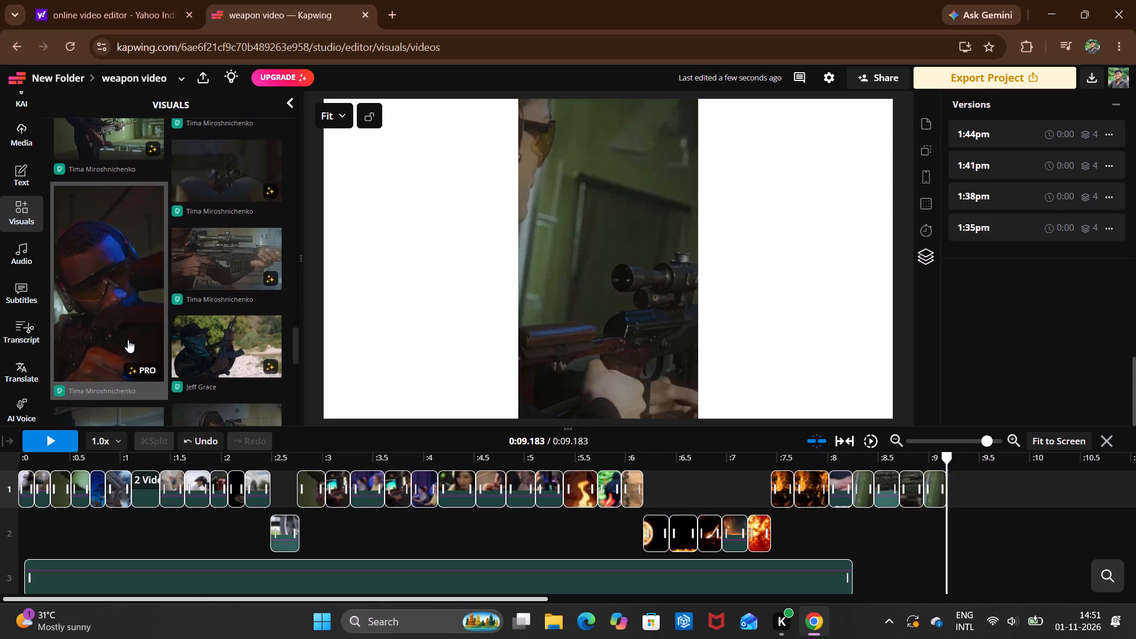
pyautogui.scroll(-4, 128, 340)
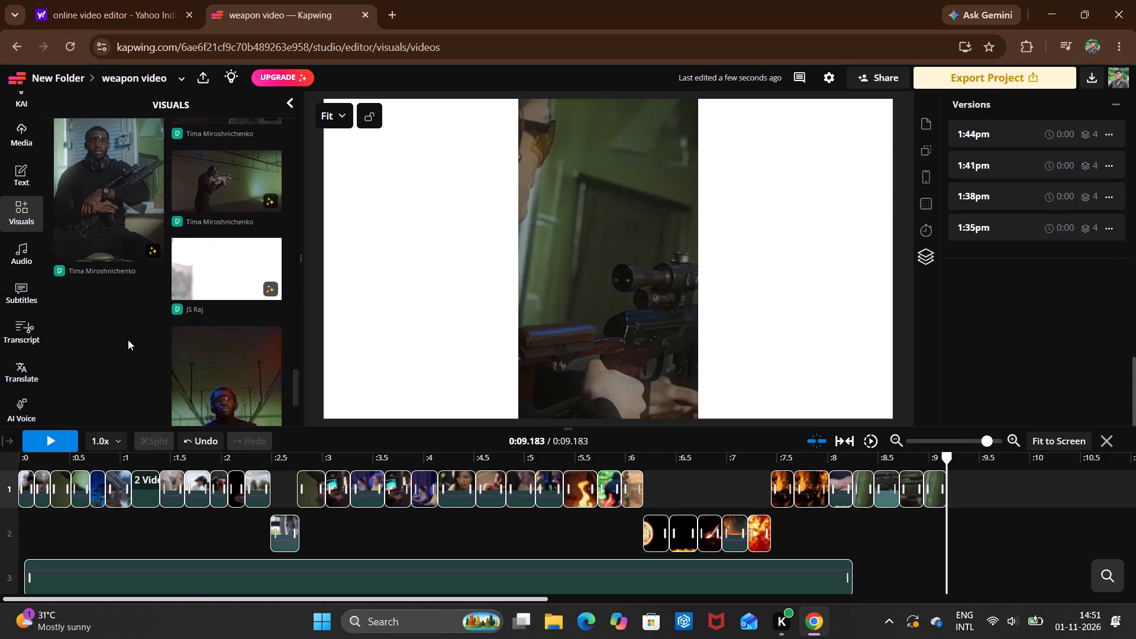
pyautogui.scroll(-2, 128, 340)
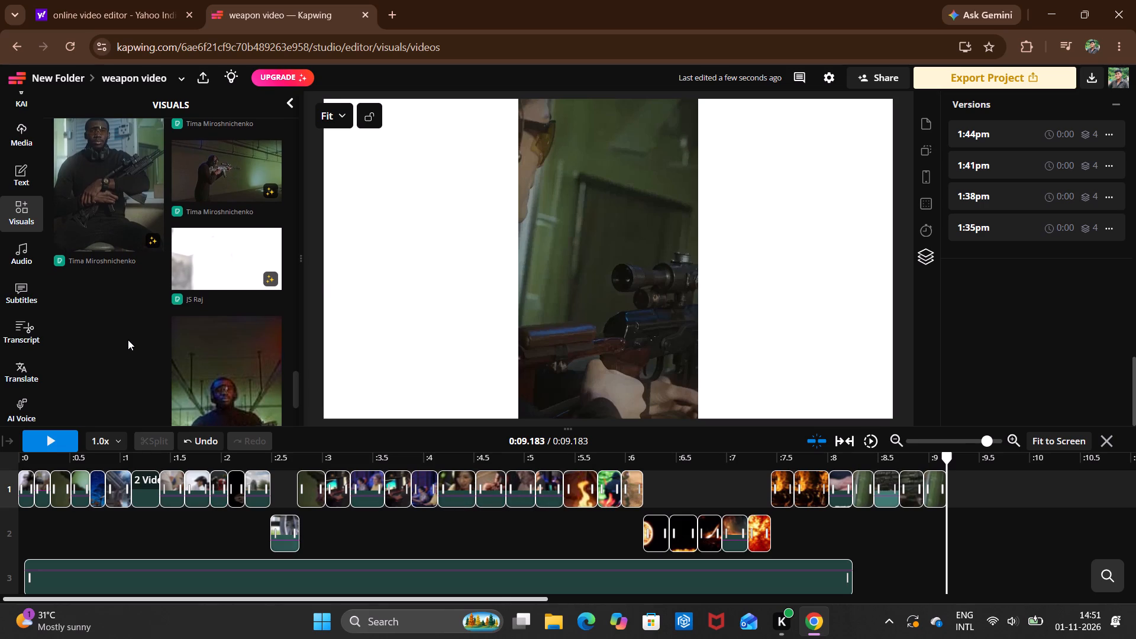
pyautogui.scroll(-4, 128, 340)
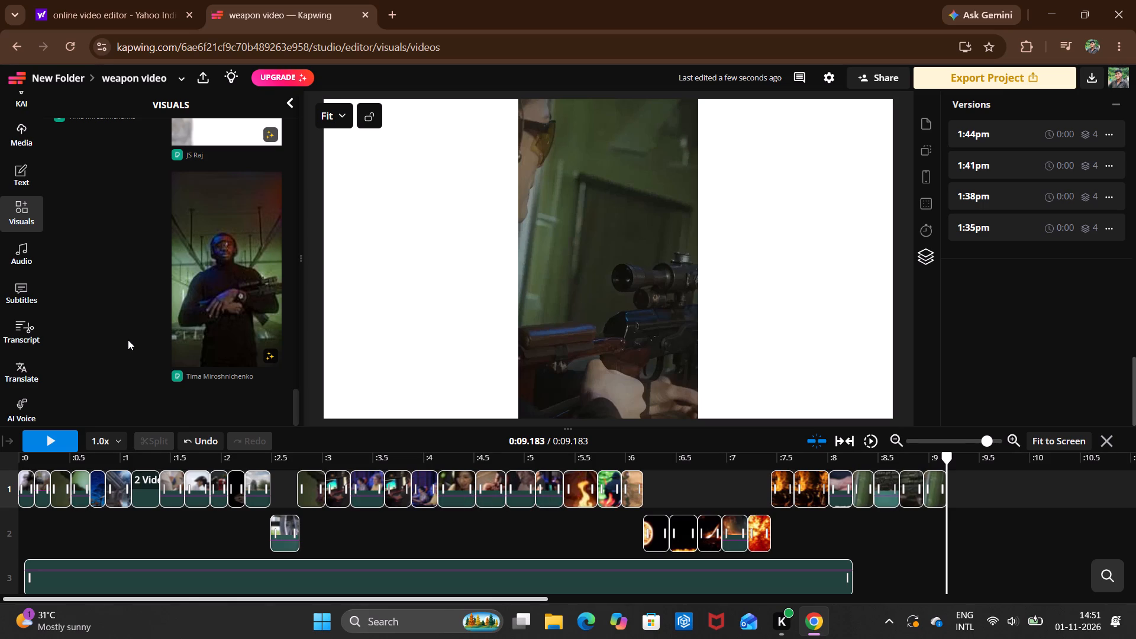
pyautogui.scroll(-1, 124, 288)
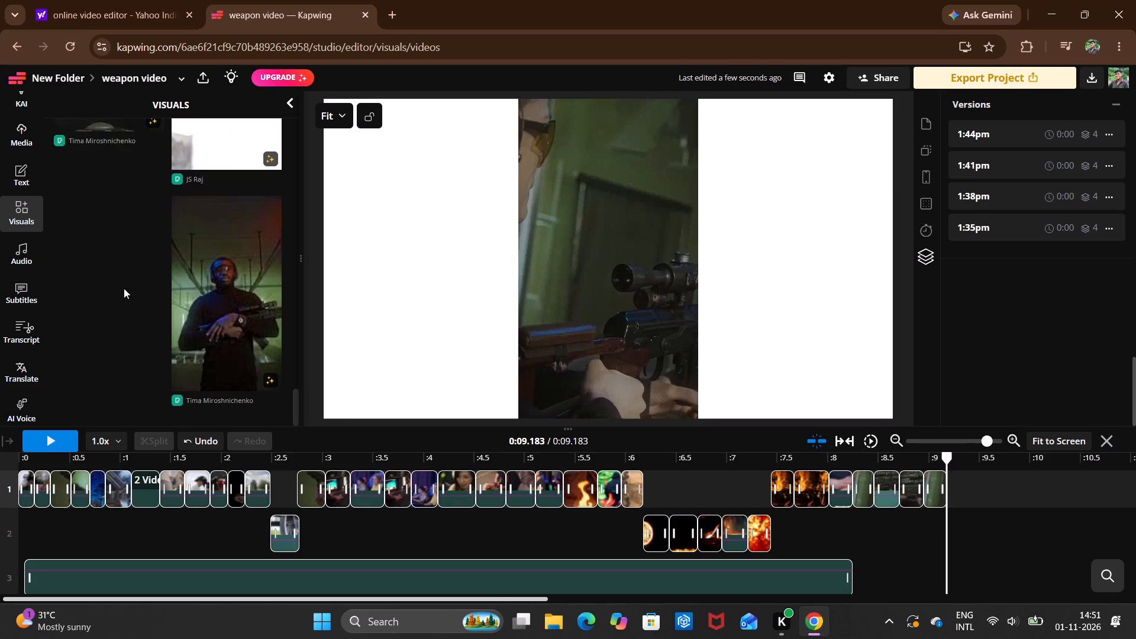
pyautogui.scroll(-3, 124, 288)
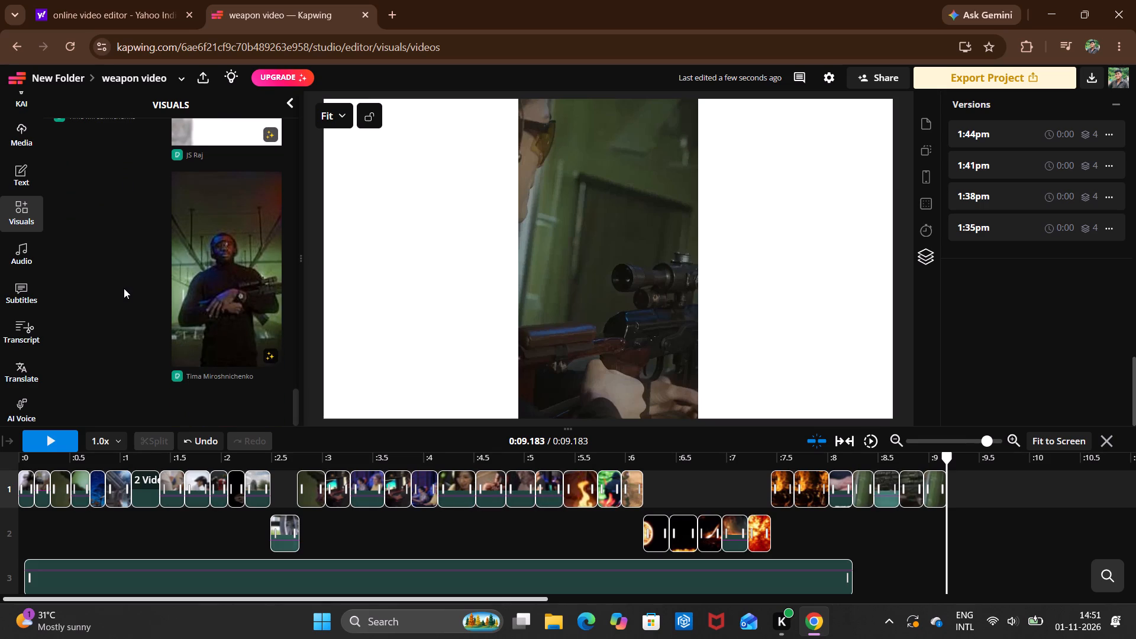
pyautogui.scroll(-1, 124, 288)
pyautogui.scroll(7, 124, 288)
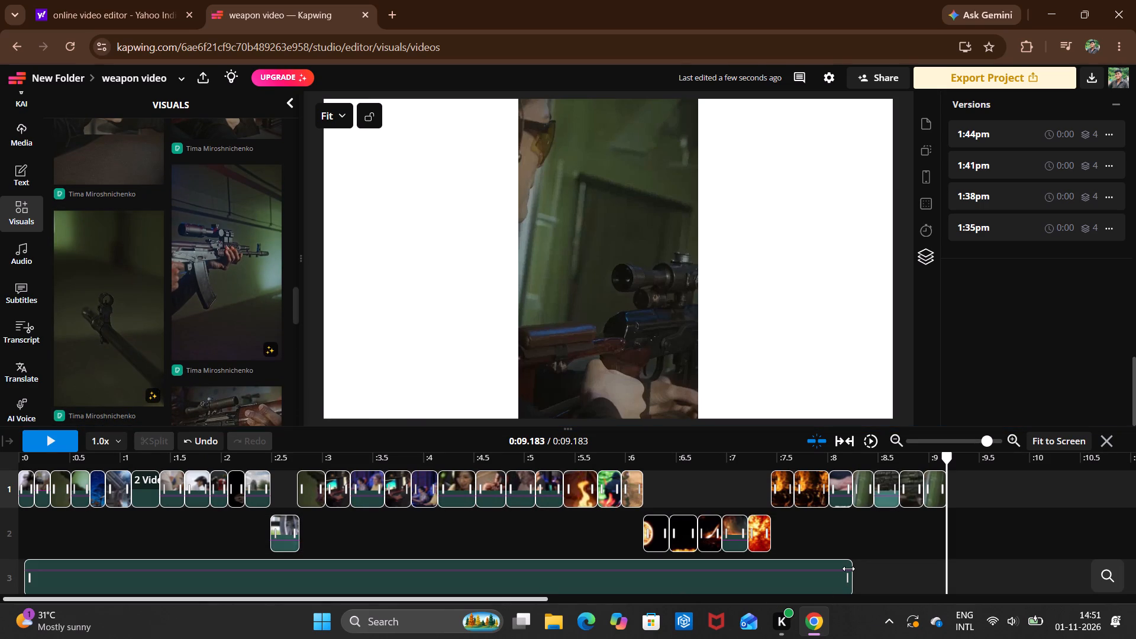
# Extend the music track's end to 0:09.183 to match the end of the last rifle clip.
pyautogui.moveTo(848, 569); pyautogui.dragTo(938, 577)
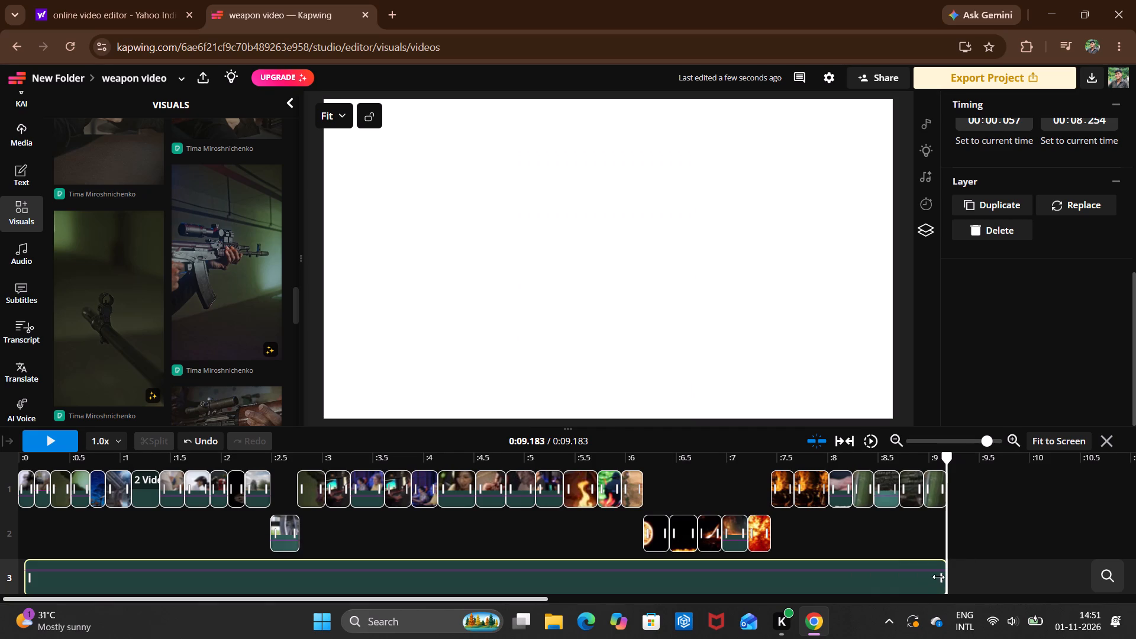
pyautogui.moveTo(938, 577); pyautogui.dragTo(940, 572)
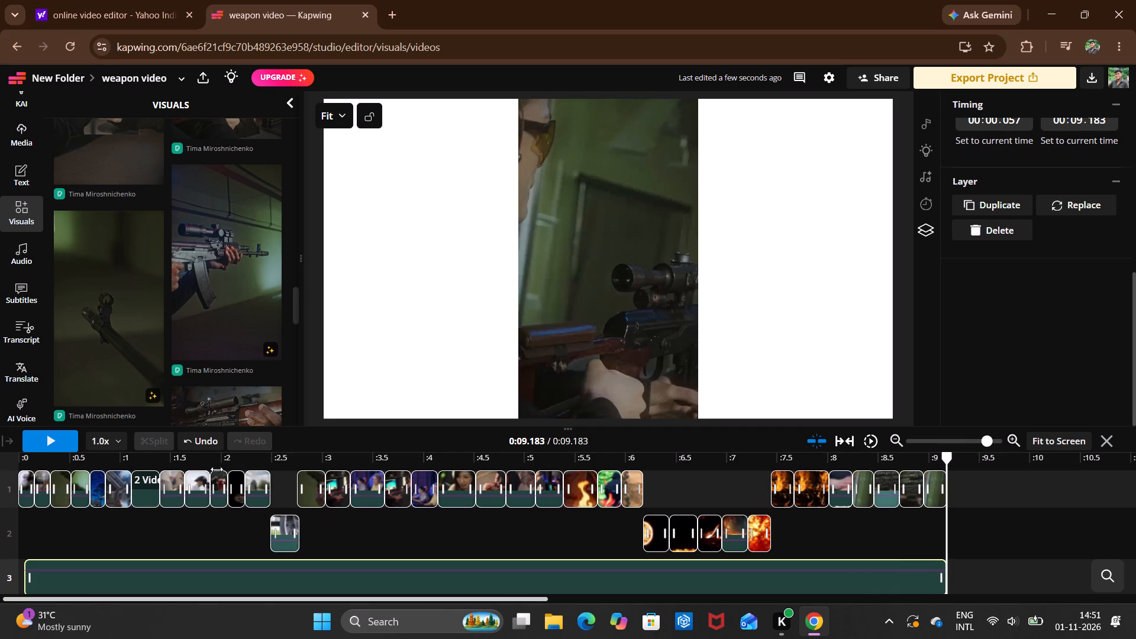
# Play the whole video from the beginning to review the clips with the extended music.
pyautogui.tripleClick(6, 457)
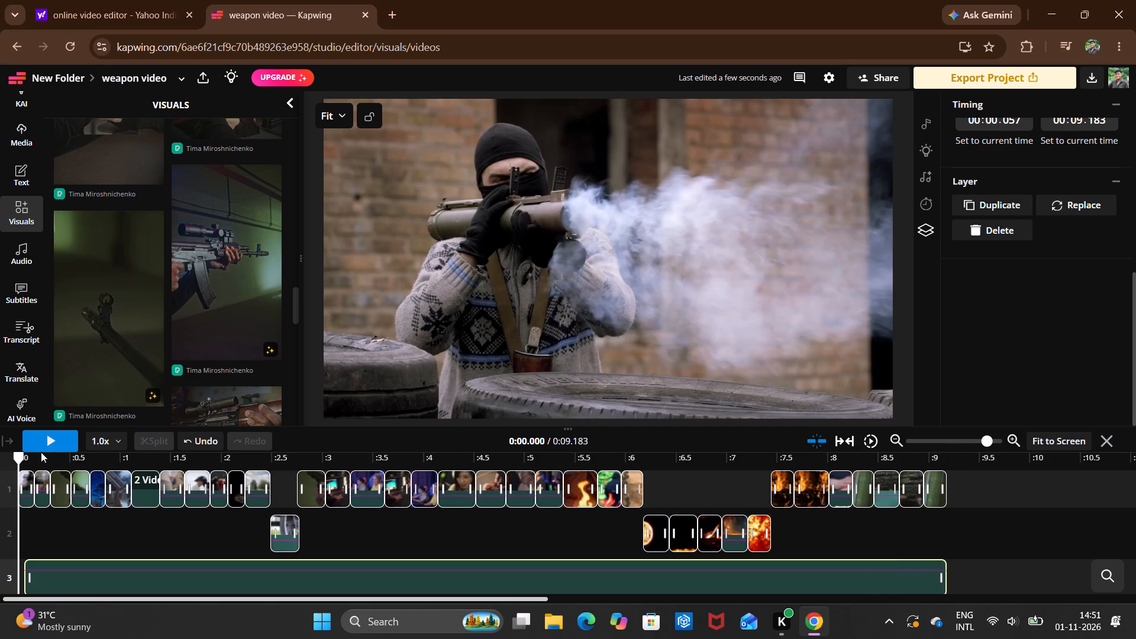
pyautogui.click(60, 440)
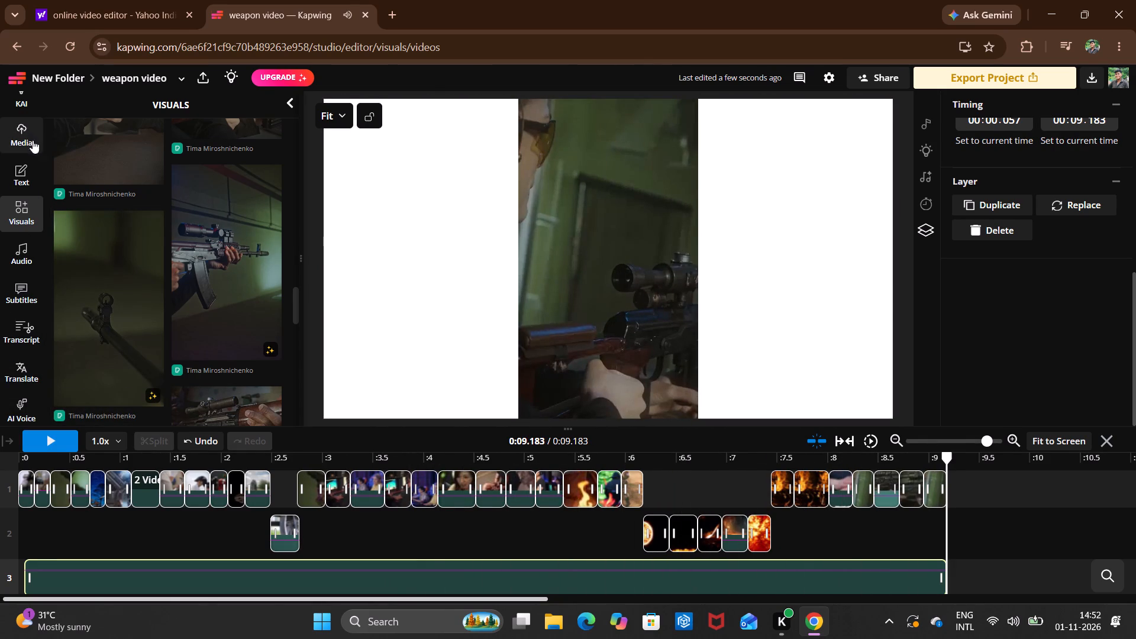
# Add a Handwriting-style text at 0:00.014 on the second track and shorten it to end at 0:01.001.
pyautogui.click(19, 180)
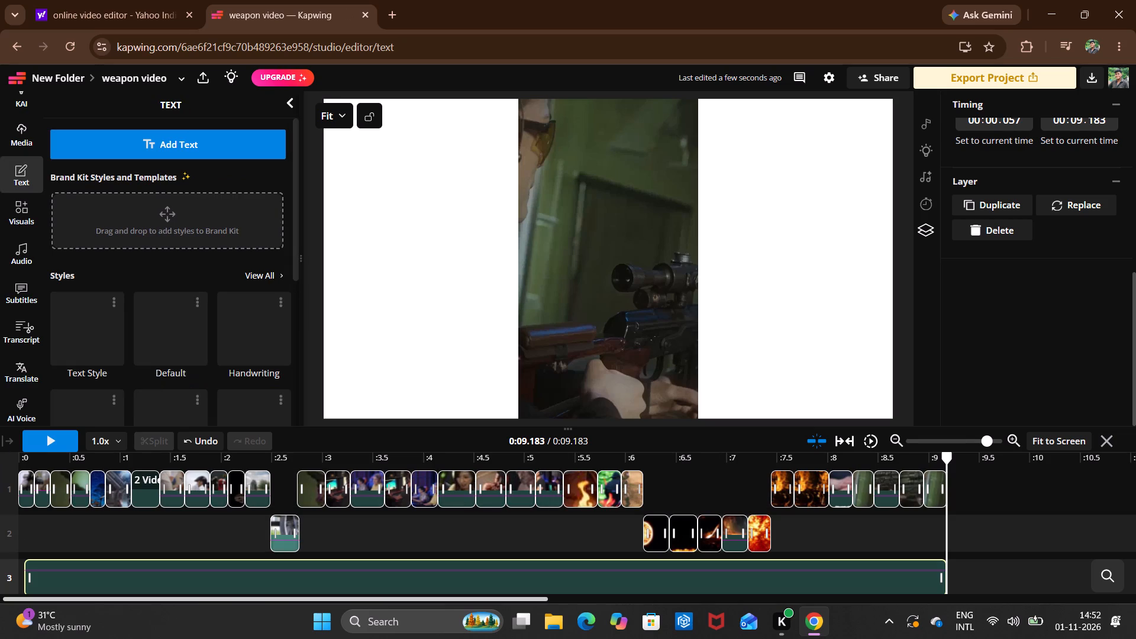
pyautogui.doubleClick(20, 540)
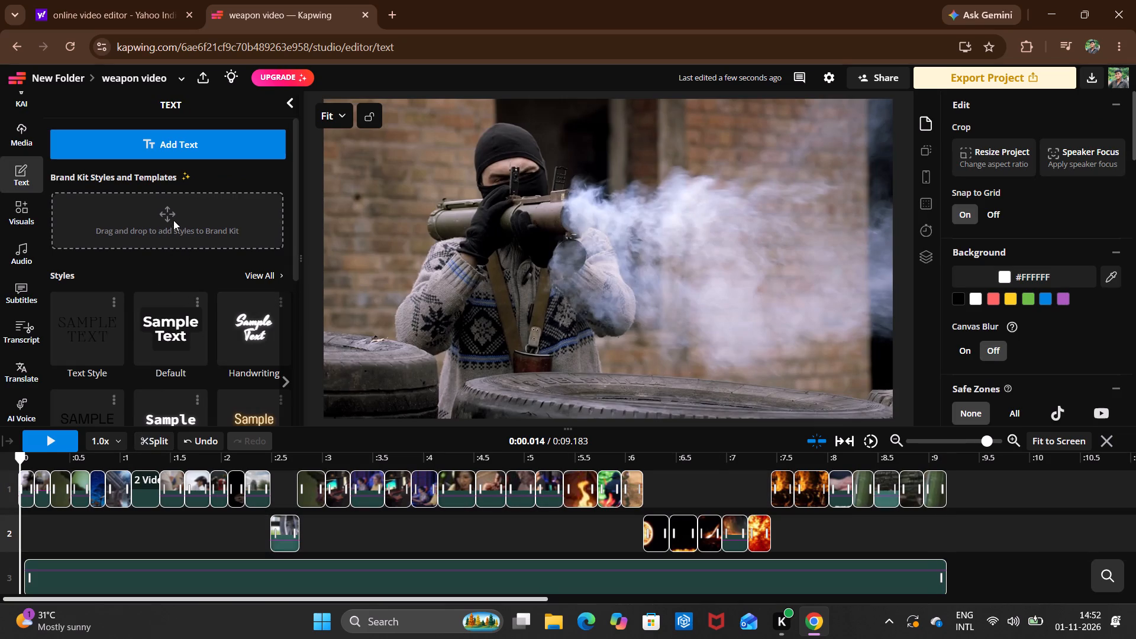
pyautogui.click(263, 334)
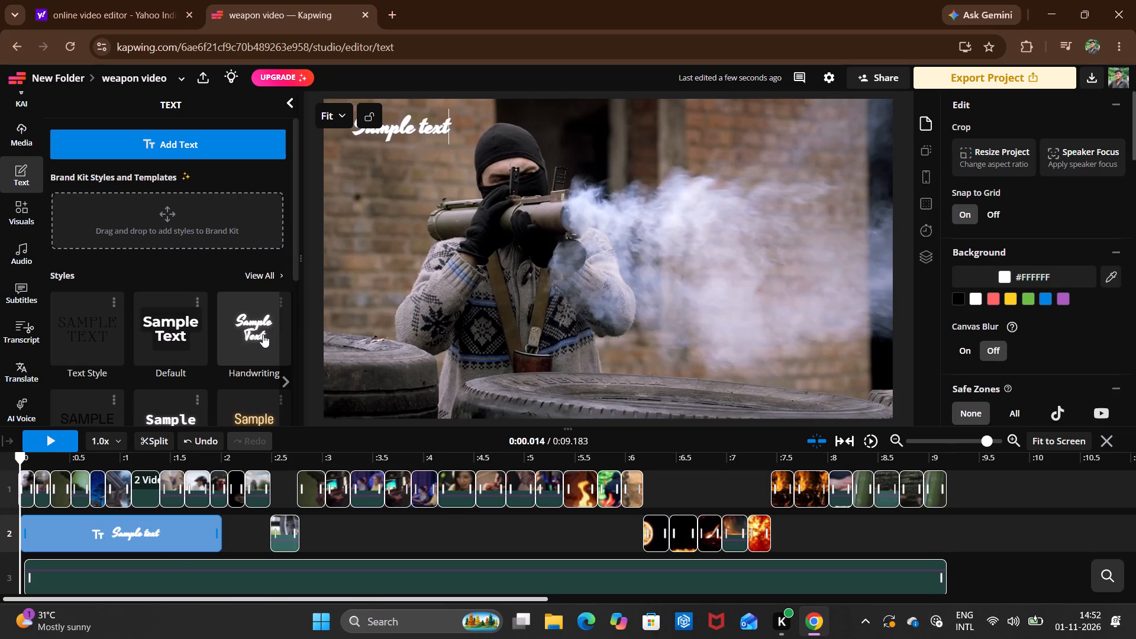
pyautogui.moveTo(219, 540); pyautogui.dragTo(117, 534)
# Delete the Handwriting-style sample text from the start of the video.
pyautogui.click(438, 130)
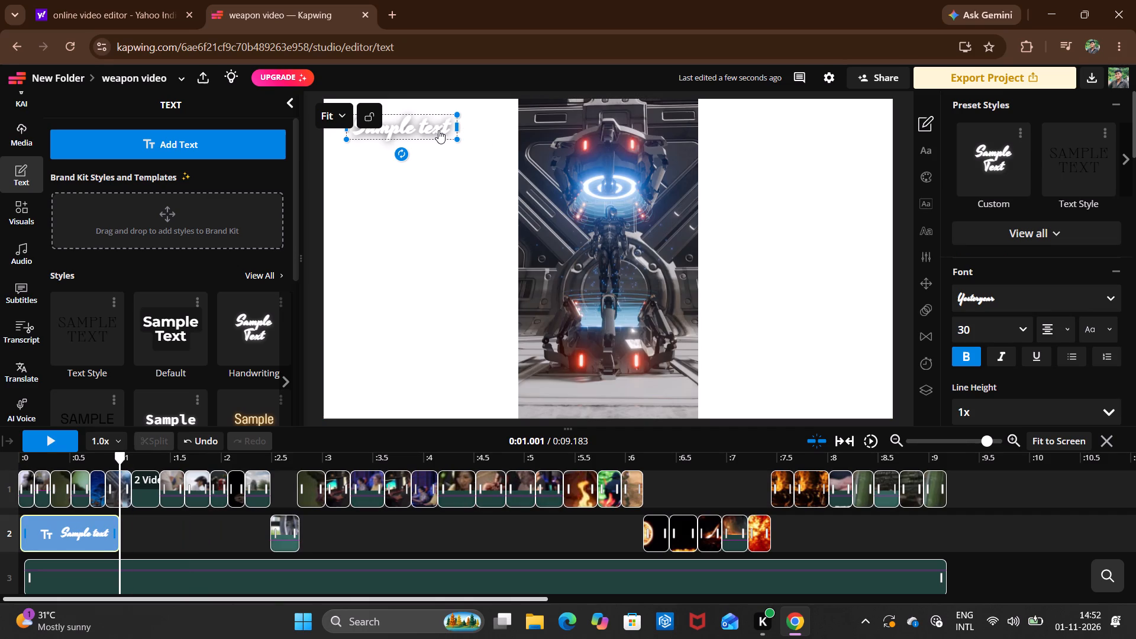
pyautogui.click(445, 123)
pyautogui.click(445, 123)
pyautogui.scroll(1, 445, 123)
pyautogui.press('BackSpace')
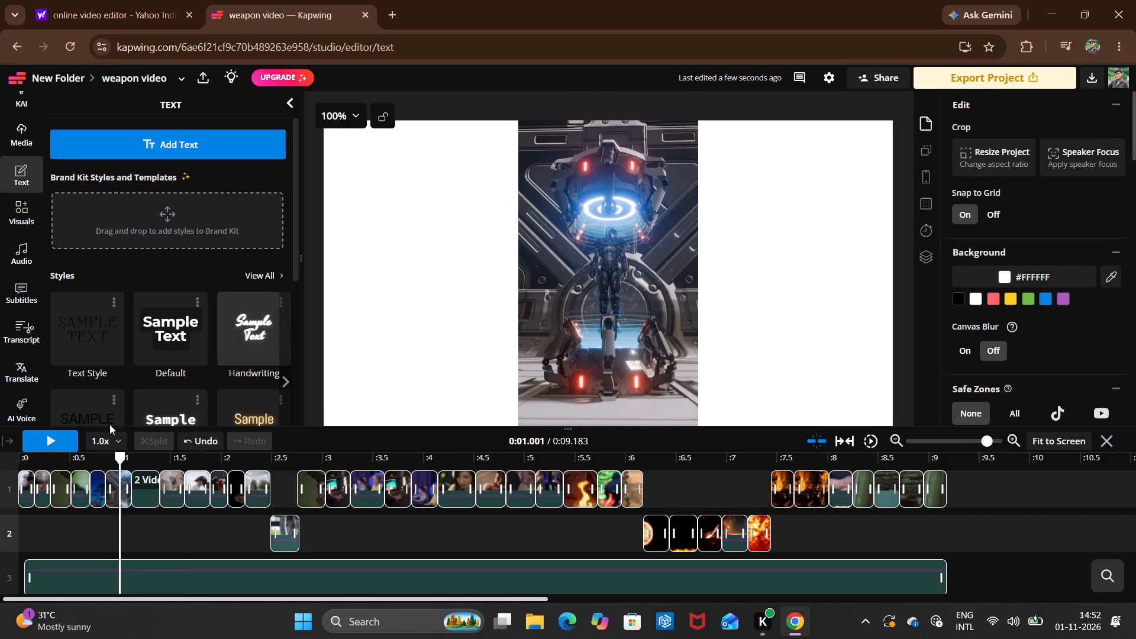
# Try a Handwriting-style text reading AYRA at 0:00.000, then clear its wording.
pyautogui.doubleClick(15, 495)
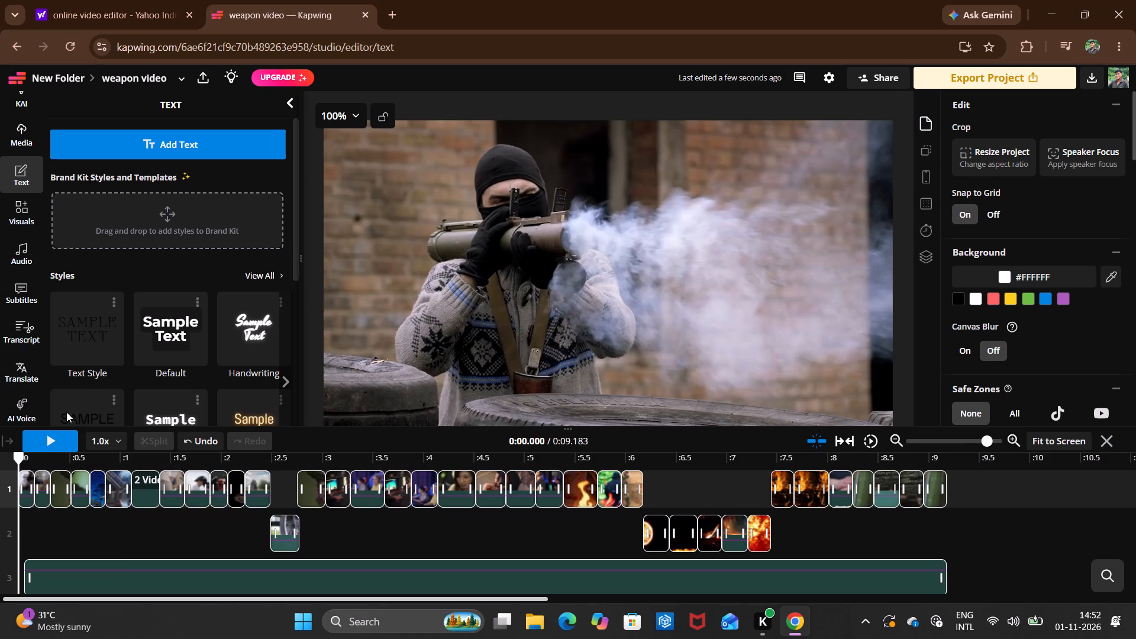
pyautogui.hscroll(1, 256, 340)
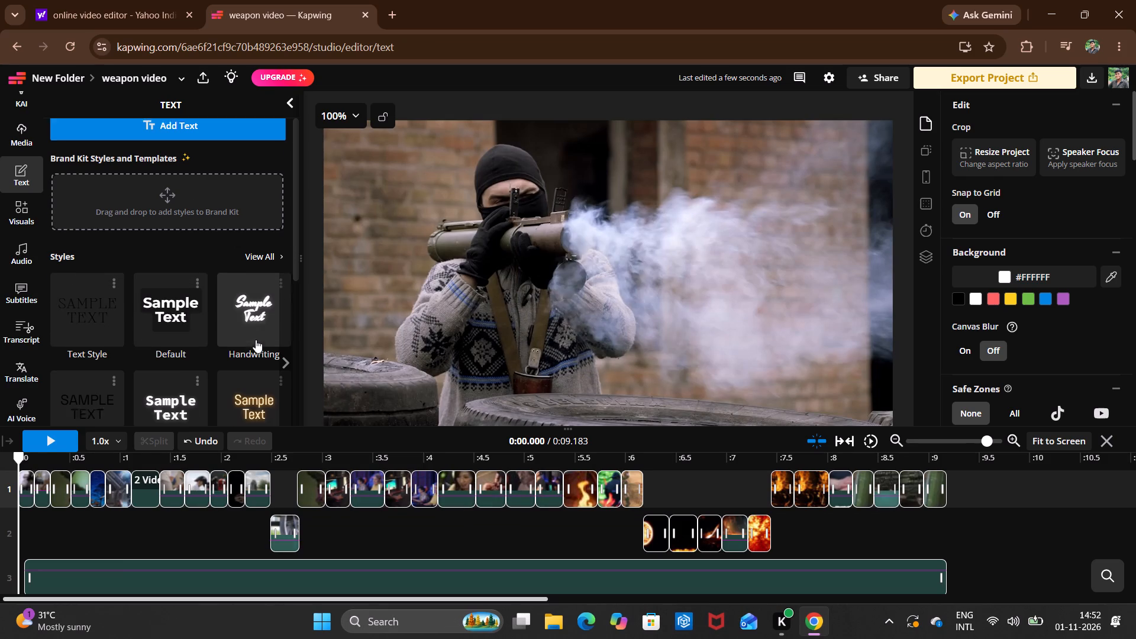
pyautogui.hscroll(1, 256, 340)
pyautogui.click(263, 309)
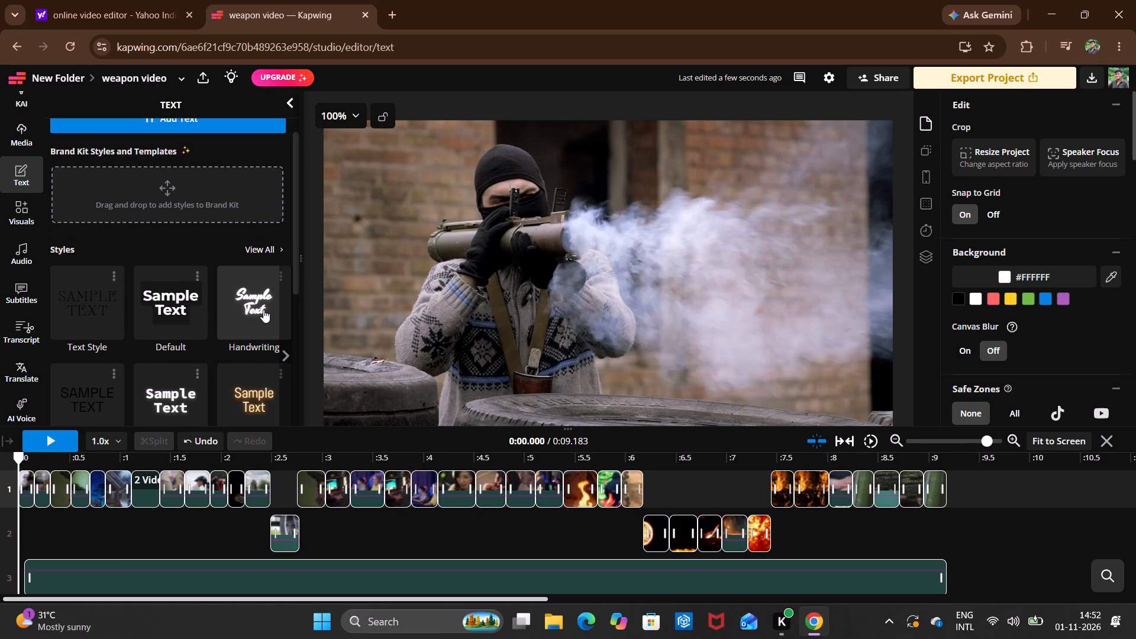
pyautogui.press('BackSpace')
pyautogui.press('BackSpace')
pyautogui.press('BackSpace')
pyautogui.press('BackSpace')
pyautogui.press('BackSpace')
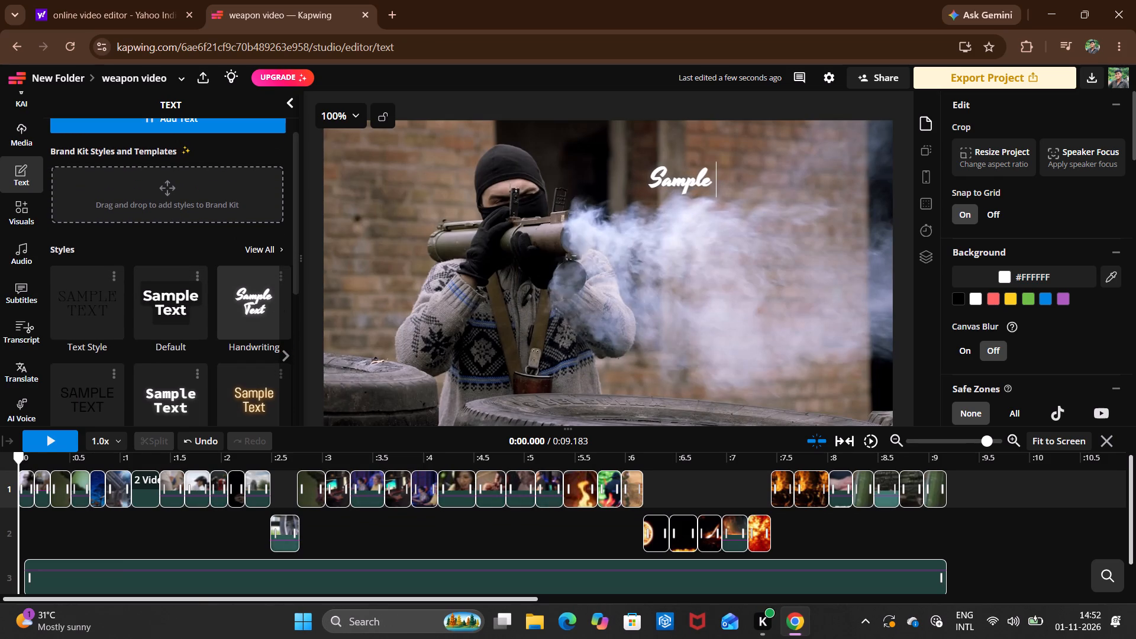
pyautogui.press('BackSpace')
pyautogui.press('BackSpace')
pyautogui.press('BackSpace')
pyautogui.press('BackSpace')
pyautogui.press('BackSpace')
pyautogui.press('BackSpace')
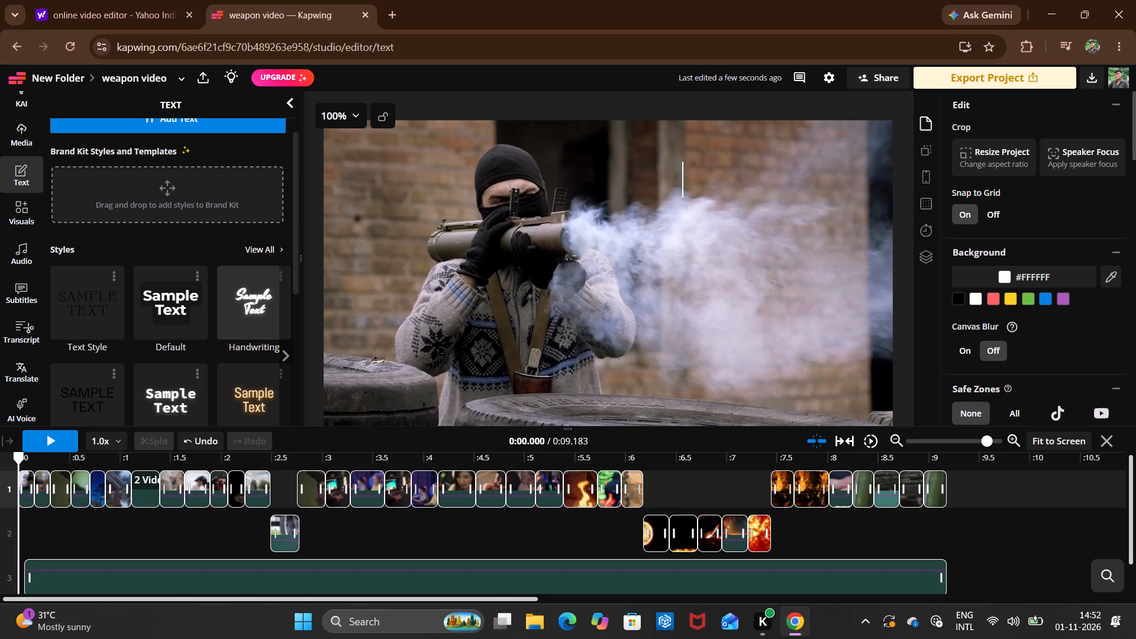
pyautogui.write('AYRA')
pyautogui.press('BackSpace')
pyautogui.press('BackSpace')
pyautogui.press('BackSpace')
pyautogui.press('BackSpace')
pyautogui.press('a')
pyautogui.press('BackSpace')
# Add a Prime-style text at 0:00.000.
pyautogui.scroll(-1, 195, 384)
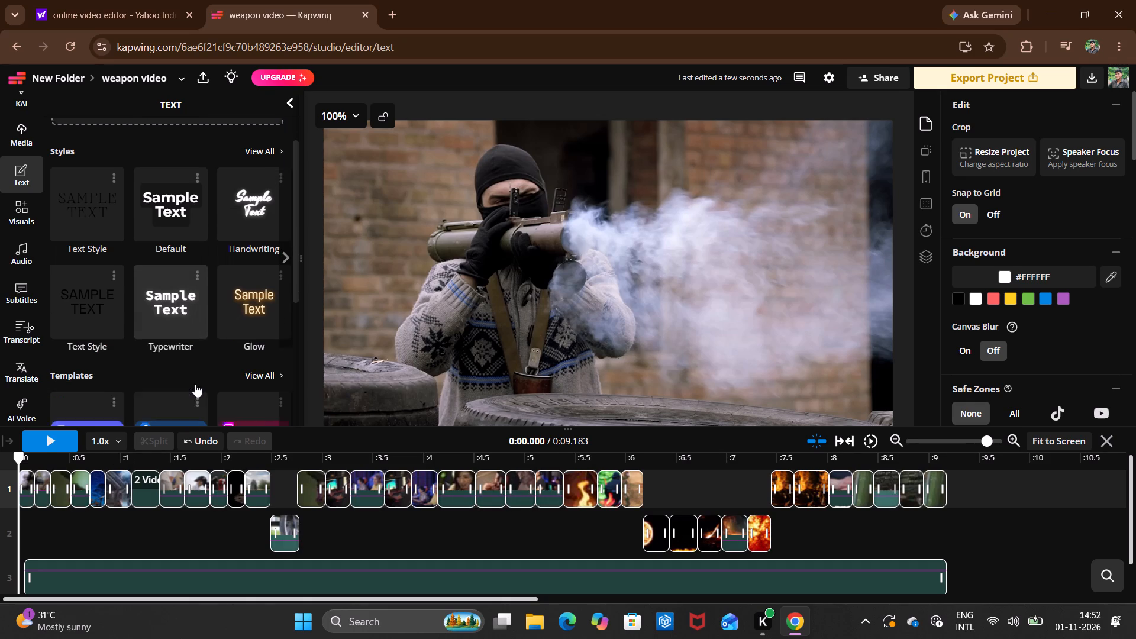
pyautogui.scroll(-1, 195, 384)
pyautogui.hscroll(-2, 229, 259)
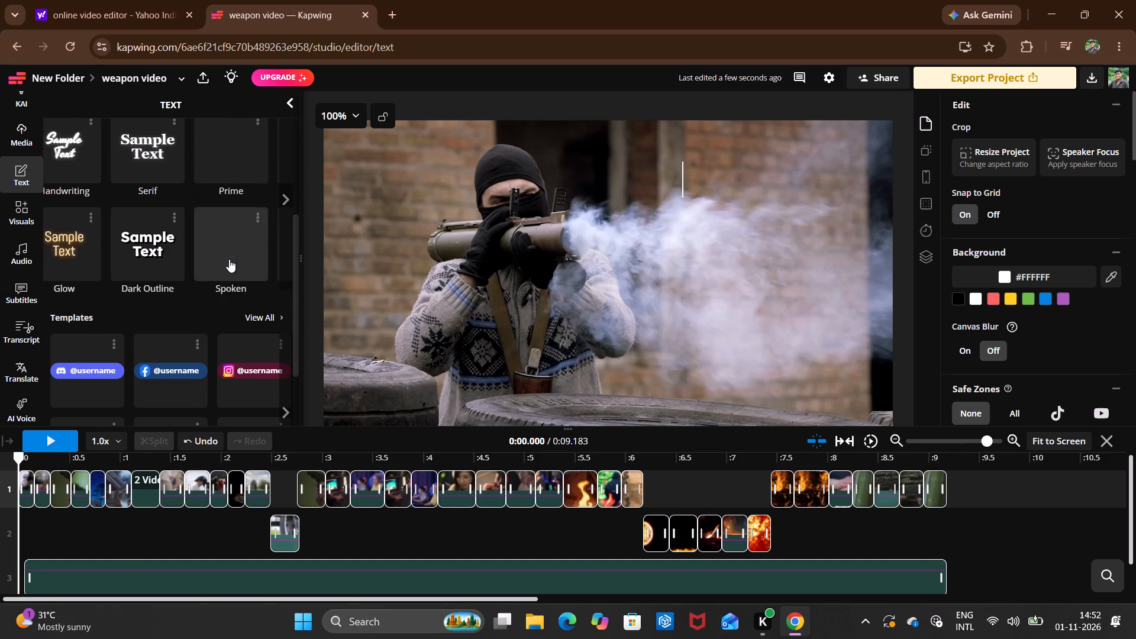
pyautogui.hscroll(-1, 229, 259)
pyautogui.hscroll(-1, 196, 214)
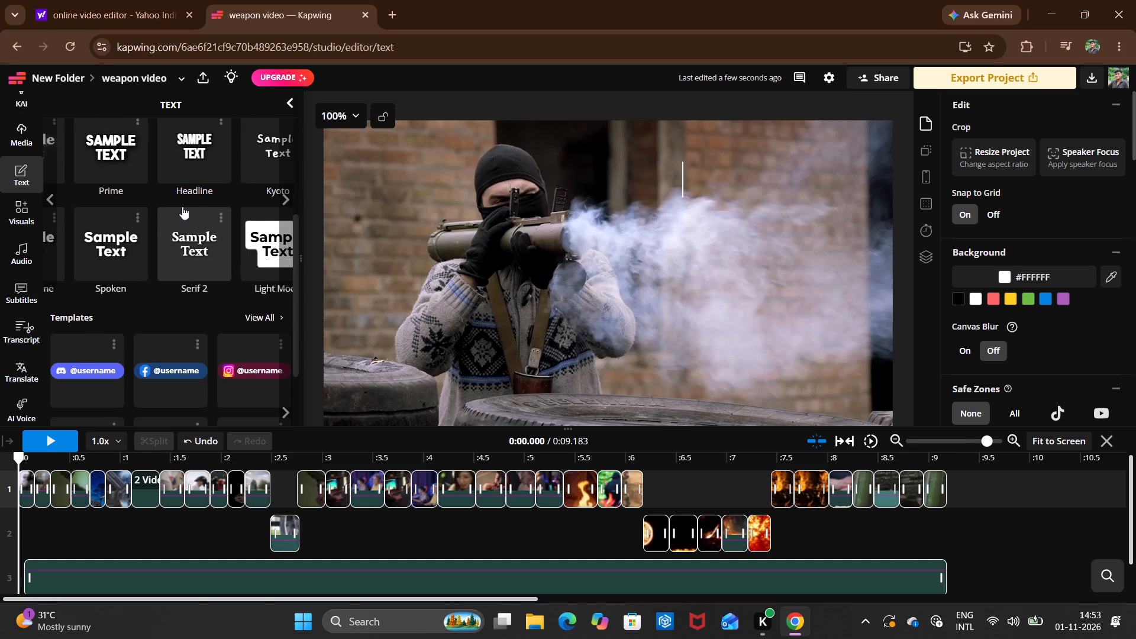
pyautogui.click(108, 167)
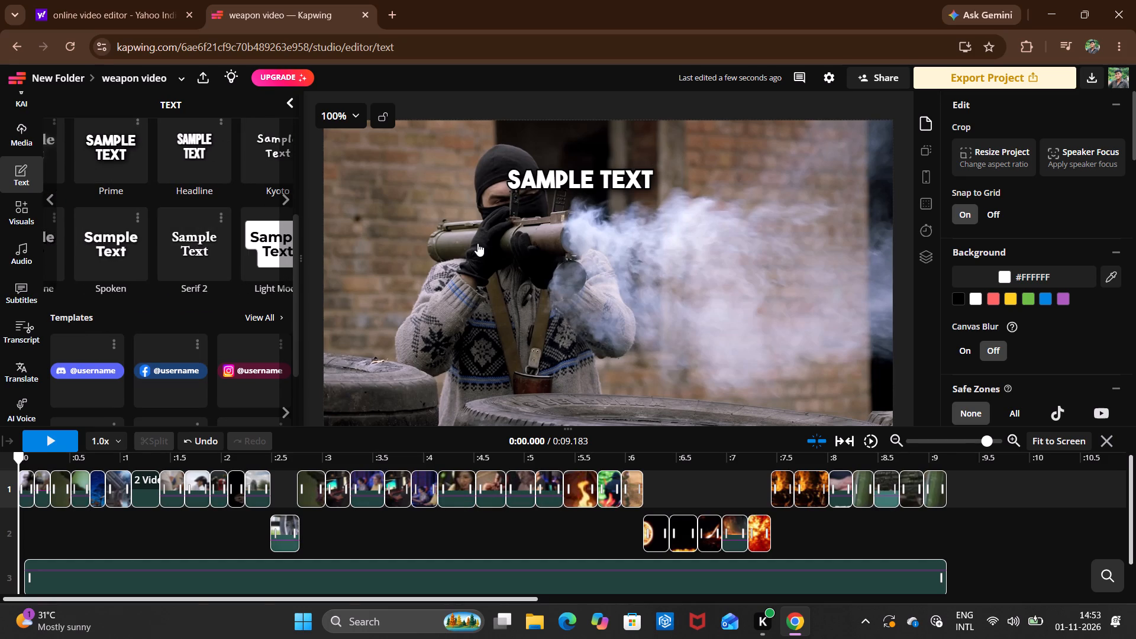
# Replace the Prime text's sample wording with "ARUA THINGS".
pyautogui.press('BackSpace')
pyautogui.press('BackSpace')
pyautogui.press('BackSpace')
pyautogui.press('BackSpace')
pyautogui.press('BackSpace')
pyautogui.press('BackSpace')
pyautogui.press('BackSpace')
pyautogui.press('BackSpace')
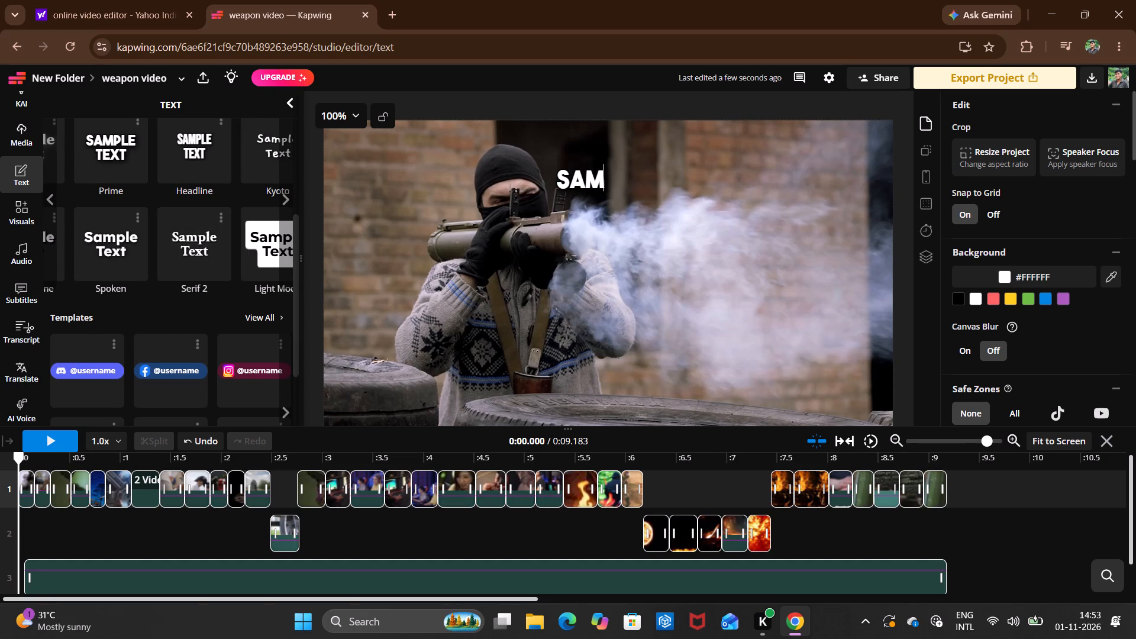
pyautogui.press('BackSpace')
pyautogui.press('BackSpace')
pyautogui.press('BackSpace')
pyautogui.write('ARU')
pyautogui.press('a')
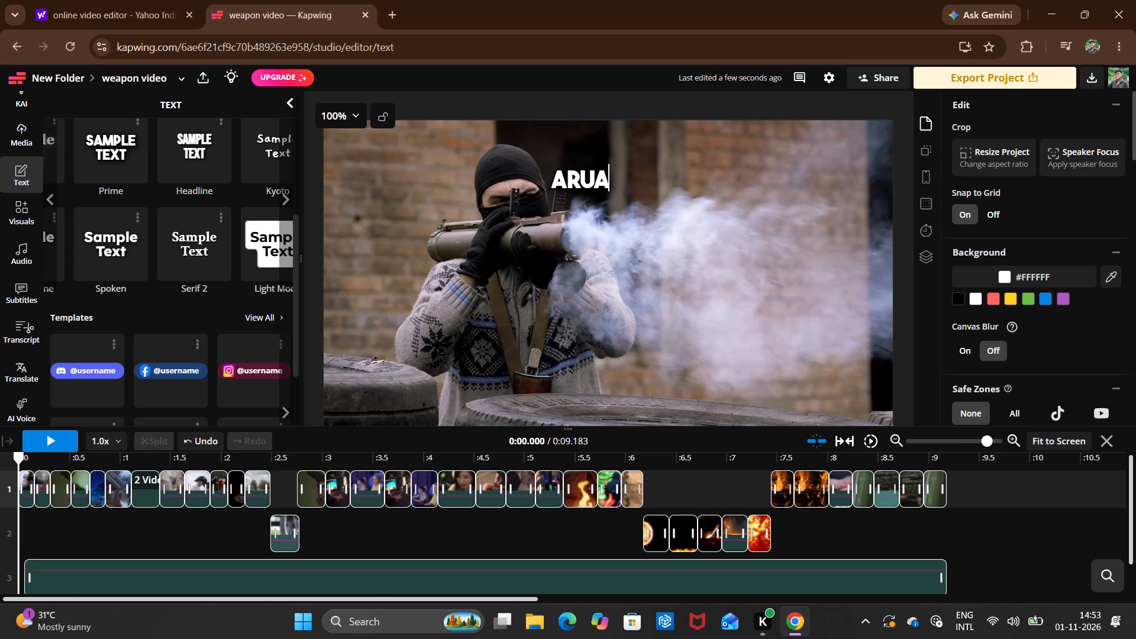
pyautogui.press('space')
pyautogui.write('THINGS')
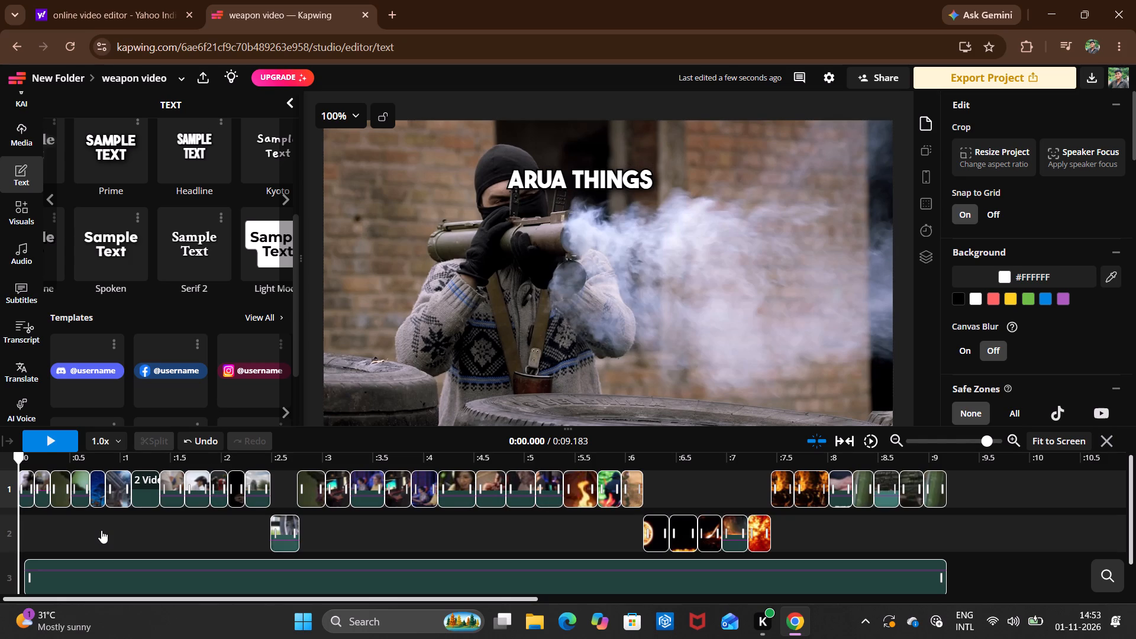
# Shorten the ARUA THINGS text on the fourth track to end at 0:00.709.
pyautogui.scroll(1, 101, 530)
pyautogui.scroll(-3, 101, 530)
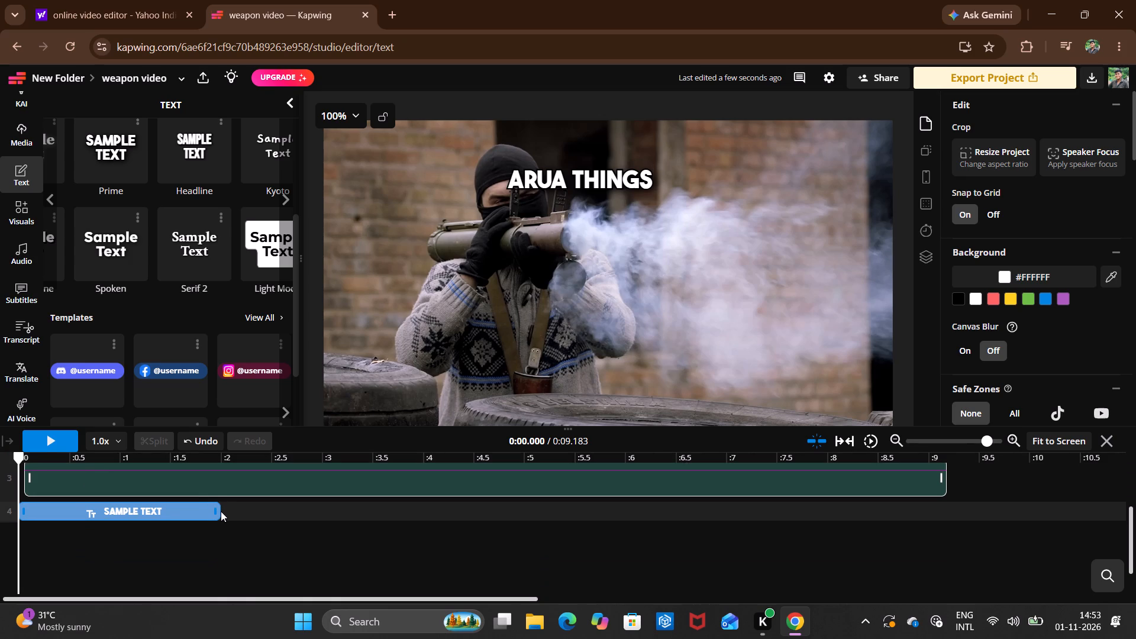
pyautogui.moveTo(220, 511); pyautogui.dragTo(176, 512)
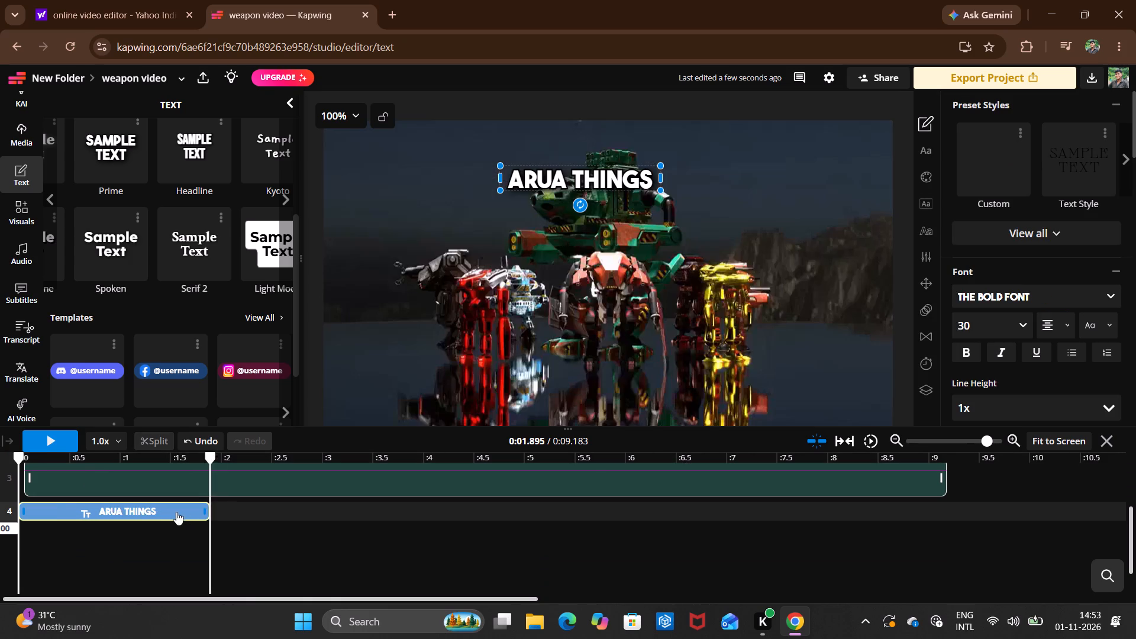
pyautogui.moveTo(176, 512); pyautogui.dragTo(124, 502)
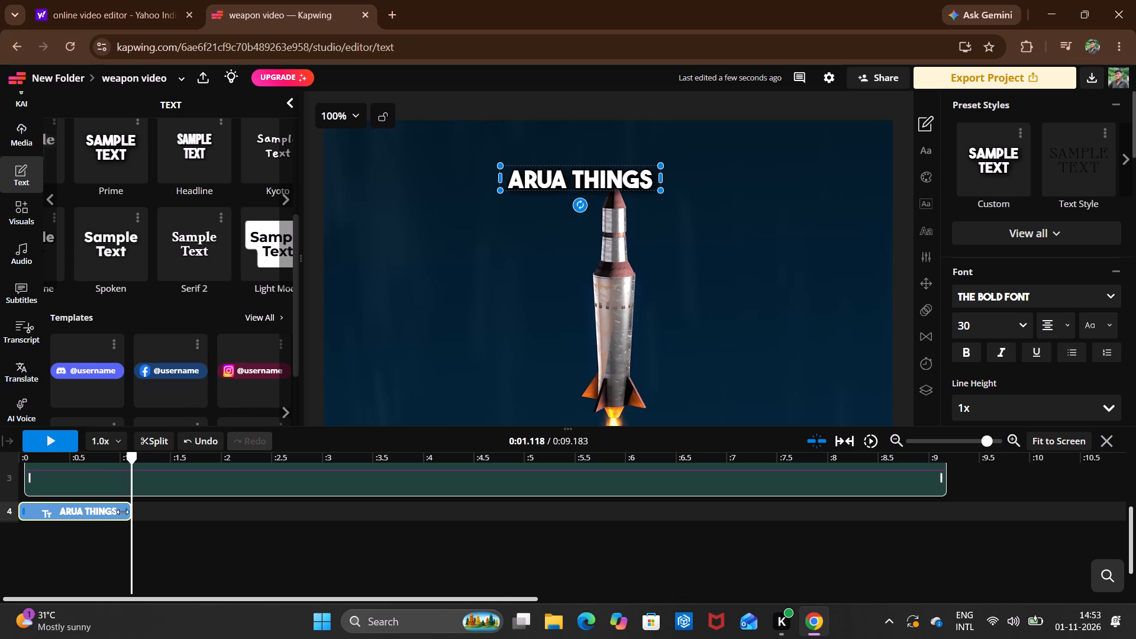
pyautogui.moveTo(128, 513); pyautogui.dragTo(59, 512)
pyautogui.moveTo(130, 508); pyautogui.dragTo(96, 506)
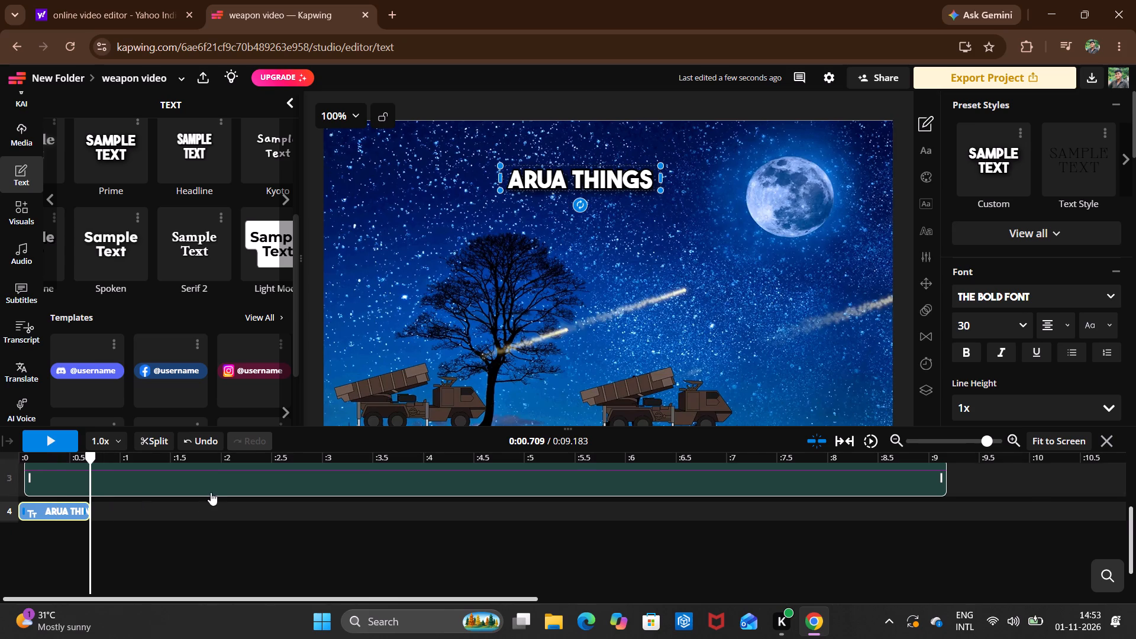
# Return the playhead to 0:00.021 and look through further text styles, stock visuals and transcript tools for something to add.
pyautogui.scroll(2, 151, 518)
pyautogui.doubleClick(28, 521)
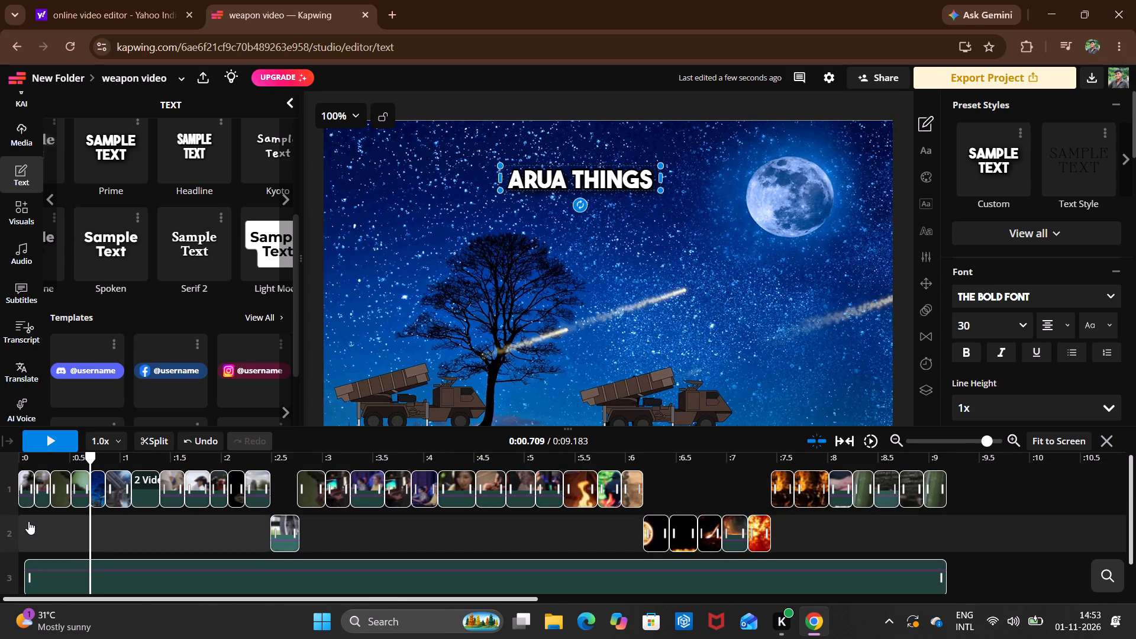
pyautogui.doubleClick(21, 521)
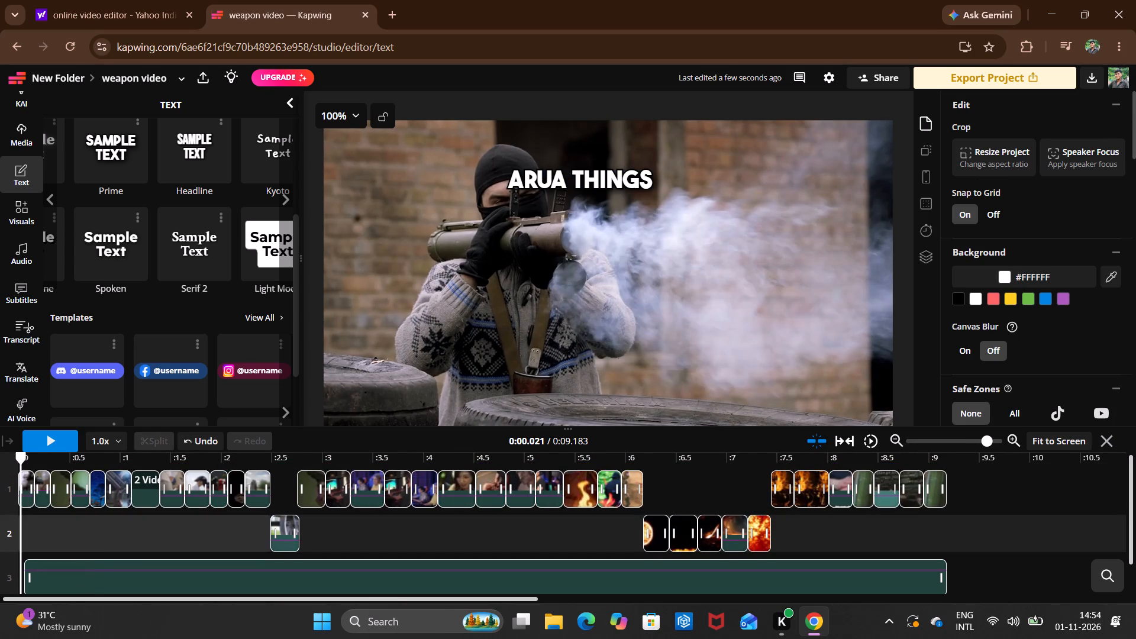
pyautogui.hscroll(-1, 223, 247)
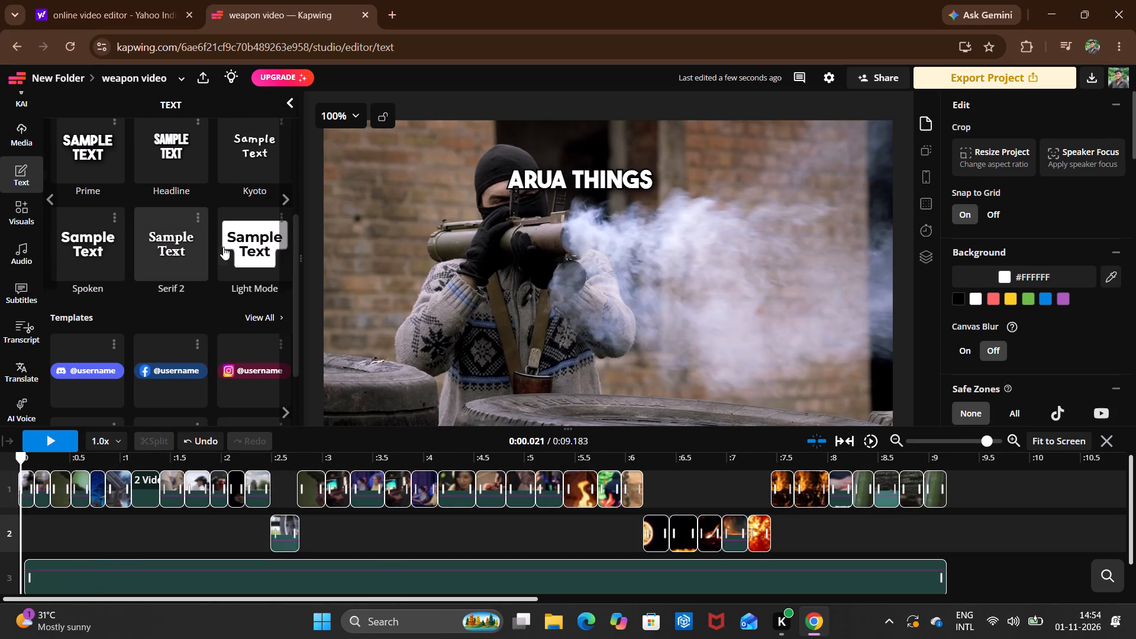
pyautogui.hscroll(-5, 223, 247)
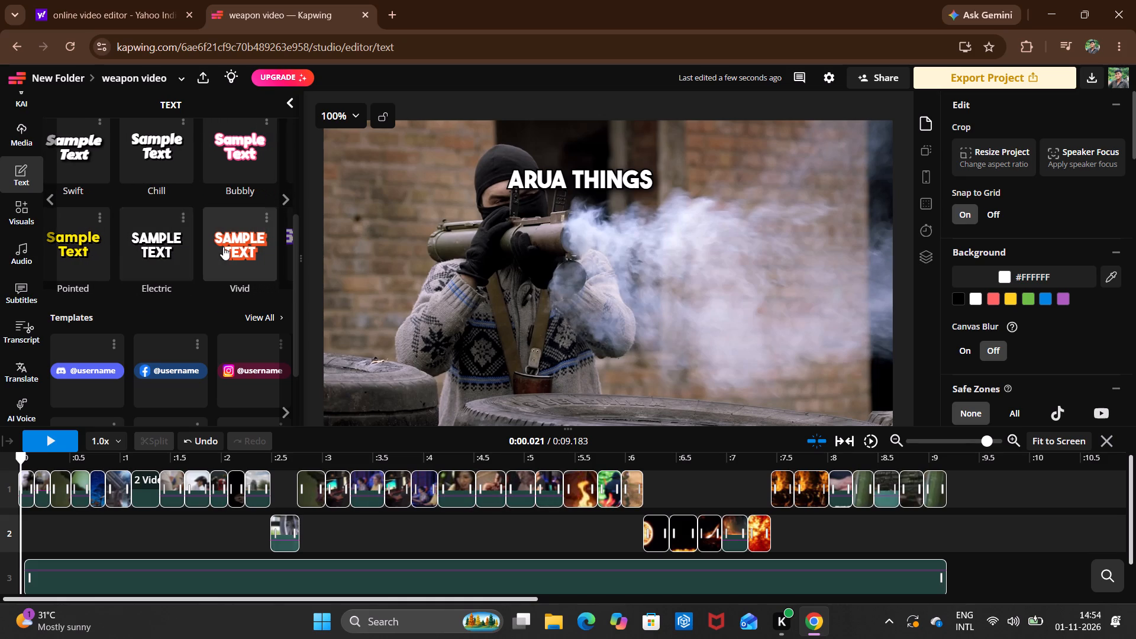
pyautogui.scroll(3, 162, 244)
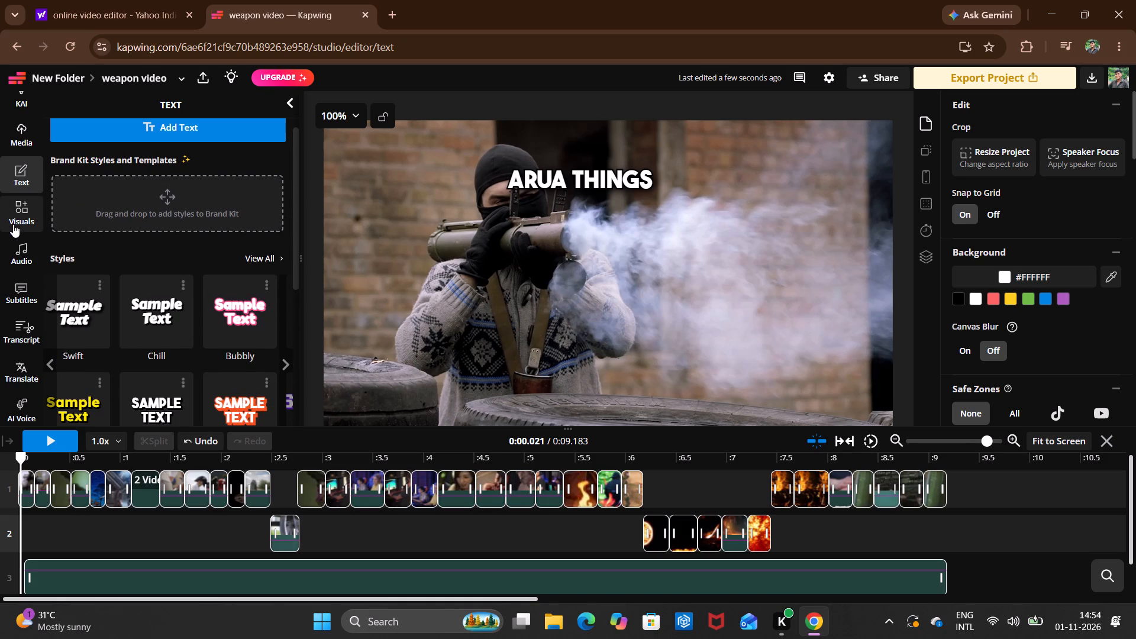
pyautogui.click(13, 224)
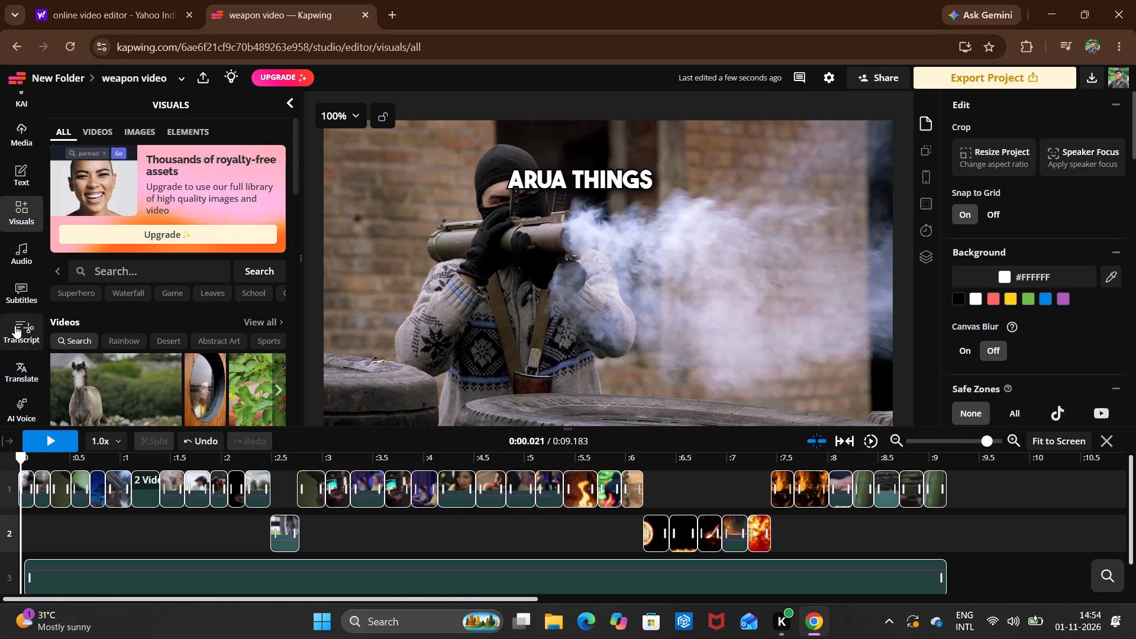
pyautogui.click(18, 315)
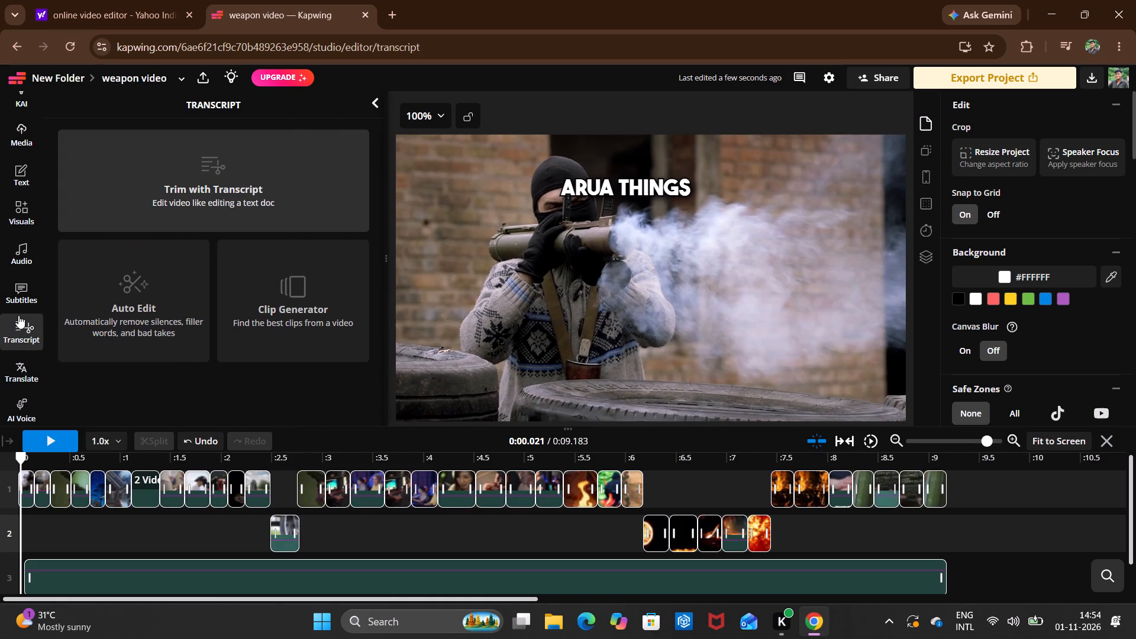